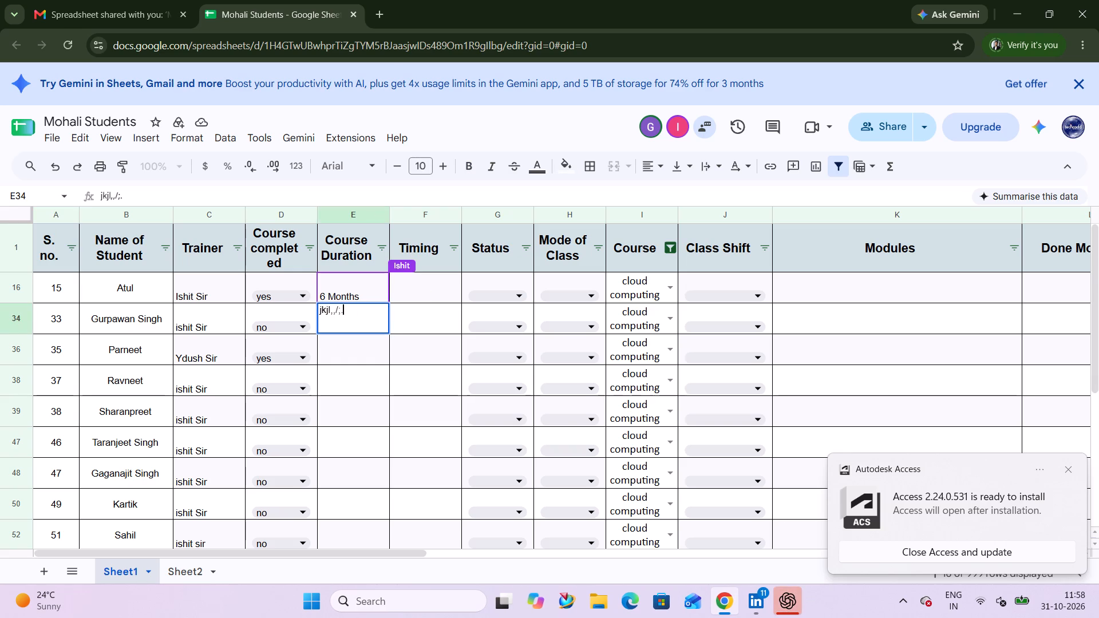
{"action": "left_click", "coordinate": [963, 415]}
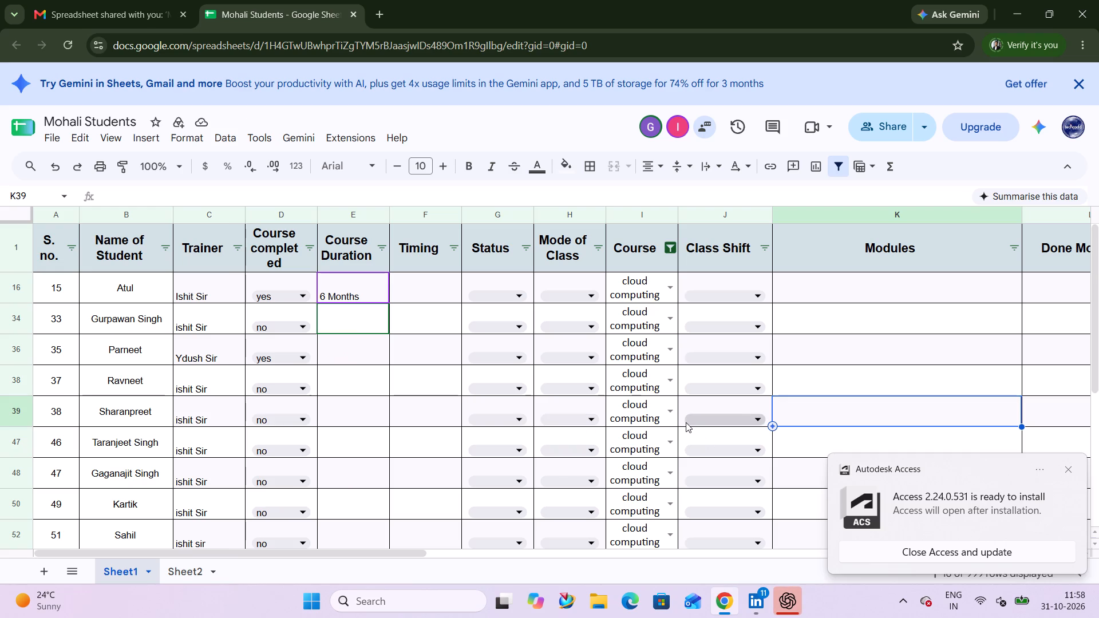
Examine the filtered cloud computing student rows on Sheet1, including their trainer, completion and course duration entries.
{"action": "scroll", "coordinate": [713, 481], "scroll_direction": "down", "scroll_amount": 4}
{"action": "scroll", "coordinate": [713, 480], "scroll_direction": "up", "scroll_amount": 3}
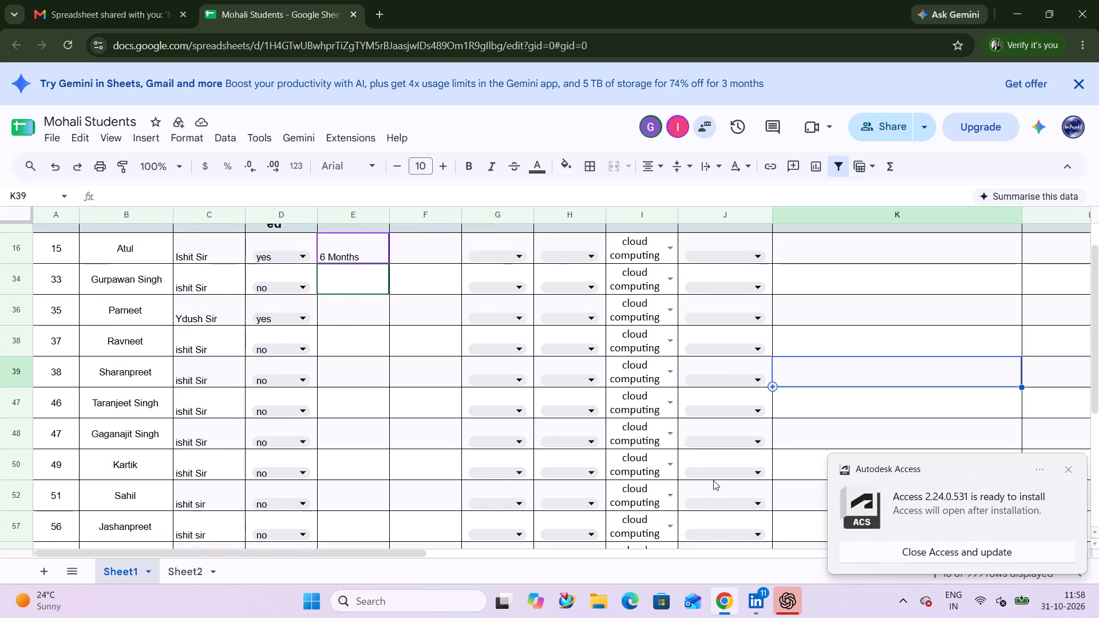
{"action": "scroll", "coordinate": [713, 480], "scroll_direction": "up", "scroll_amount": 6}
{"action": "scroll", "coordinate": [255, 413], "scroll_direction": "up", "scroll_amount": 8}
{"action": "scroll", "coordinate": [685, 325], "scroll_direction": "up", "scroll_amount": 3}
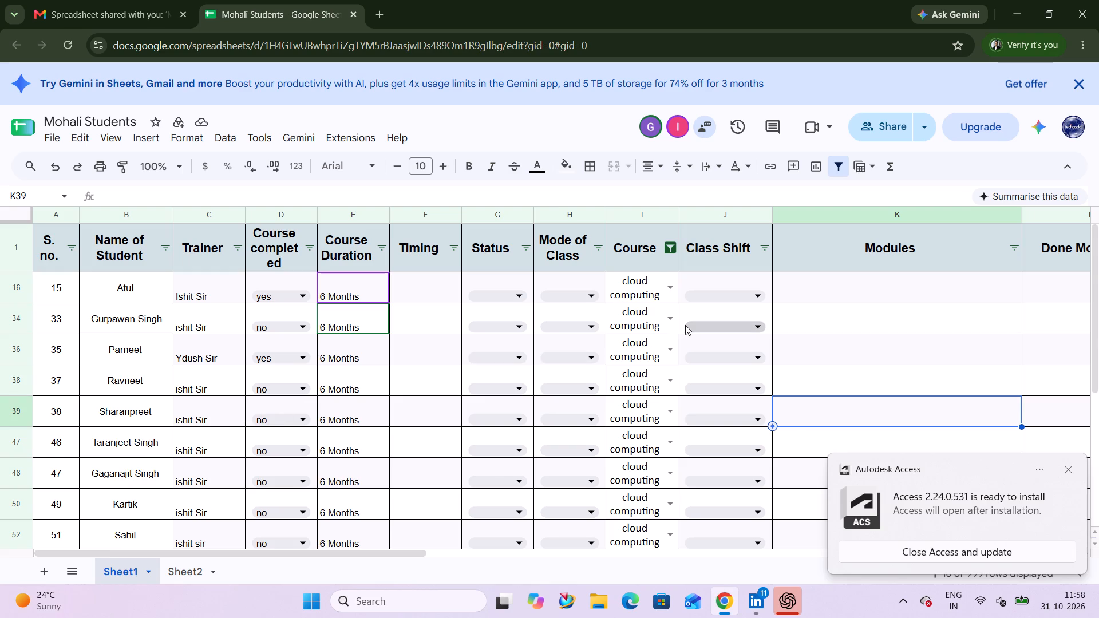
{"action": "scroll", "coordinate": [685, 325], "scroll_direction": "up", "scroll_amount": 2}
{"action": "scroll", "coordinate": [685, 325], "scroll_direction": "down", "scroll_amount": 7}
{"action": "scroll", "coordinate": [685, 325], "scroll_direction": "up", "scroll_amount": 8}
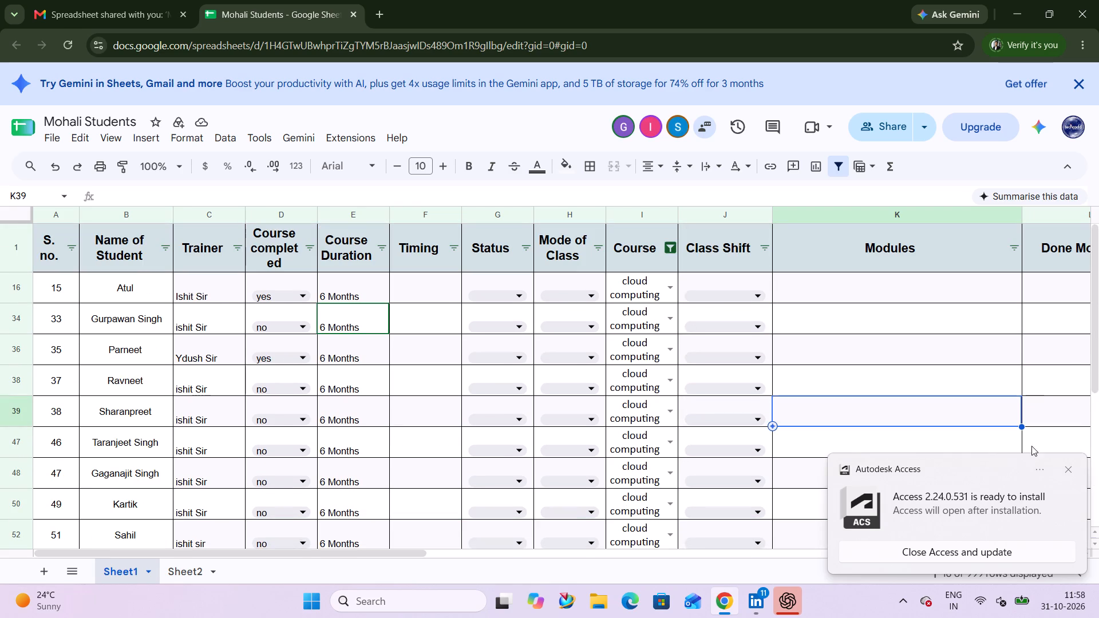
{"action": "left_click", "coordinate": [1070, 468]}
{"action": "scroll", "coordinate": [736, 407], "scroll_direction": "down", "scroll_amount": 3}
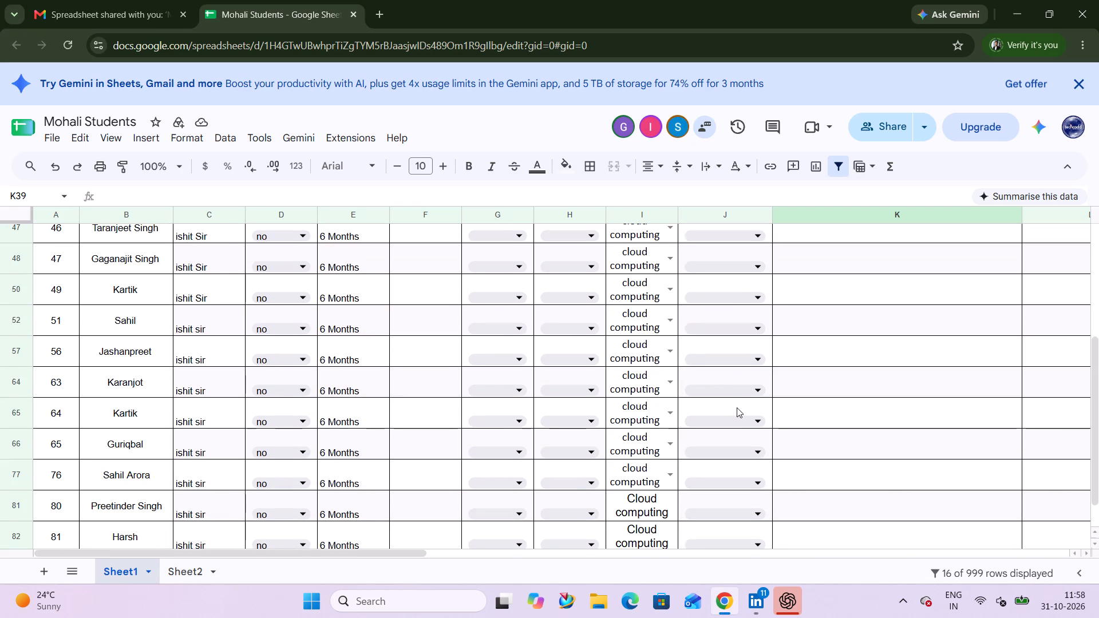
{"action": "scroll", "coordinate": [231, 517], "scroll_direction": "up", "scroll_amount": 7}
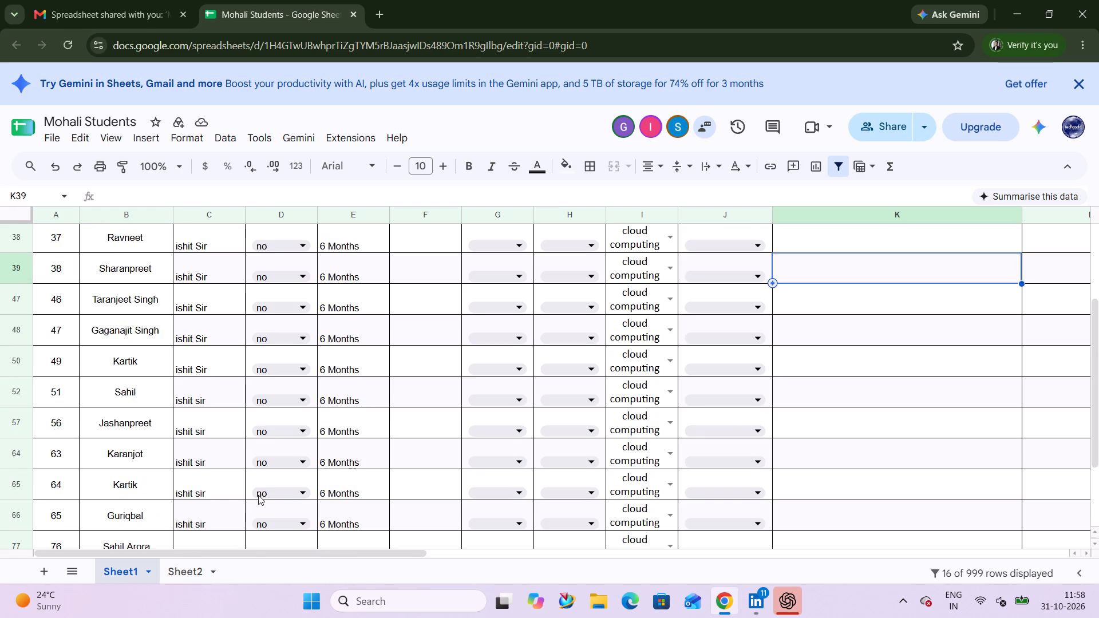
{"action": "scroll", "coordinate": [596, 344], "scroll_direction": "down", "scroll_amount": 14}
{"action": "scroll", "coordinate": [596, 347], "scroll_direction": "up", "scroll_amount": 6}
{"action": "scroll", "coordinate": [596, 347], "scroll_direction": "down", "scroll_amount": 6}
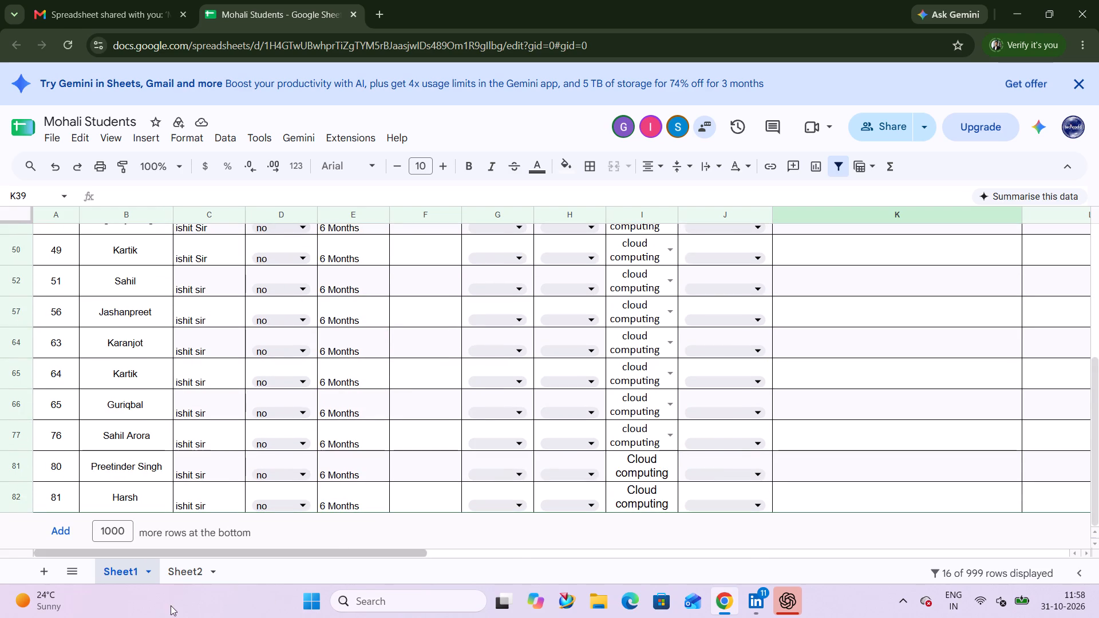
Check the contents of Sheet2 and return to Sheet1.
{"action": "left_click", "coordinate": [198, 568]}
{"action": "scroll", "coordinate": [370, 446], "scroll_direction": "up", "scroll_amount": 8}
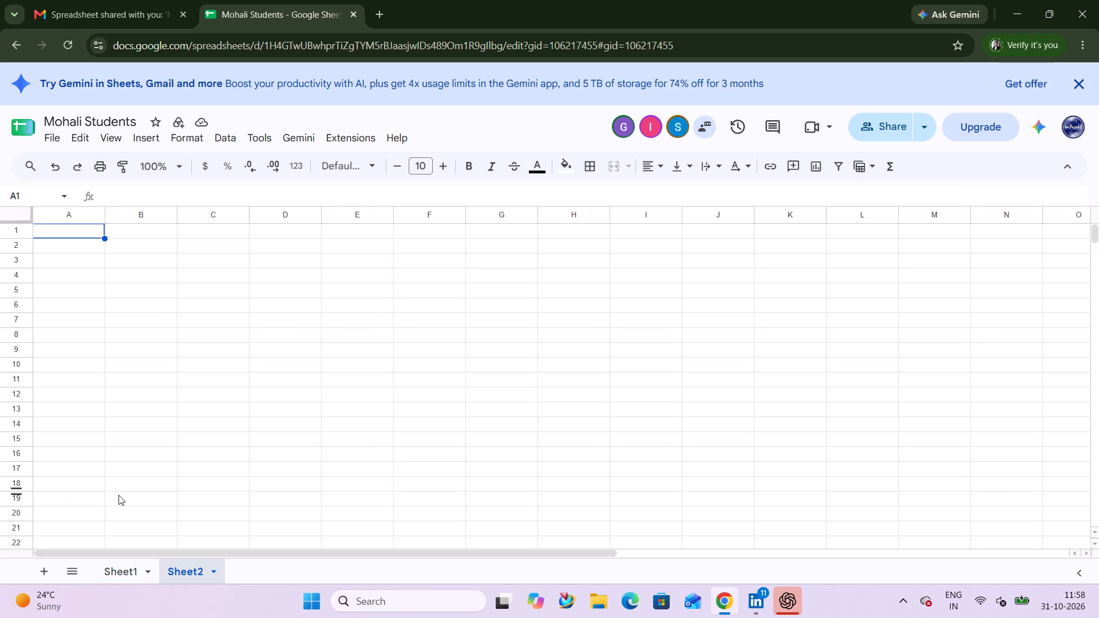
{"action": "left_click", "coordinate": [121, 561]}
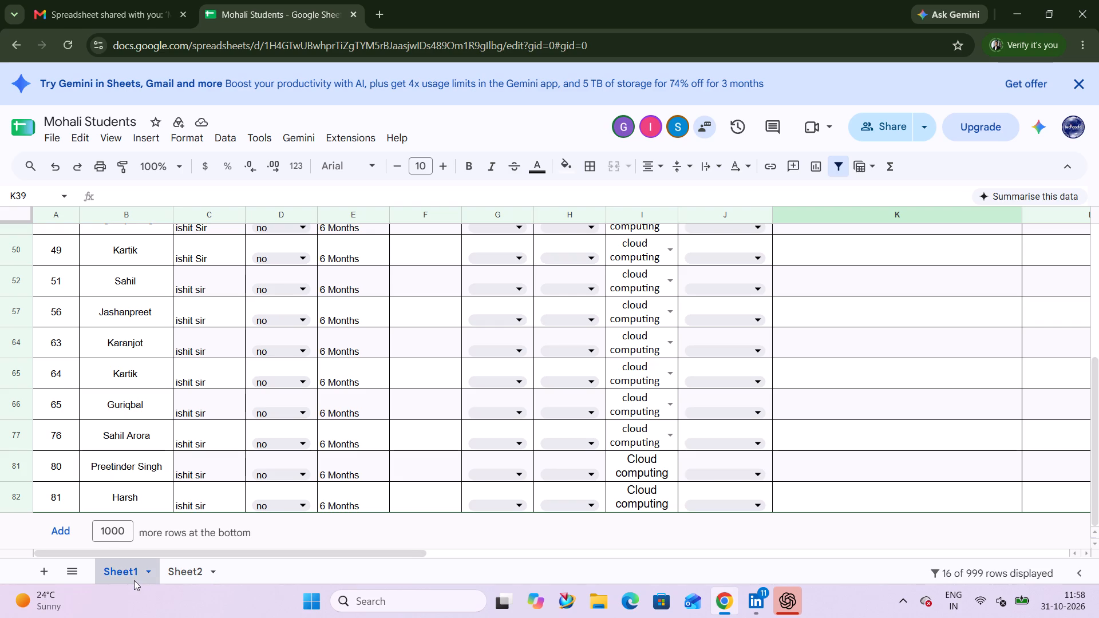
Open the attendance spreadsheet in a new browser tab and look over its Attendance Sheet.
{"action": "left_click", "coordinate": [377, 13]}
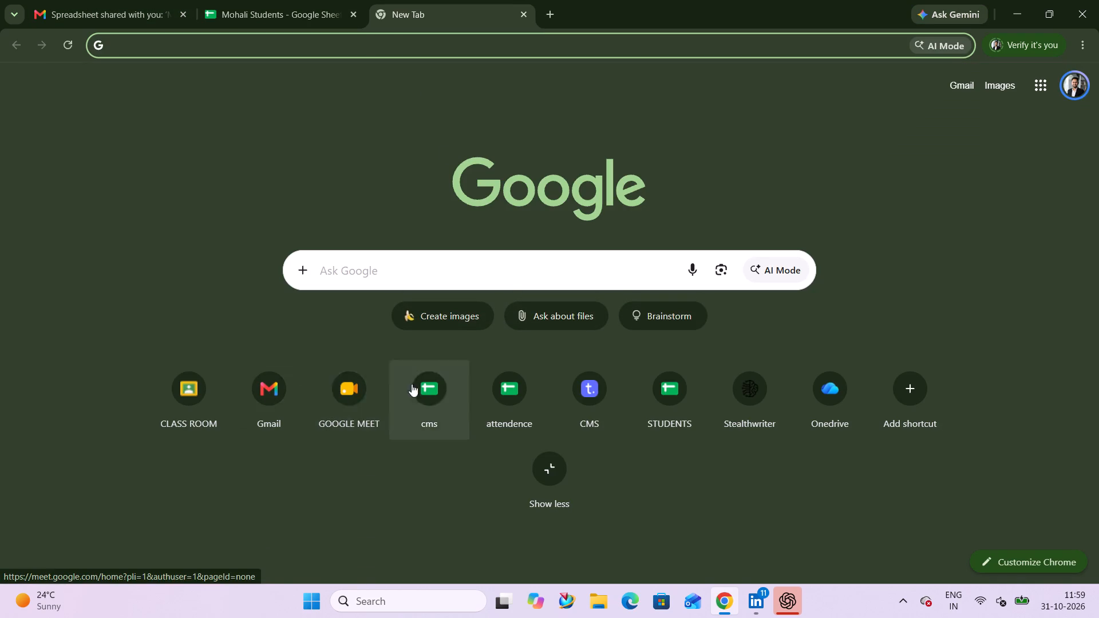
{"action": "left_click", "coordinate": [488, 395]}
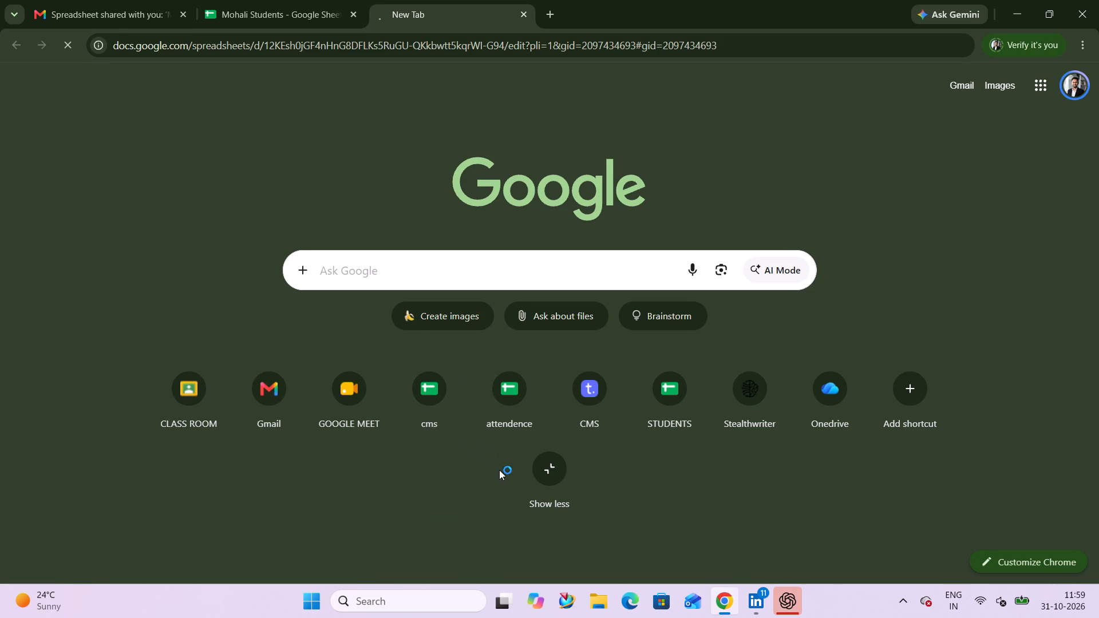
{"action": "scroll", "coordinate": [271, 566], "scroll_direction": "down", "scroll_amount": 6}
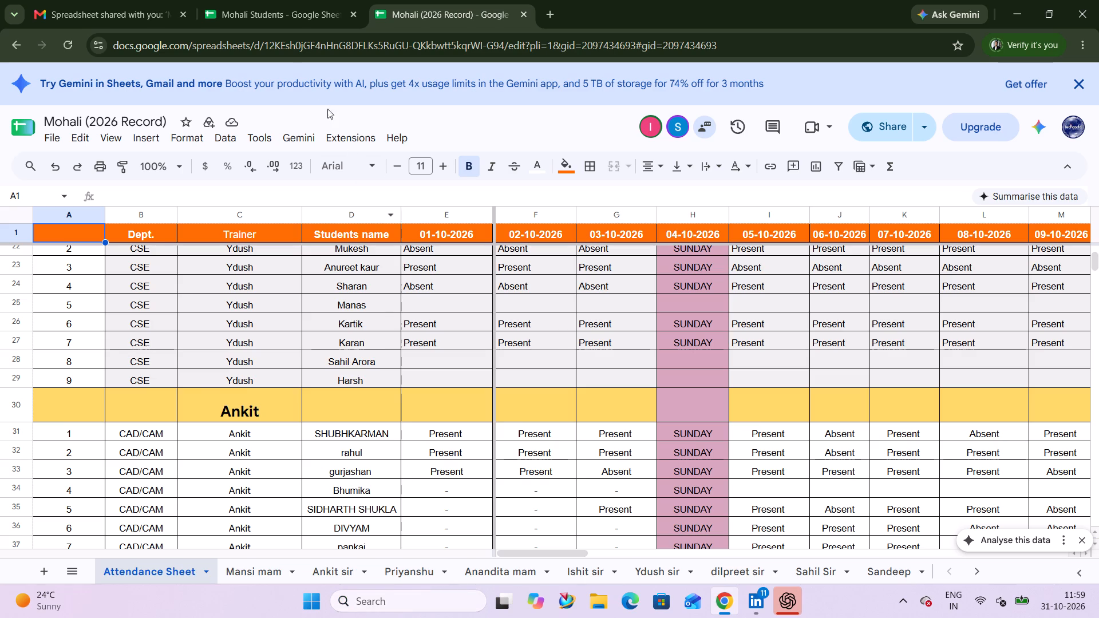
Return to the Mohali Students spreadsheet and examine the filtered cloud computing rows from top to bottom.
{"action": "left_click", "coordinate": [258, 0]}
{"action": "scroll", "coordinate": [262, 330], "scroll_direction": "down", "scroll_amount": 9}
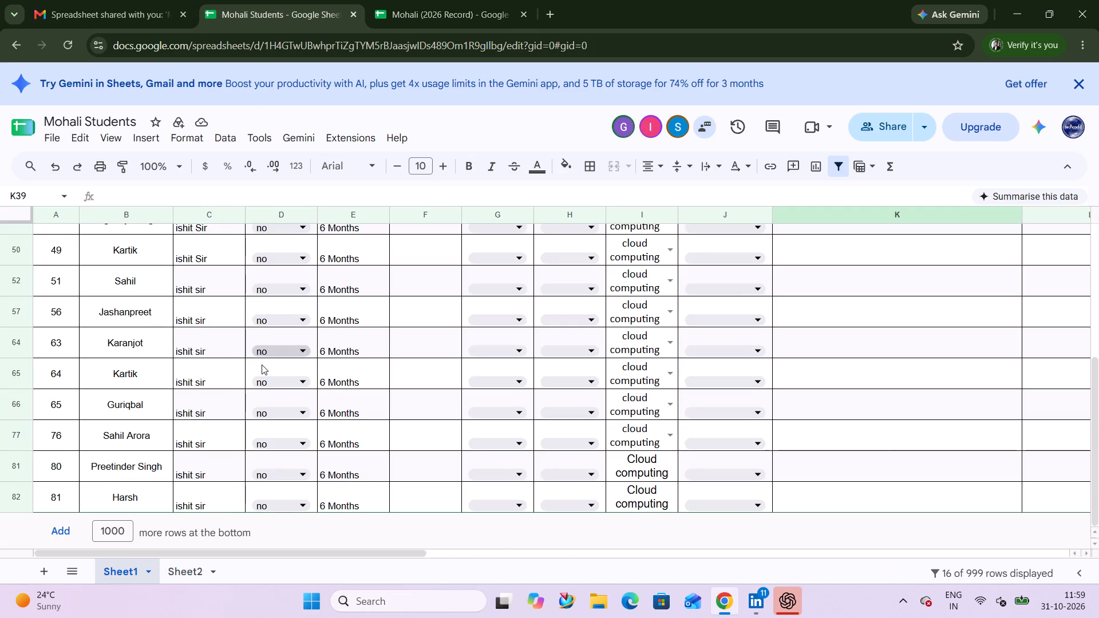
{"action": "scroll", "coordinate": [262, 365], "scroll_direction": "down", "scroll_amount": 9}
{"action": "scroll", "coordinate": [257, 376], "scroll_direction": "up", "scroll_amount": 7}
{"action": "scroll", "coordinate": [258, 379], "scroll_direction": "down", "scroll_amount": 12}
{"action": "scroll", "coordinate": [258, 379], "scroll_direction": "up", "scroll_amount": 8}
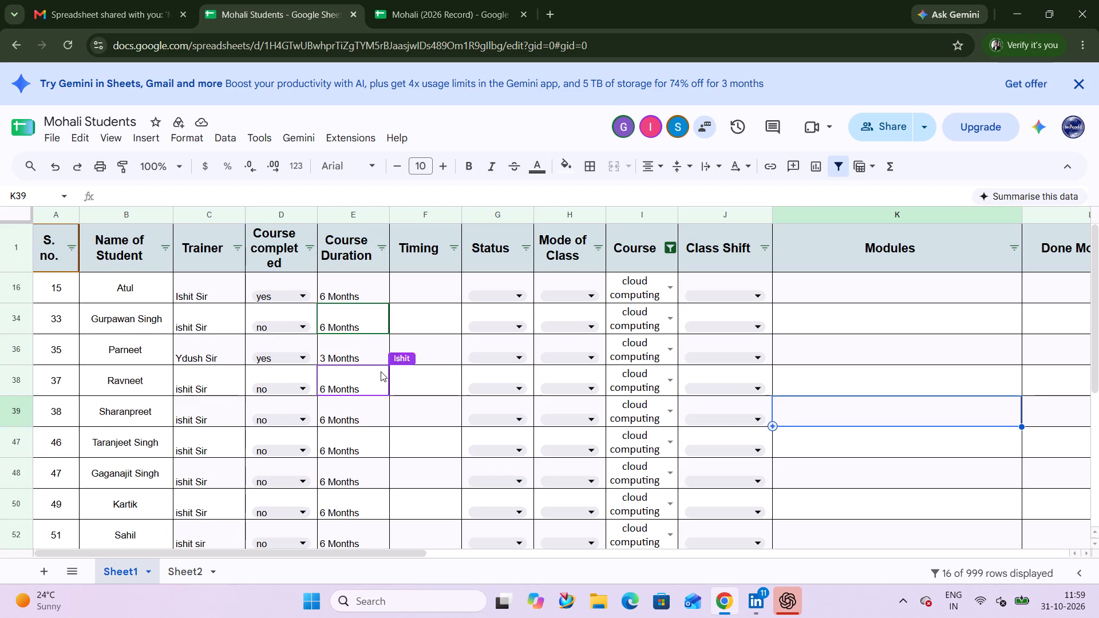
{"action": "scroll", "coordinate": [291, 370], "scroll_direction": "down", "scroll_amount": 11}
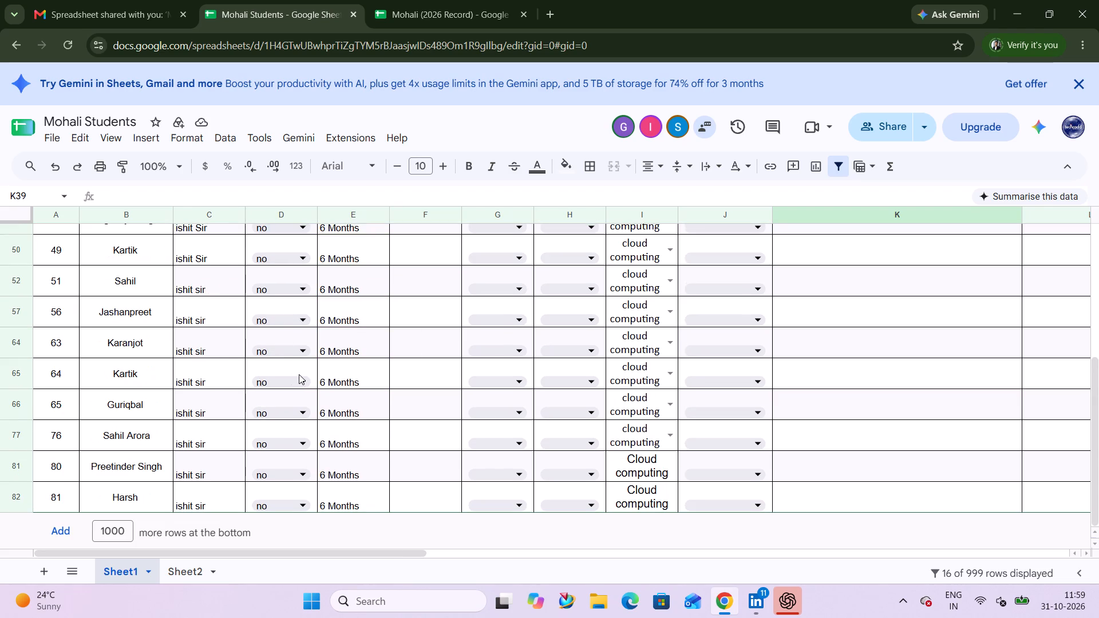
{"action": "scroll", "coordinate": [299, 374], "scroll_direction": "down", "scroll_amount": 20}
{"action": "scroll", "coordinate": [299, 374], "scroll_direction": "down", "scroll_amount": 20}
{"action": "scroll", "coordinate": [299, 374], "scroll_direction": "down", "scroll_amount": 16}
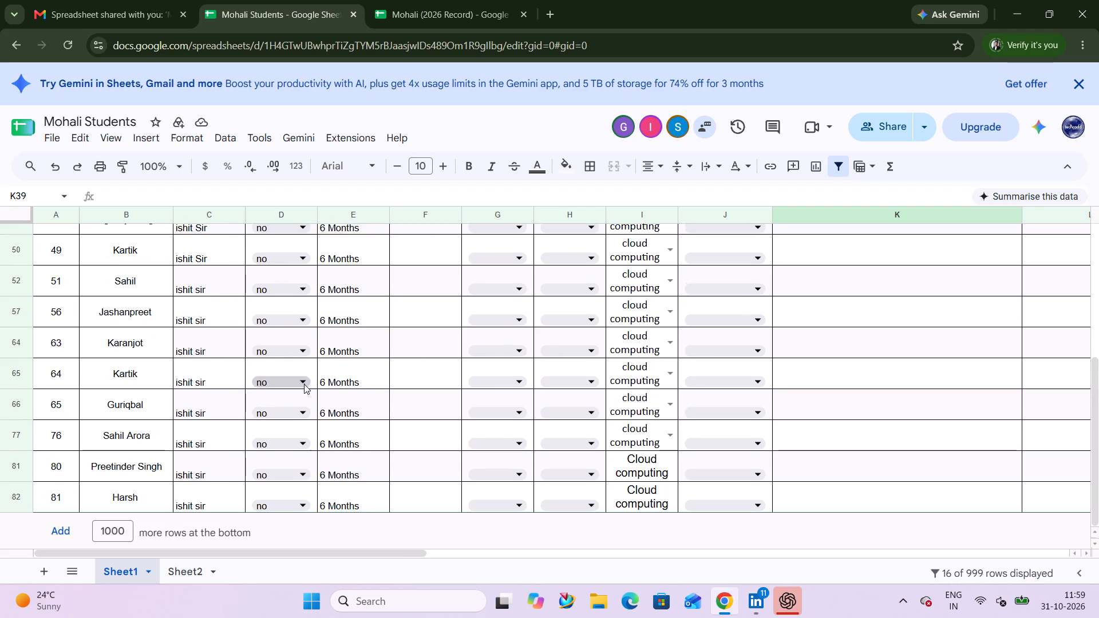
{"action": "scroll", "coordinate": [304, 384], "scroll_direction": "down", "scroll_amount": 14}
{"action": "scroll", "coordinate": [305, 387], "scroll_direction": "up", "scroll_amount": 5}
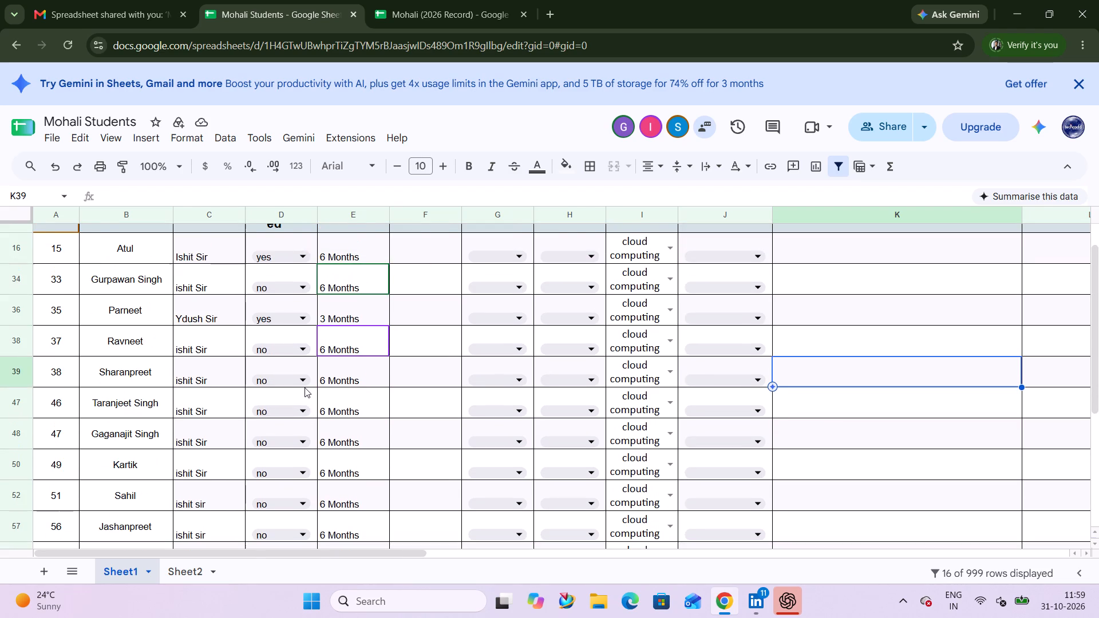
{"action": "scroll", "coordinate": [305, 387], "scroll_direction": "down", "scroll_amount": 6}
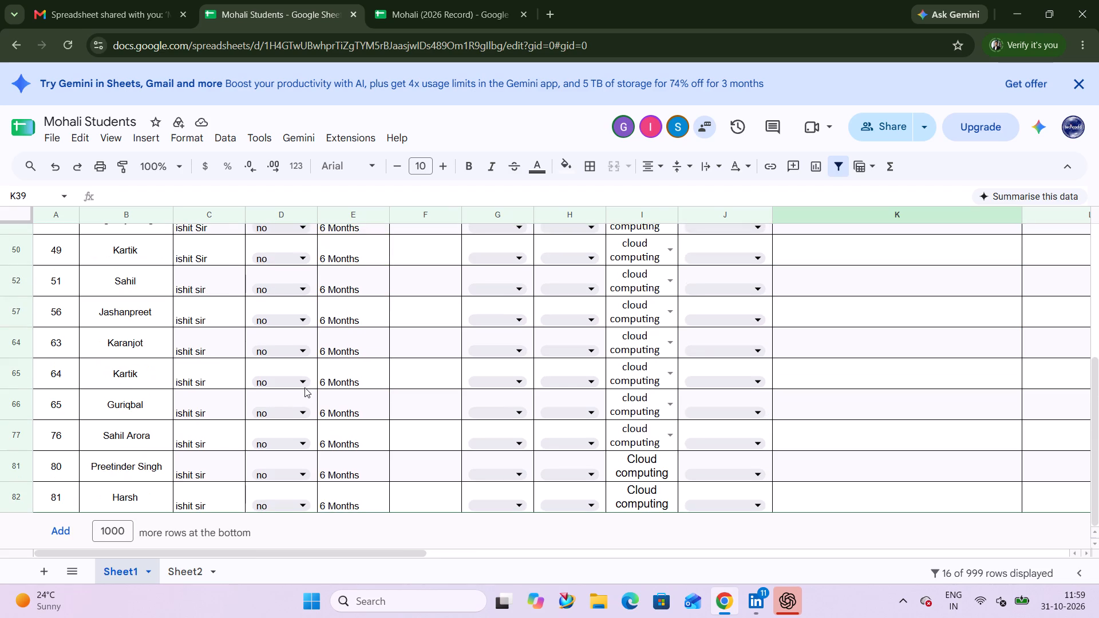
{"action": "scroll", "coordinate": [305, 387], "scroll_direction": "down", "scroll_amount": 5}
{"action": "scroll", "coordinate": [311, 397], "scroll_direction": "up", "scroll_amount": 3}
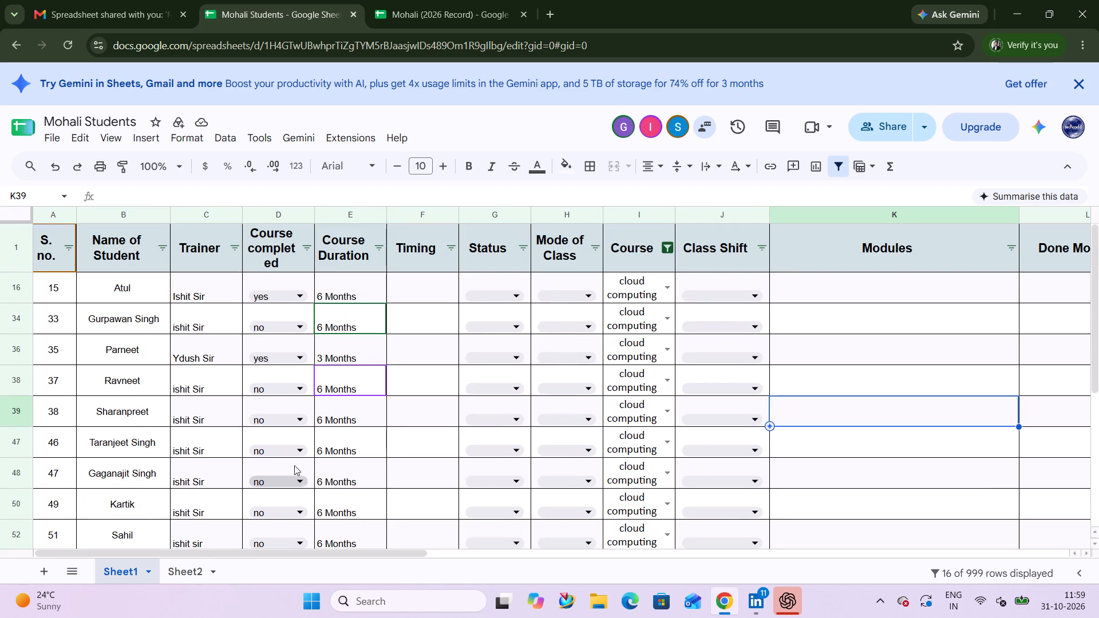
Search the Trainer column's filter values for "ankit" and close the filter without applying it.
{"action": "left_click", "coordinate": [240, 248]}
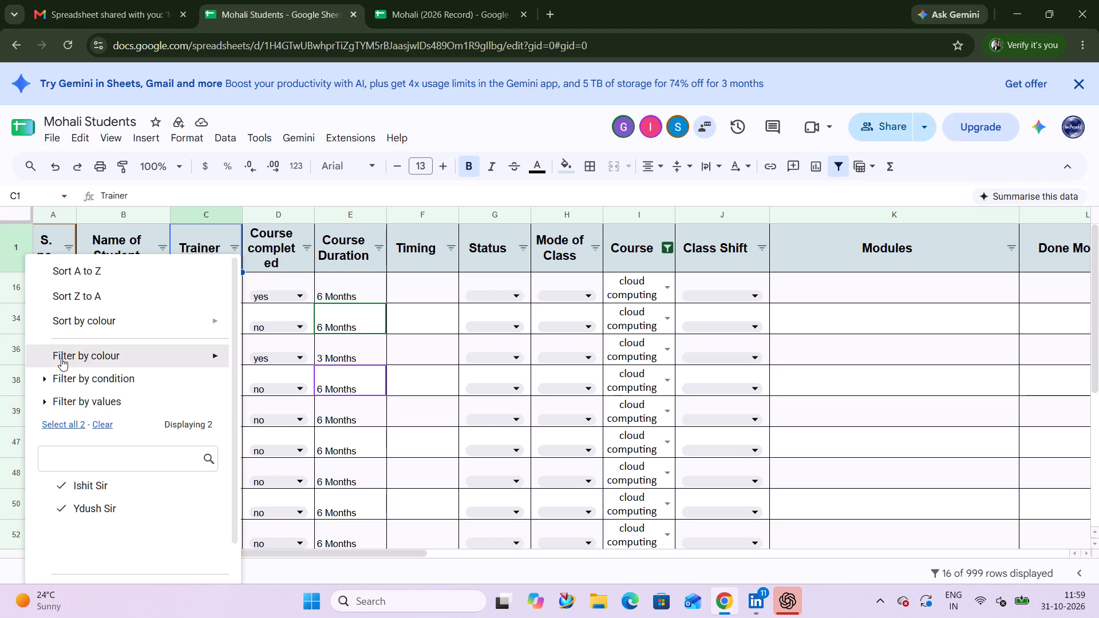
{"action": "left_click", "coordinate": [84, 466]}
{"action": "type", "text": "abn"}
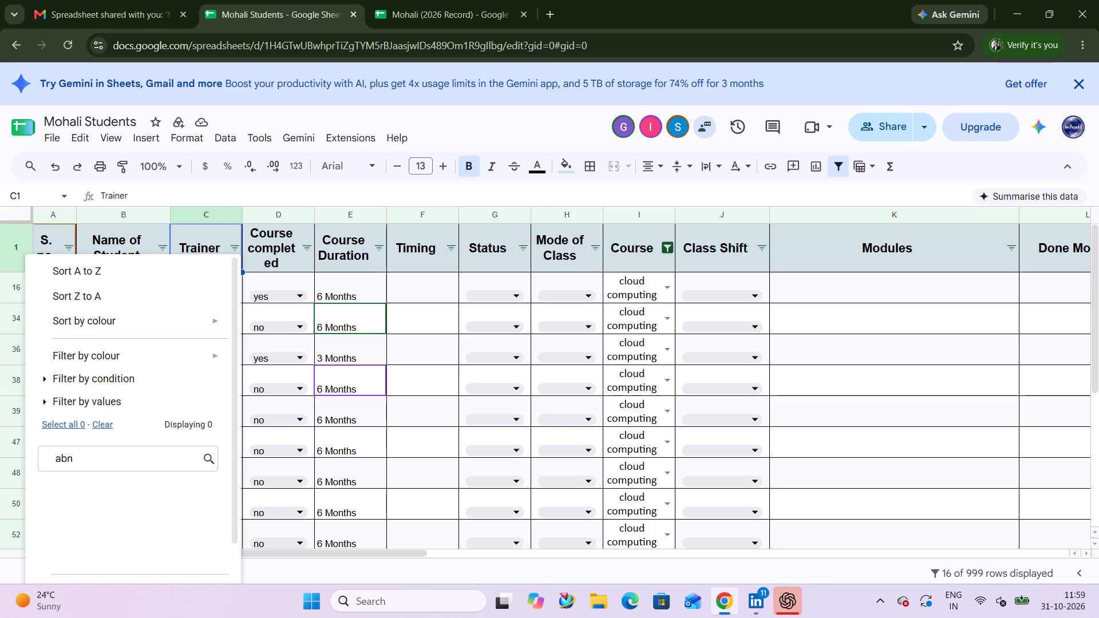
{"action": "key", "text": "BackSpace"}
{"action": "key", "text": "BackSpace"}
{"action": "key", "text": "BackSpace"}
{"action": "key", "text": "BackSpace"}
{"action": "key", "text": "a"}
{"action": "type", "text": "nkit"}
{"action": "key", "text": "Return"}
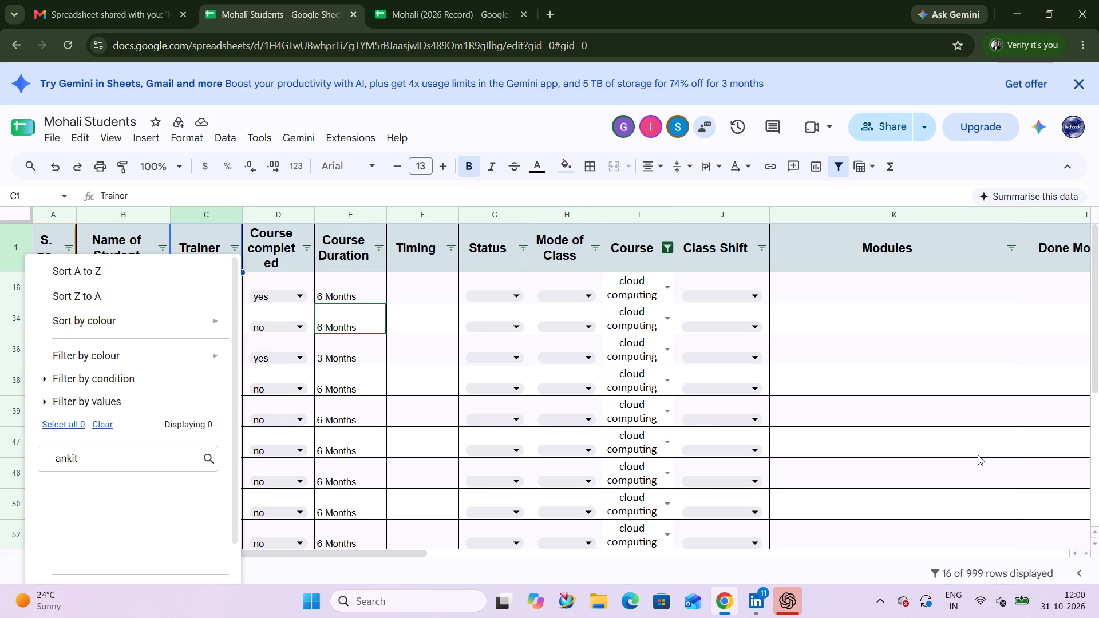
{"action": "left_click", "coordinate": [946, 417]}
Reopen the Trainer column's filter and look through its sort-by-colour and filter-by-colour options.
{"action": "scroll", "coordinate": [341, 458], "scroll_direction": "down", "scroll_amount": 14}
{"action": "scroll", "coordinate": [220, 449], "scroll_direction": "up", "scroll_amount": 4}
{"action": "left_click", "coordinate": [234, 246]}
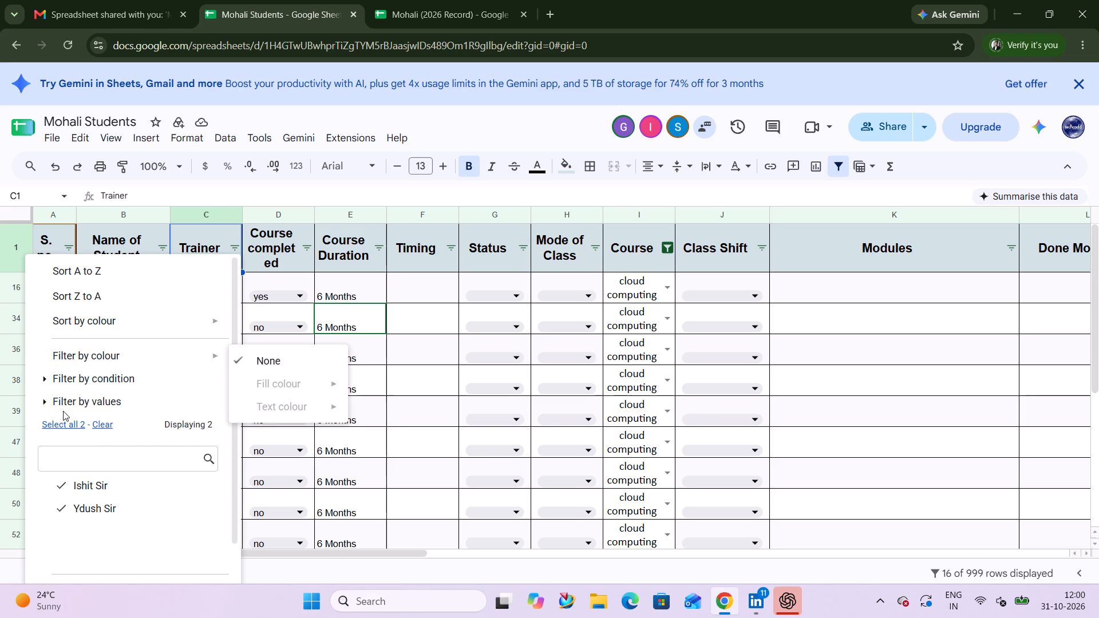
{"action": "left_click", "coordinate": [114, 358]}
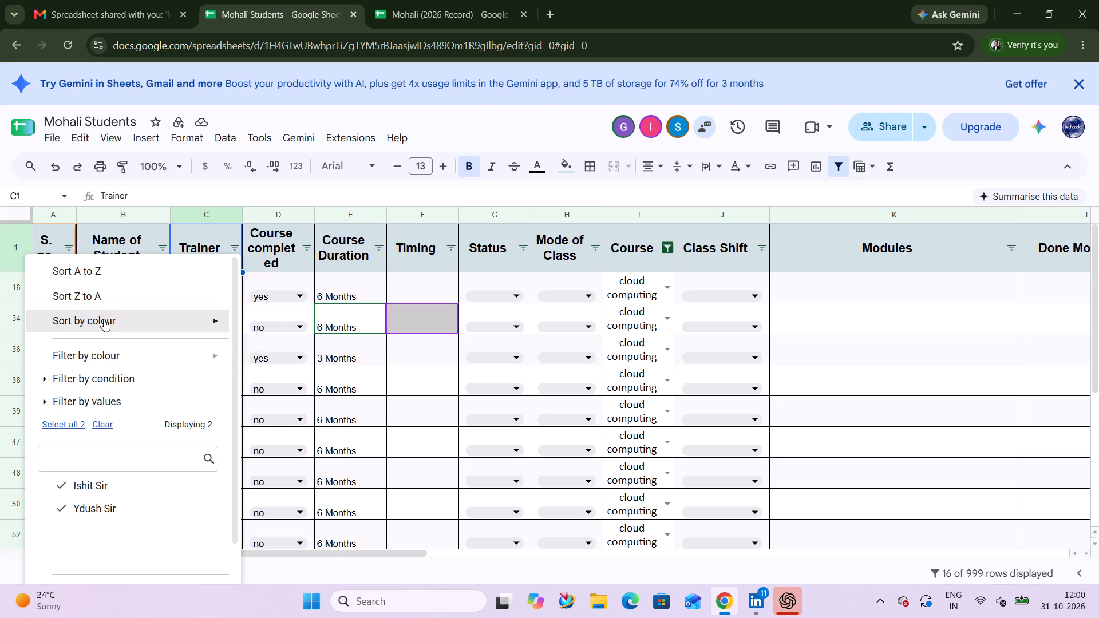
{"action": "left_click", "coordinate": [103, 317]}
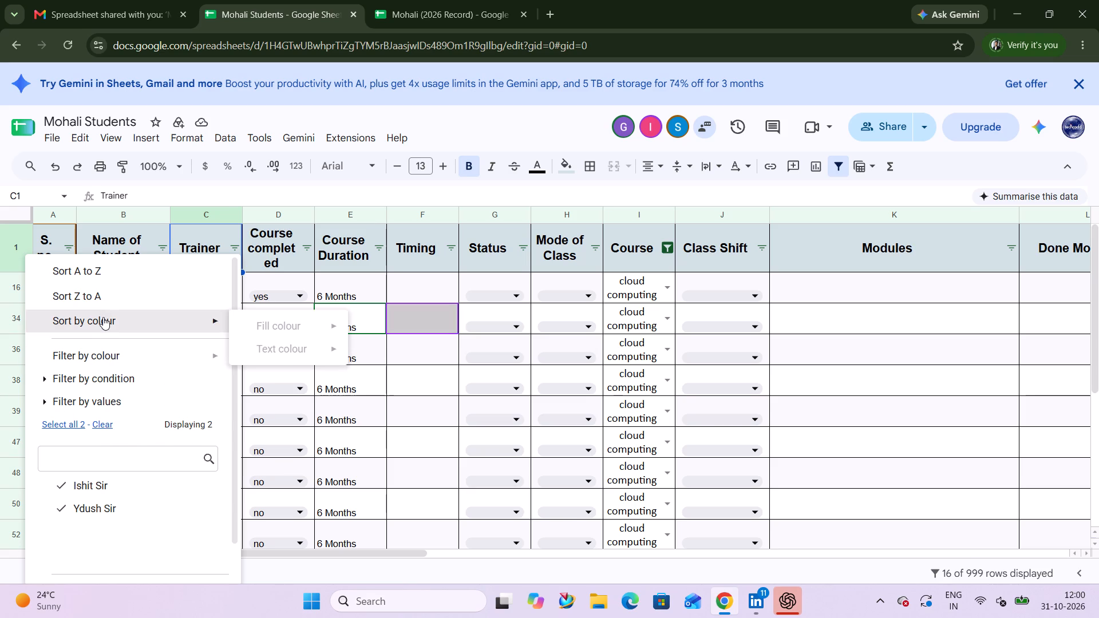
{"action": "left_click", "coordinate": [109, 356]}
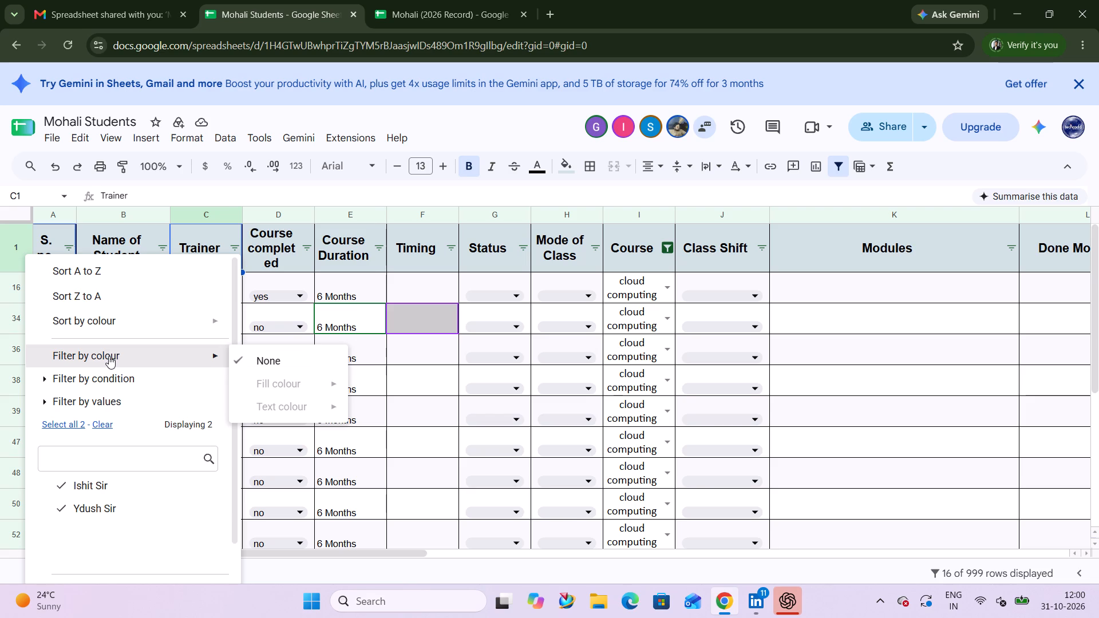
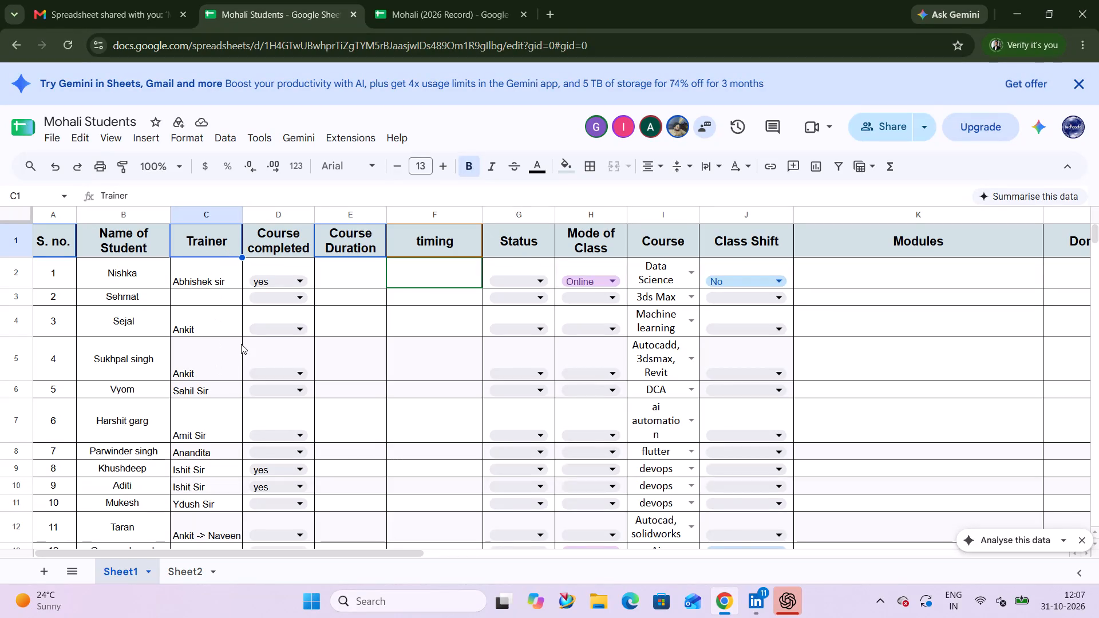
Look through the student rows and their Trainer entries down the sheet and back to the top.
{"action": "scroll", "coordinate": [248, 369], "scroll_direction": "down", "scroll_amount": 2}
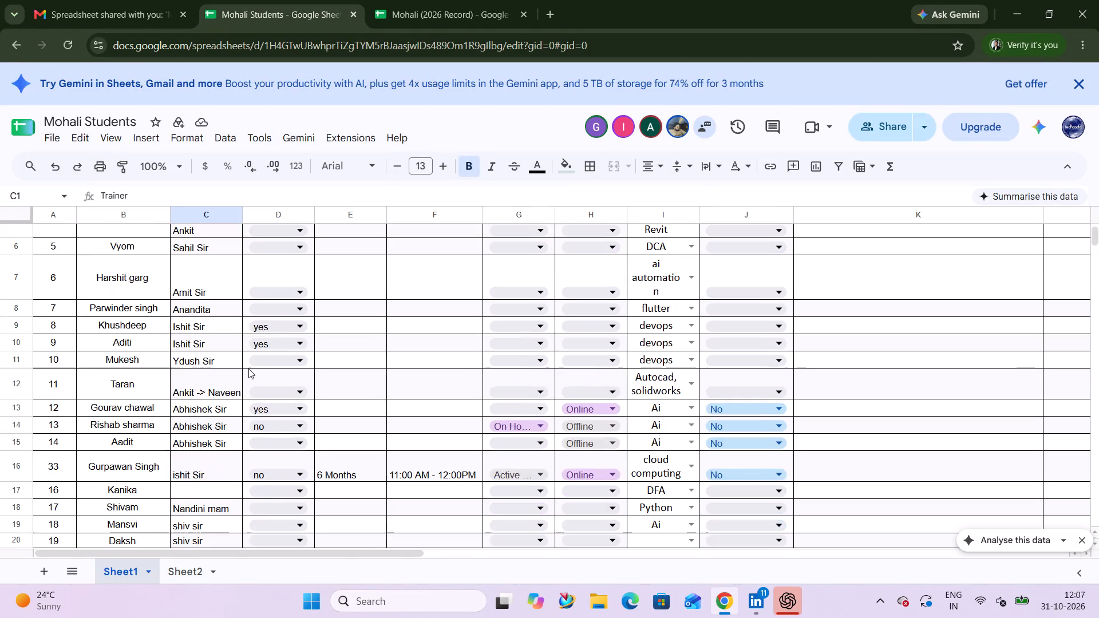
{"action": "scroll", "coordinate": [248, 369], "scroll_direction": "down", "scroll_amount": 1}
{"action": "scroll", "coordinate": [248, 369], "scroll_direction": "up", "scroll_amount": 1}
{"action": "scroll", "coordinate": [248, 369], "scroll_direction": "down", "scroll_amount": 4}
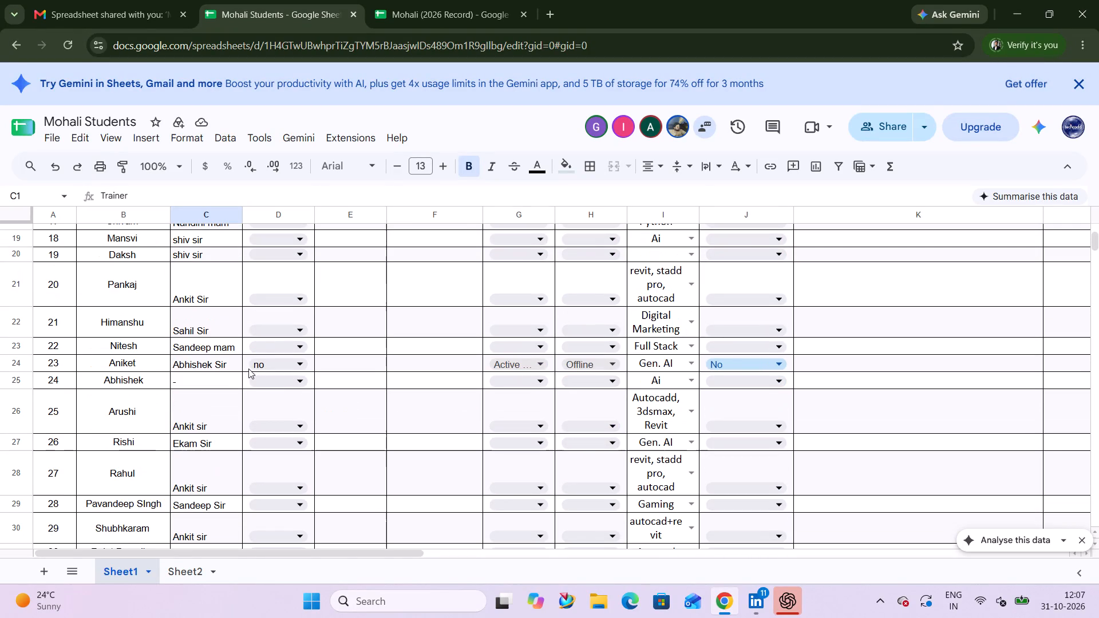
{"action": "scroll", "coordinate": [266, 444], "scroll_direction": "down", "scroll_amount": 5}
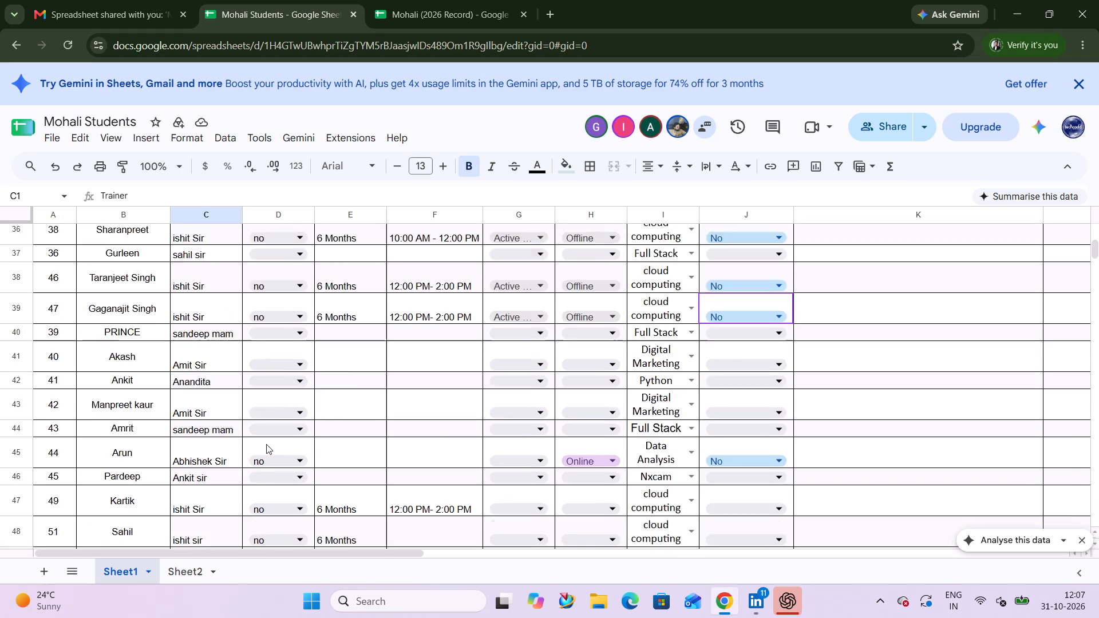
{"action": "scroll", "coordinate": [266, 444], "scroll_direction": "down", "scroll_amount": 4}
{"action": "scroll", "coordinate": [266, 444], "scroll_direction": "up", "scroll_amount": 17}
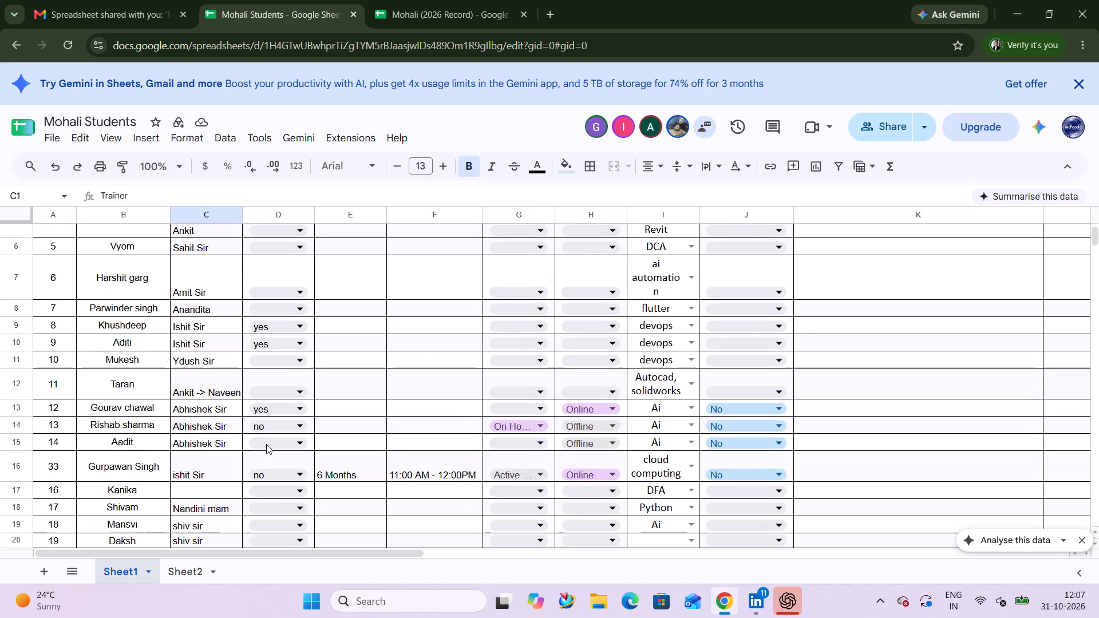
{"action": "scroll", "coordinate": [266, 444], "scroll_direction": "up", "scroll_amount": 6}
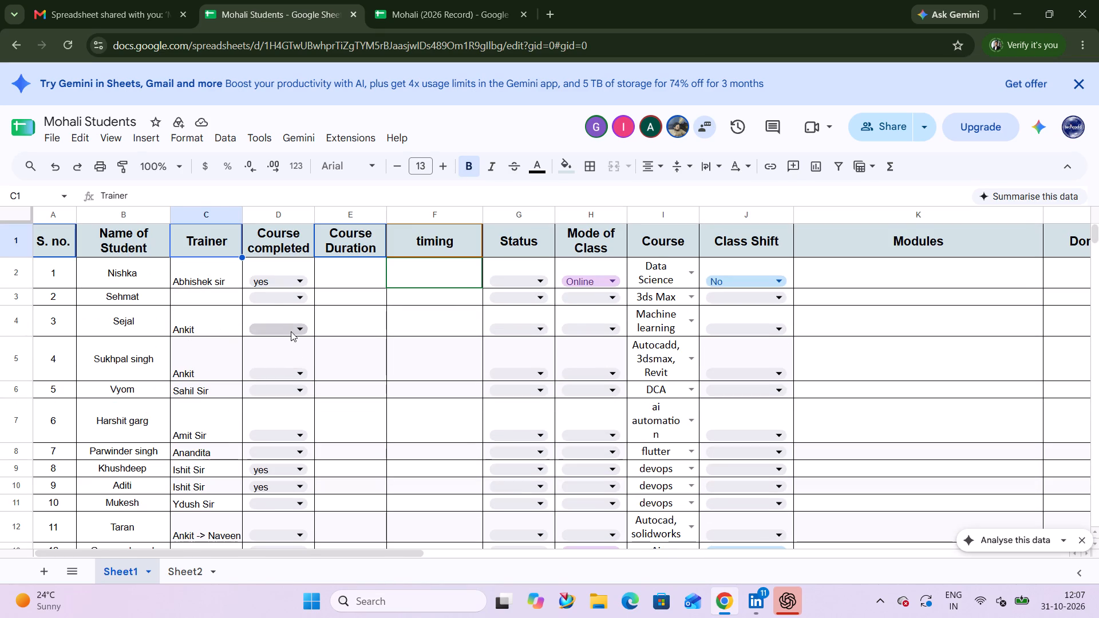
Set Course completed to "no" for Sejal in row 4.
{"action": "left_click", "coordinate": [295, 331]}
{"action": "left_click", "coordinate": [258, 365]}
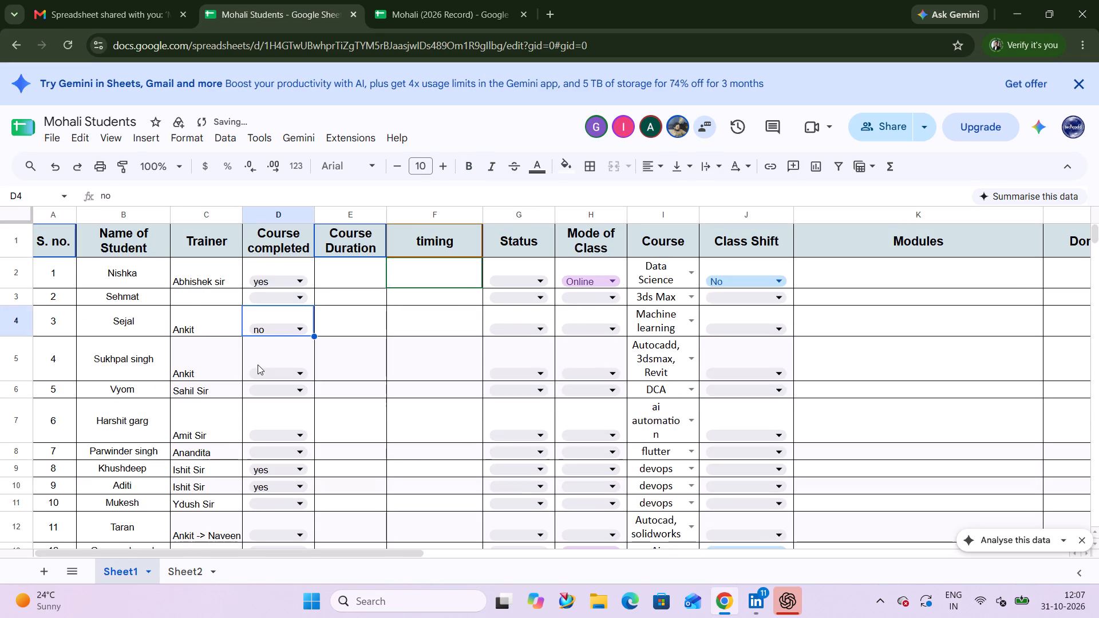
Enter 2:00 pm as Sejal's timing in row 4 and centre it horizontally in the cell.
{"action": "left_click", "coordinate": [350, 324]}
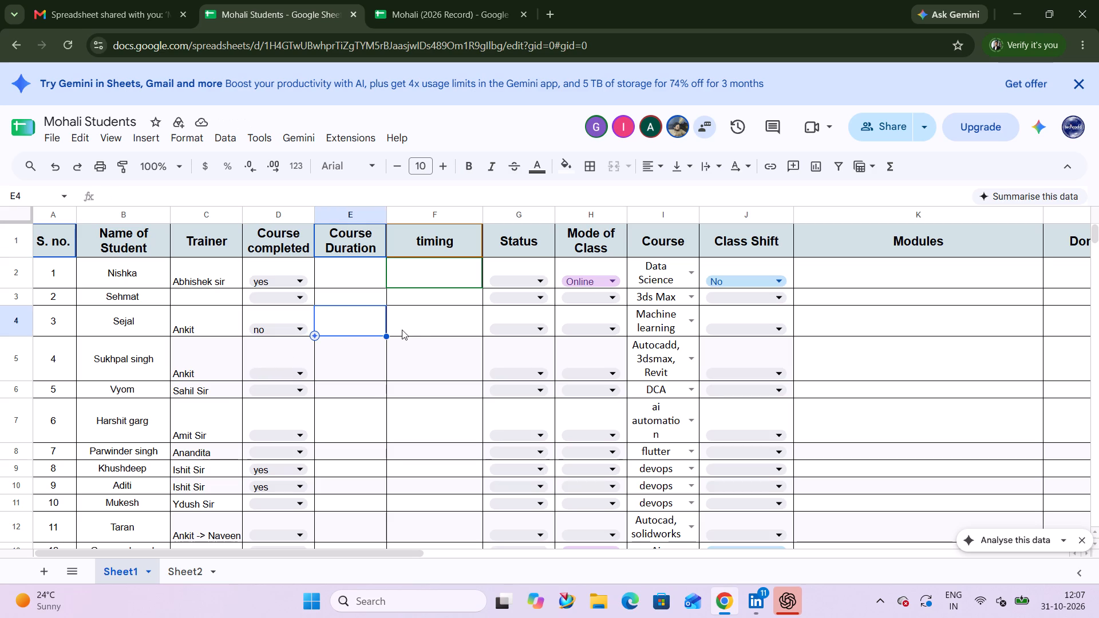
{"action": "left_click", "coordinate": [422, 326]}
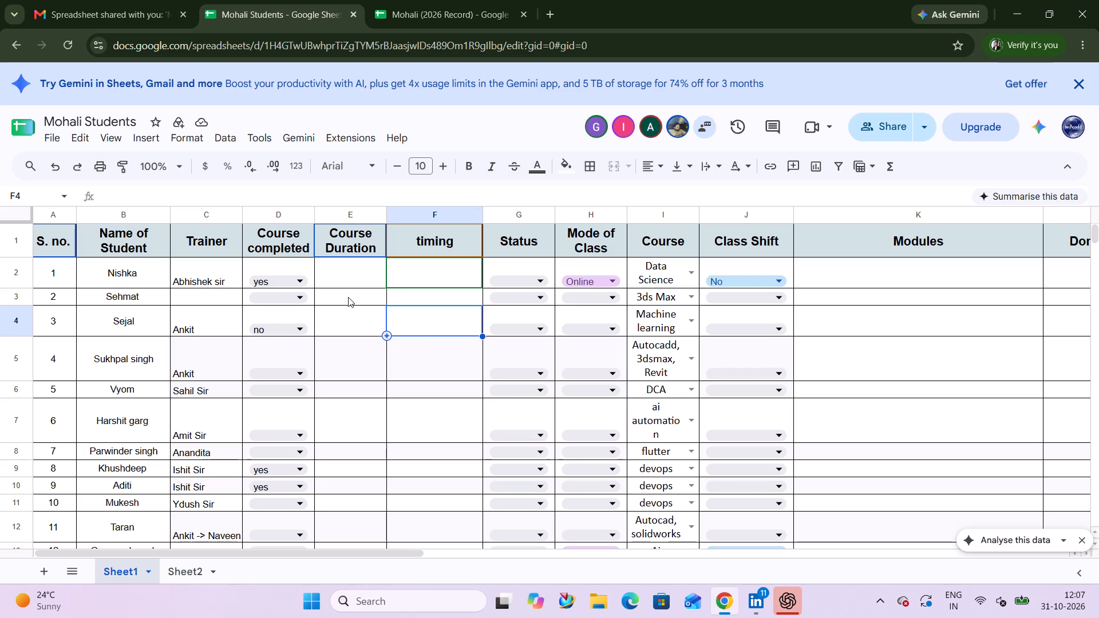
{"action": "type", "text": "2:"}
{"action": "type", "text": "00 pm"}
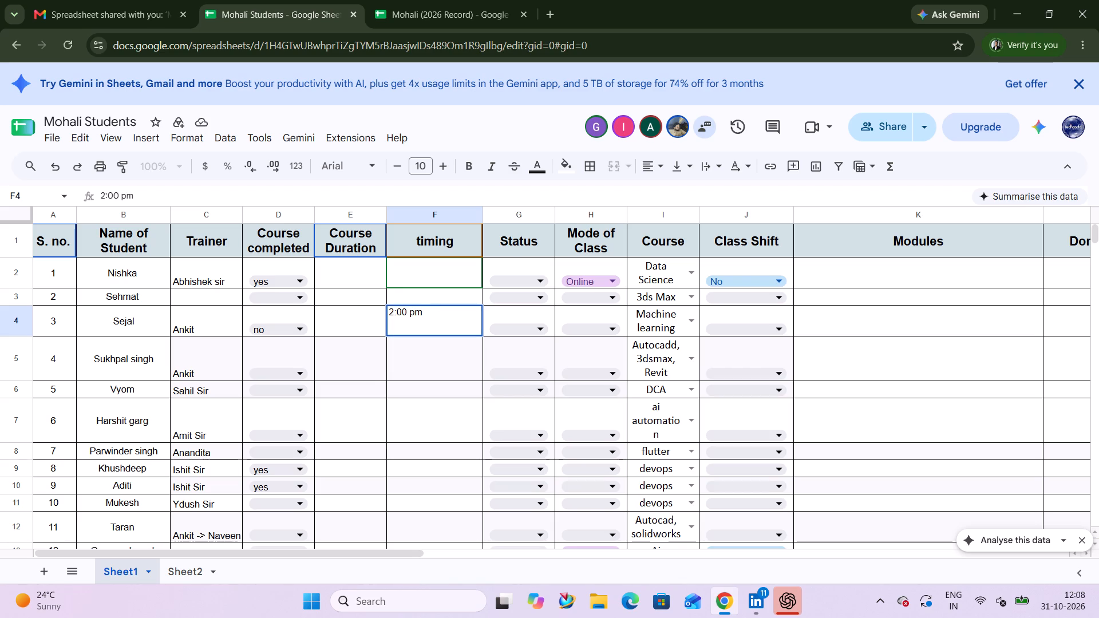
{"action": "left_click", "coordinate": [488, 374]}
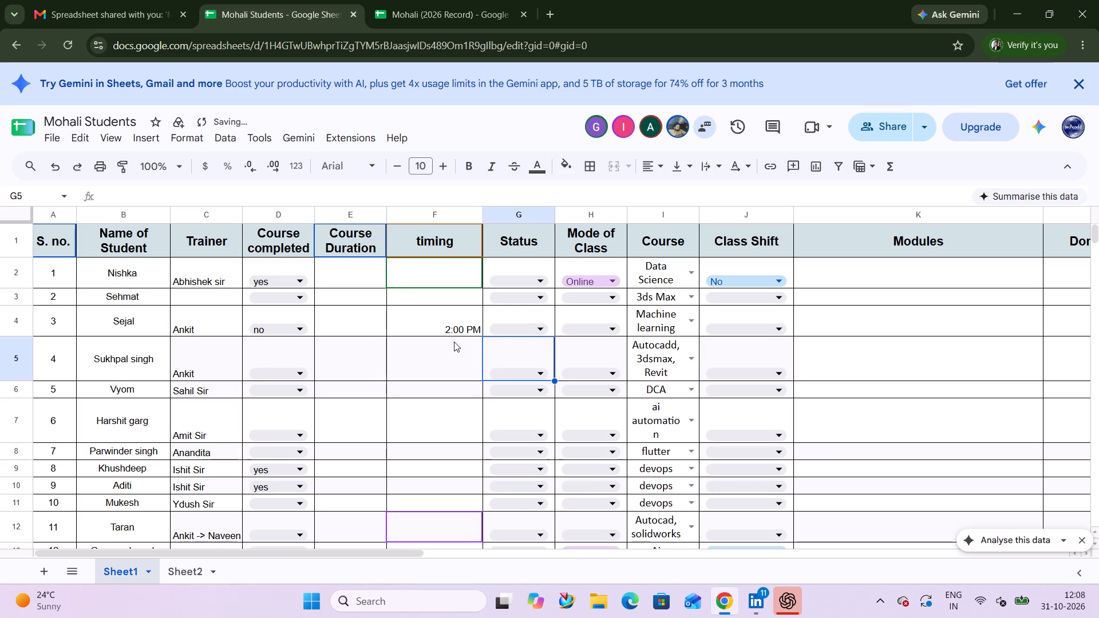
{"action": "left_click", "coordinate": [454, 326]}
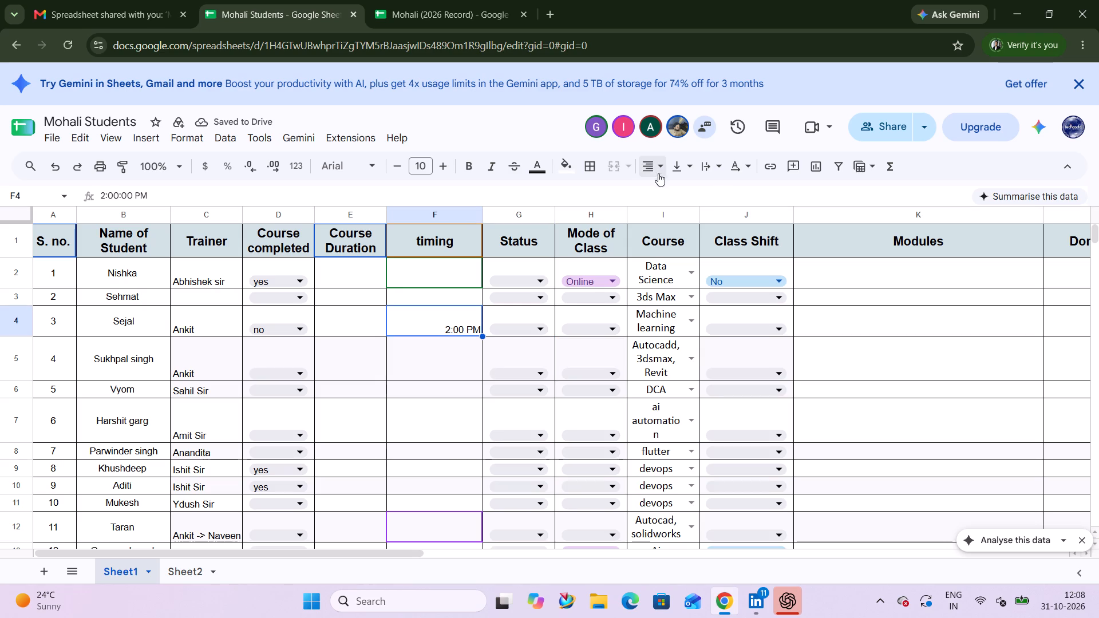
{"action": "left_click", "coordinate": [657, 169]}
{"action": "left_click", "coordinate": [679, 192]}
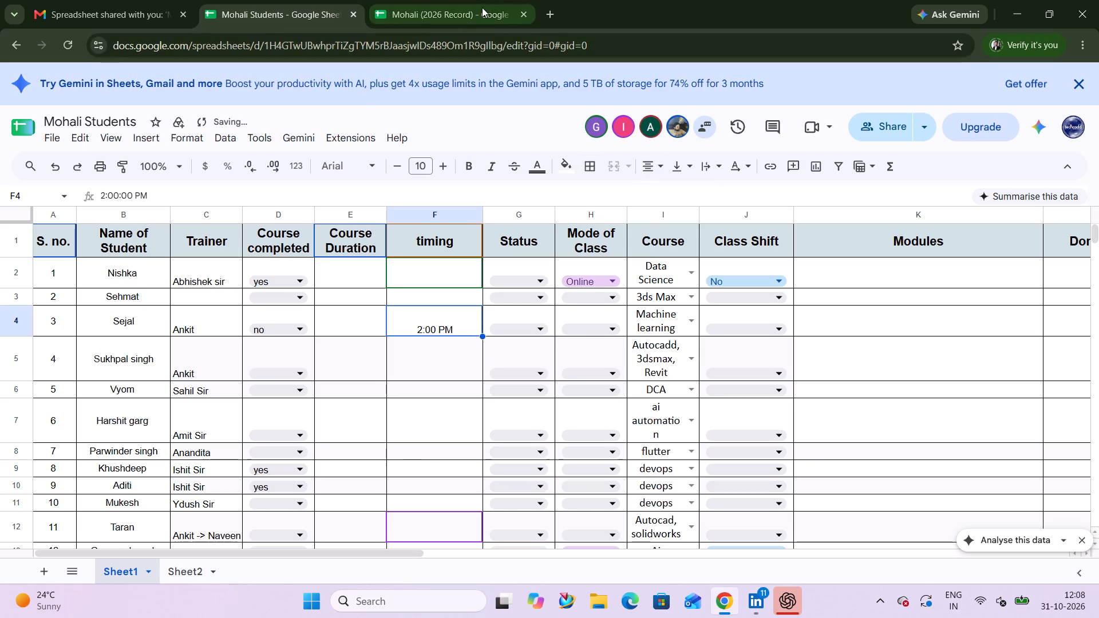
Switch to the Mohali (2026 Record) spreadsheet and check the attendance rows of trainer Ankit's students.
{"action": "left_click", "coordinate": [482, 7]}
{"action": "scroll", "coordinate": [433, 415], "scroll_direction": "down", "scroll_amount": 1}
{"action": "scroll", "coordinate": [499, 411], "scroll_direction": "down", "scroll_amount": 2}
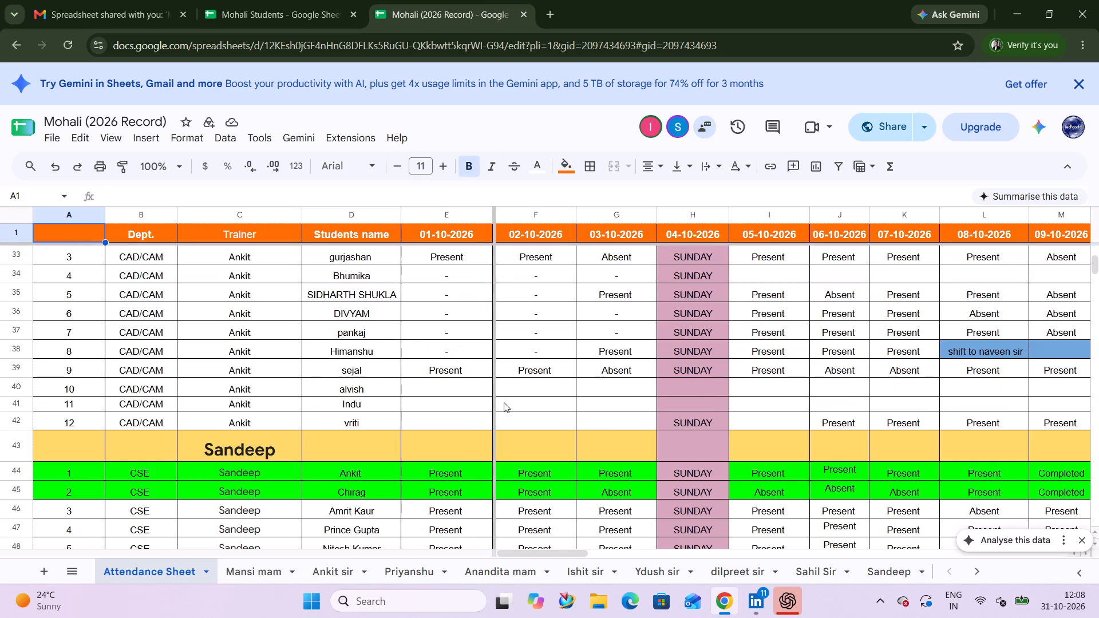
{"action": "scroll", "coordinate": [510, 392], "scroll_direction": "left", "scroll_amount": 12}
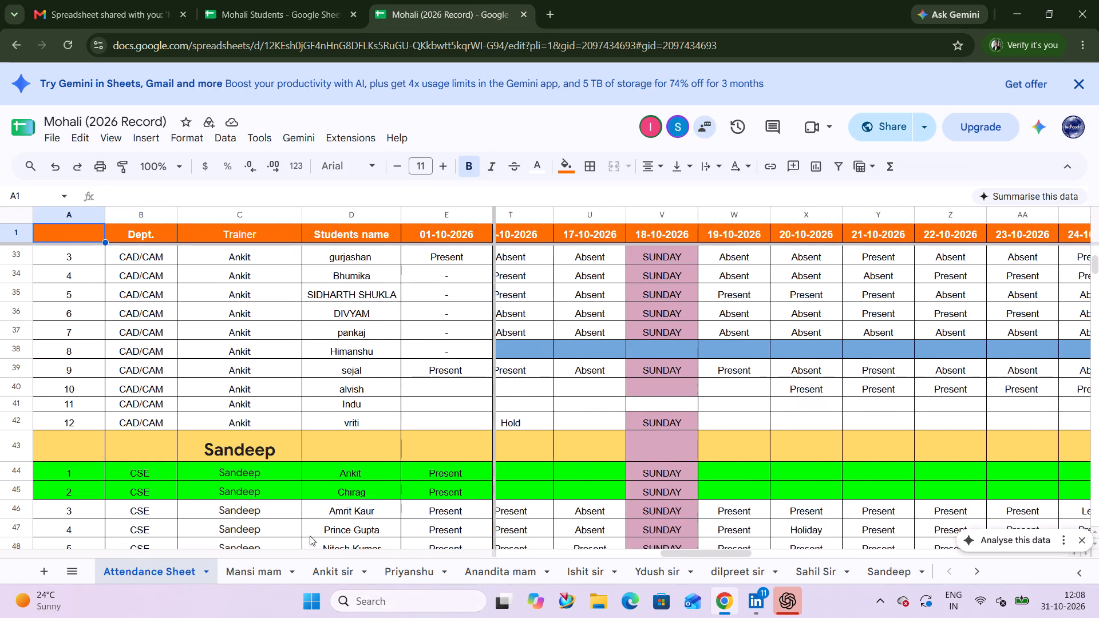
Open the Ankit sir sheet, zoom it to 75%, and locate Sejal's row with its course and timing details.
{"action": "left_click", "coordinate": [335, 574]}
{"action": "scroll", "coordinate": [593, 374], "scroll_direction": "left", "scroll_amount": 2}
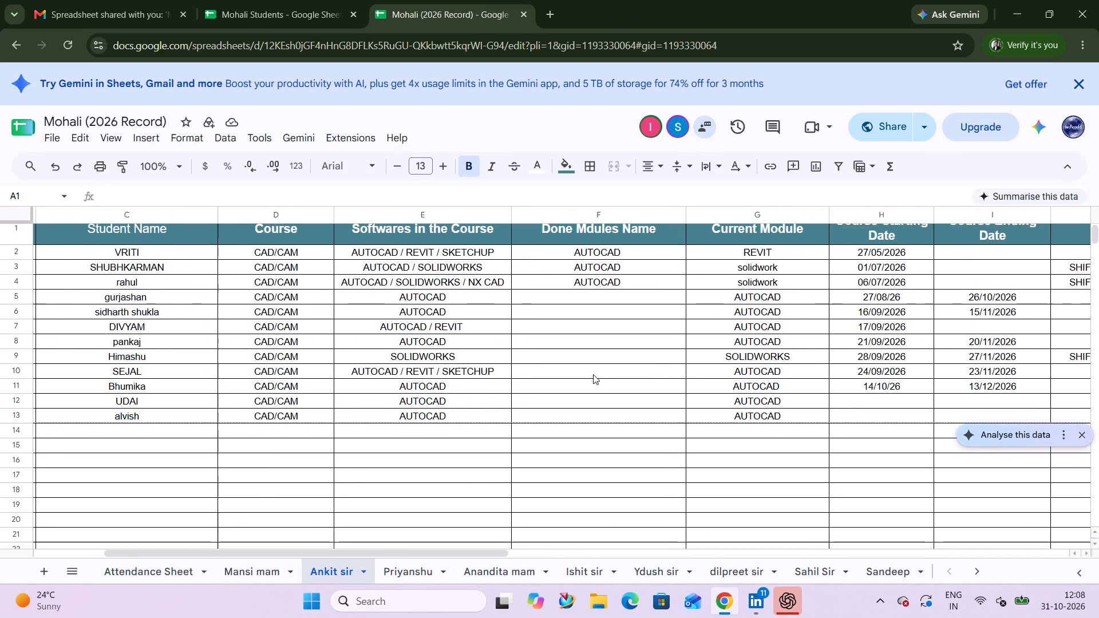
{"action": "scroll", "coordinate": [593, 374], "scroll_direction": "left", "scroll_amount": 1}
{"action": "left_click_drag", "start_coordinate": [604, 362], "coordinate": [171, 145]}
{"action": "left_click", "coordinate": [179, 167]}
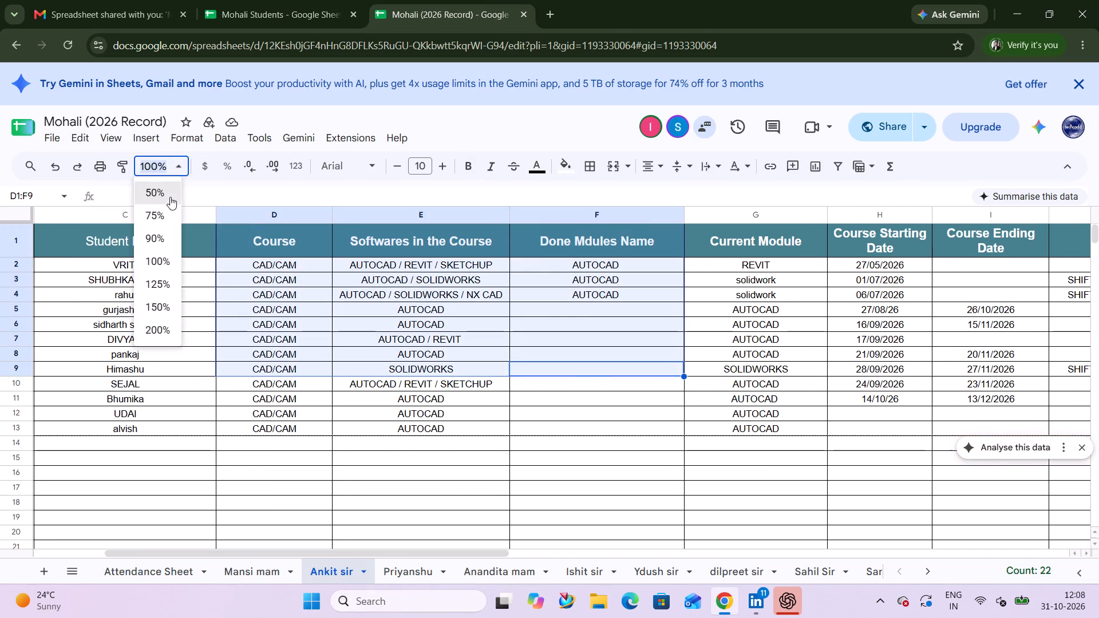
{"action": "left_click", "coordinate": [169, 203]}
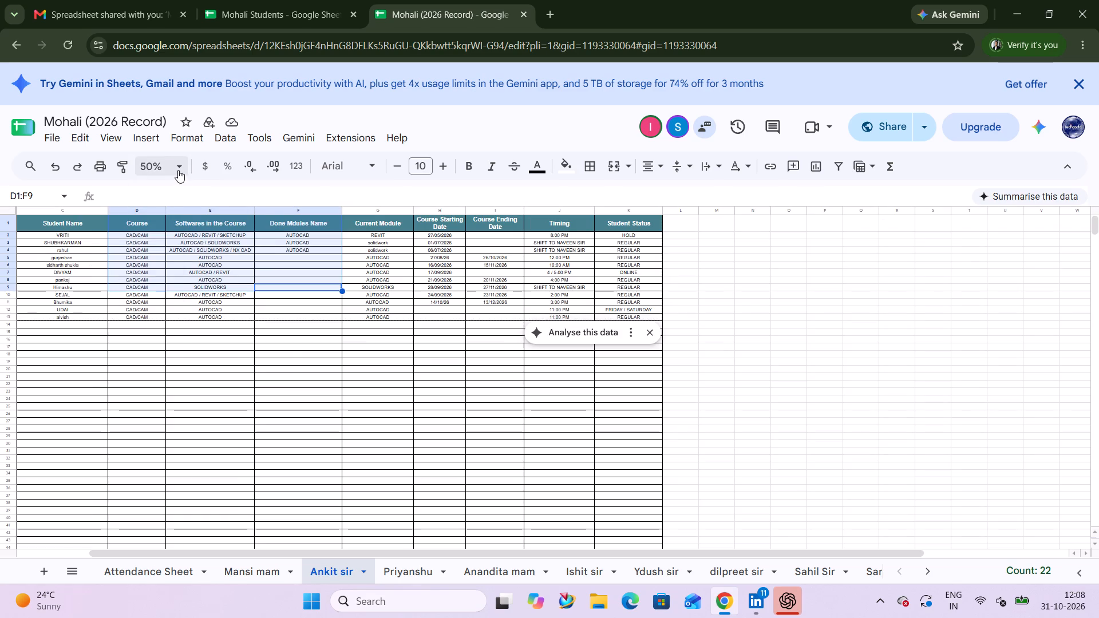
{"action": "left_click", "coordinate": [178, 170]}
{"action": "left_click", "coordinate": [159, 216]}
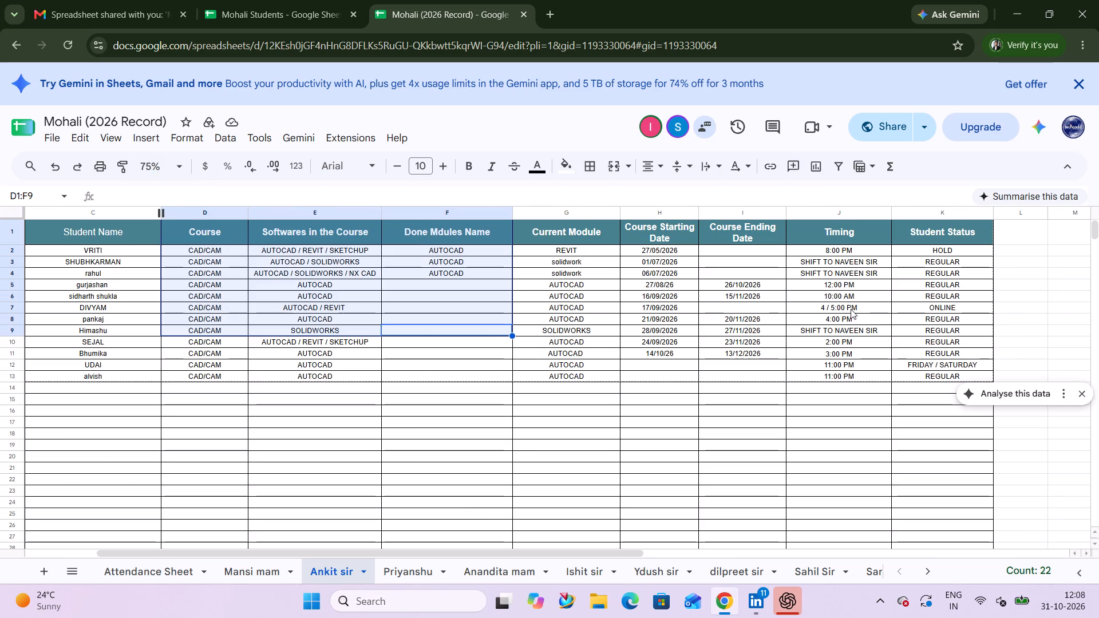
{"action": "left_click", "coordinate": [264, 367]}
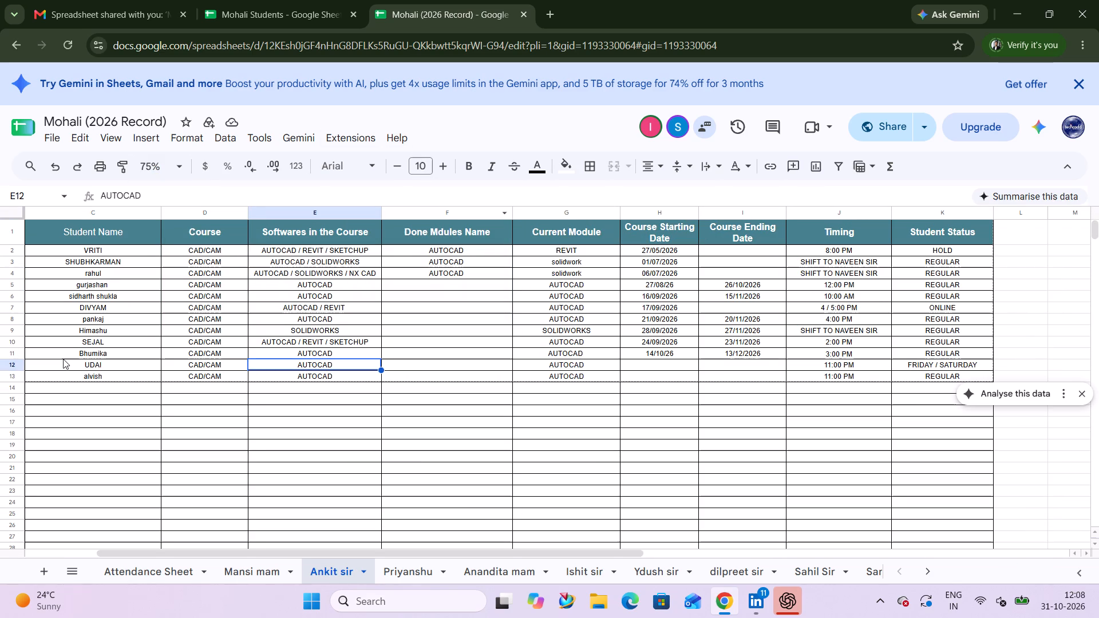
{"action": "left_click", "coordinate": [67, 338]}
{"action": "left_click", "coordinate": [16, 341]}
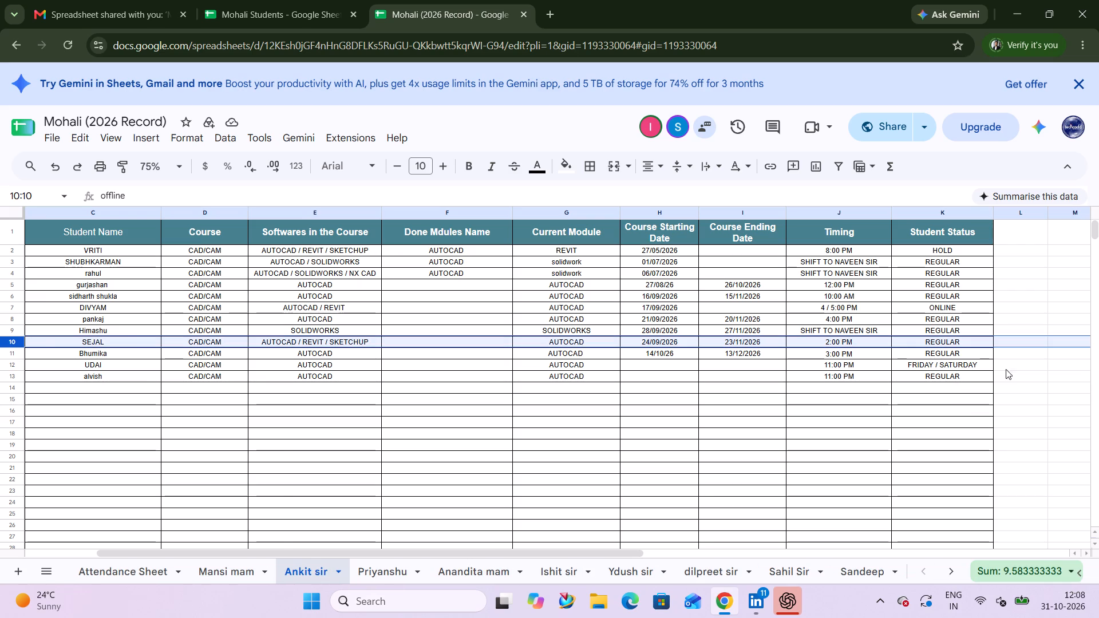
Copy Sejal's 2:00 PM timing from the Ankit sir sheet into her timing cell in the Mohali Students spreadsheet.
{"action": "left_click", "coordinate": [840, 343]}
{"action": "key", "text": "ctrl+c"}
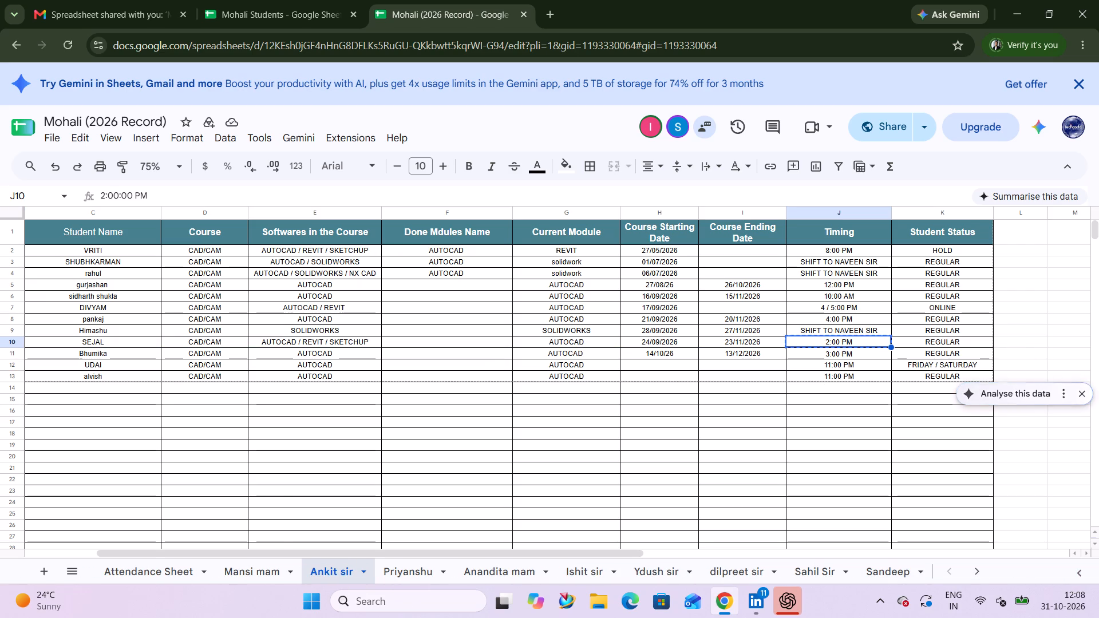
{"action": "left_click", "coordinate": [264, 0]}
{"action": "left_click", "coordinate": [418, 322]}
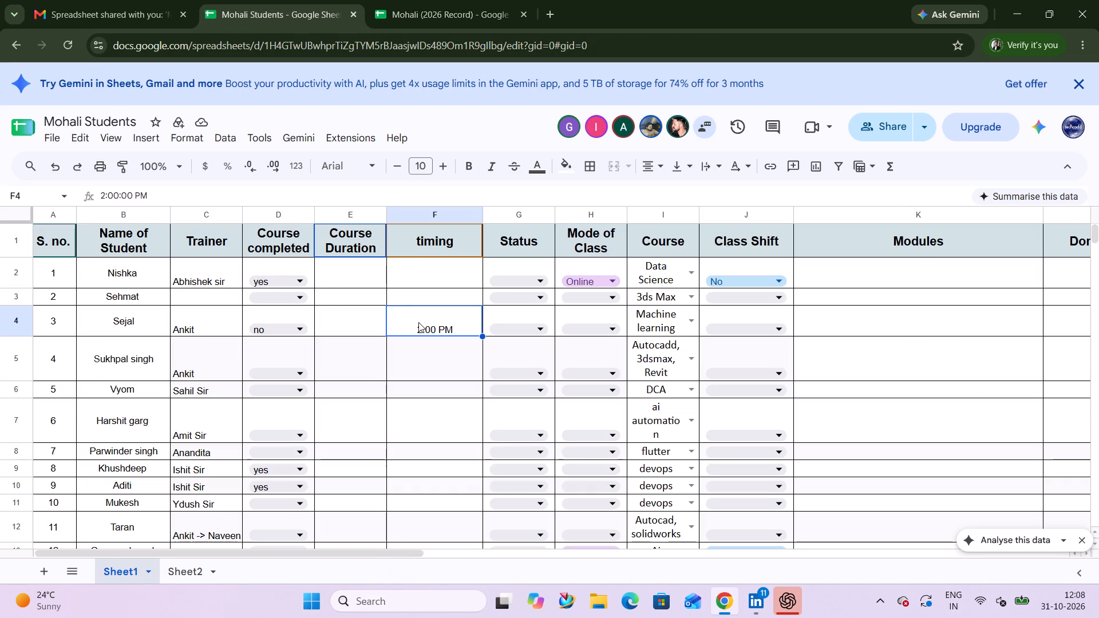
{"action": "key", "text": "ctrl+v"}
Centre the contents of all cells in the Mohali Students sheet horizontally.
{"action": "scroll", "coordinate": [474, 332], "scroll_direction": "down", "scroll_amount": 2}
{"action": "scroll", "coordinate": [473, 332], "scroll_direction": "up", "scroll_amount": 3}
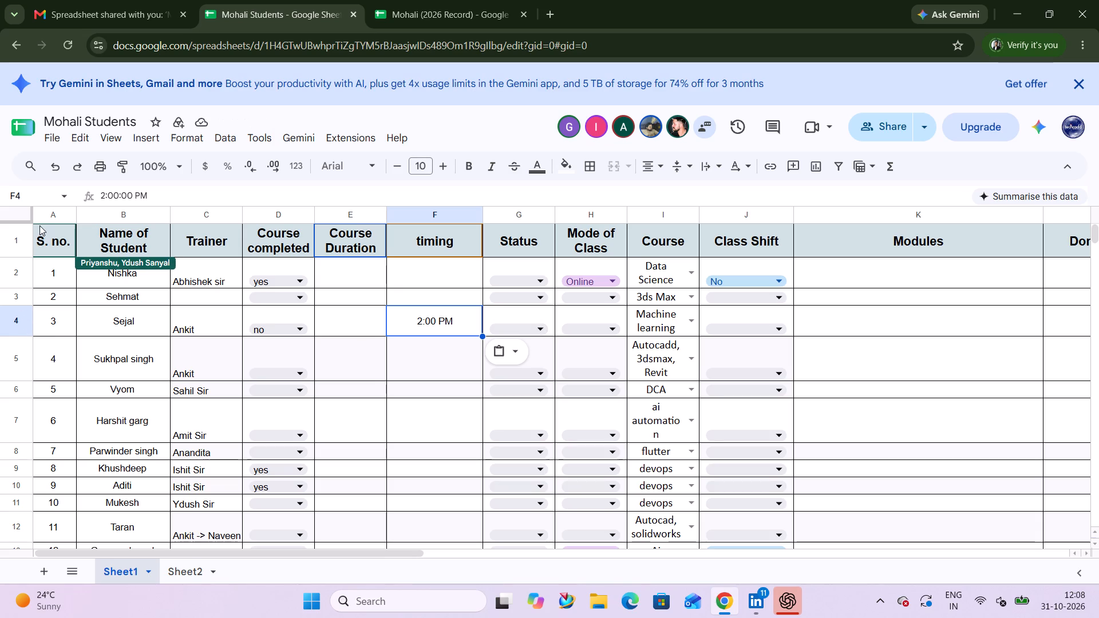
{"action": "key", "text": "ctrl+a"}
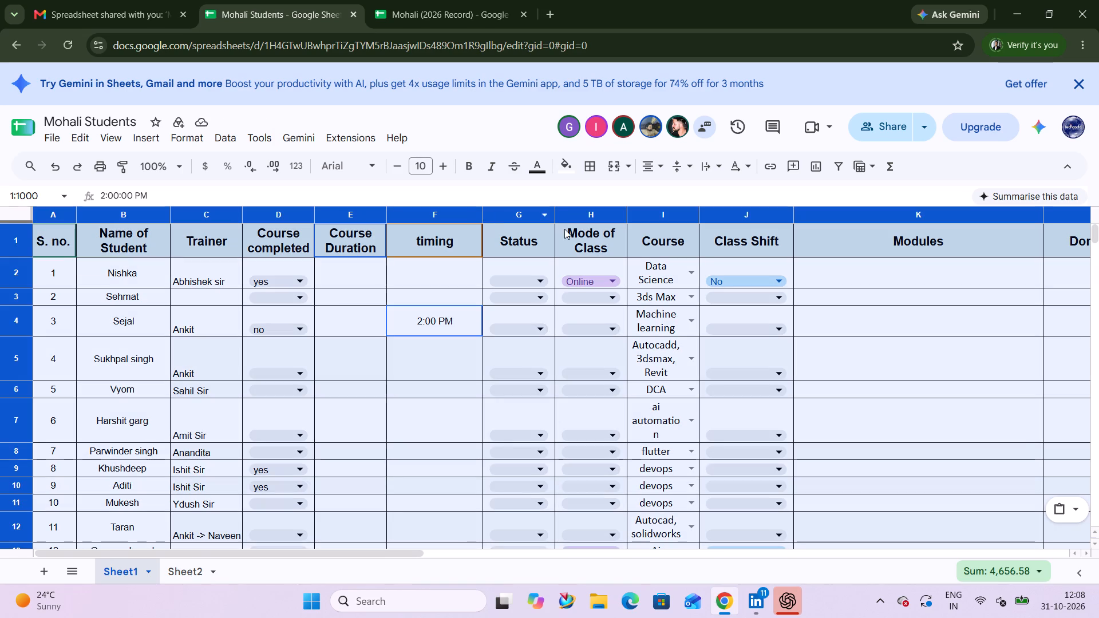
{"action": "left_click", "coordinate": [660, 171]}
{"action": "left_click", "coordinate": [672, 191]}
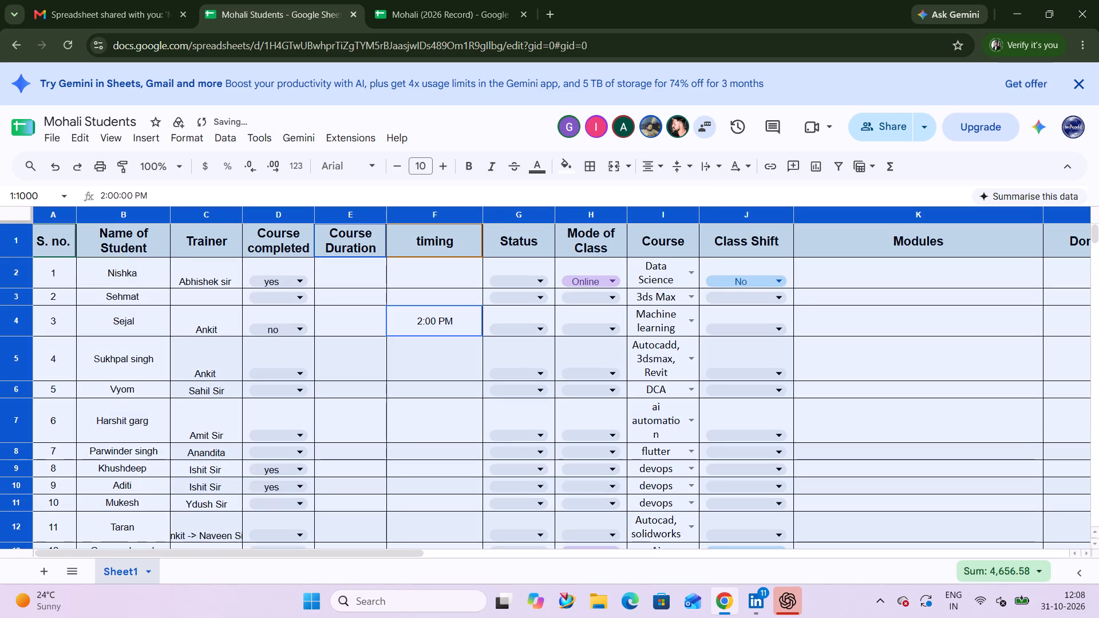
{"action": "left_click", "coordinate": [916, 343]}
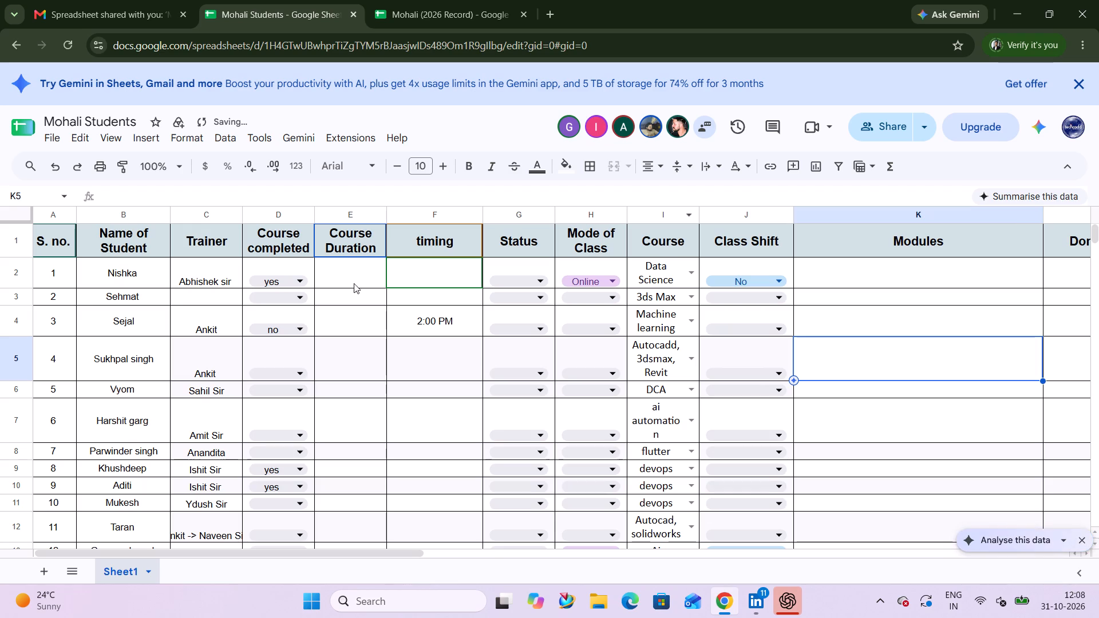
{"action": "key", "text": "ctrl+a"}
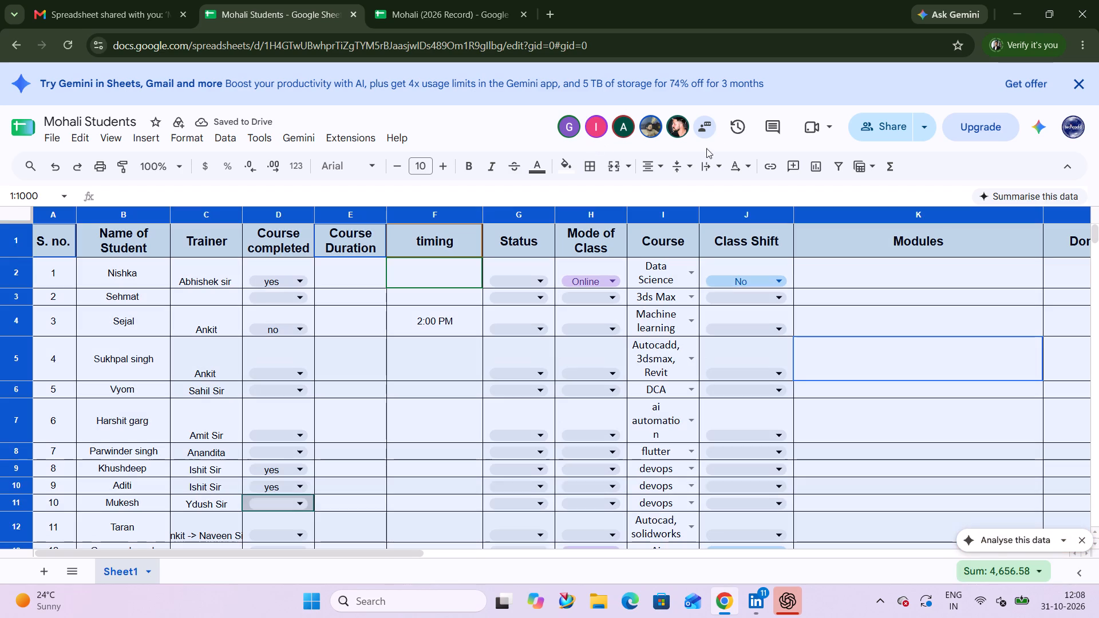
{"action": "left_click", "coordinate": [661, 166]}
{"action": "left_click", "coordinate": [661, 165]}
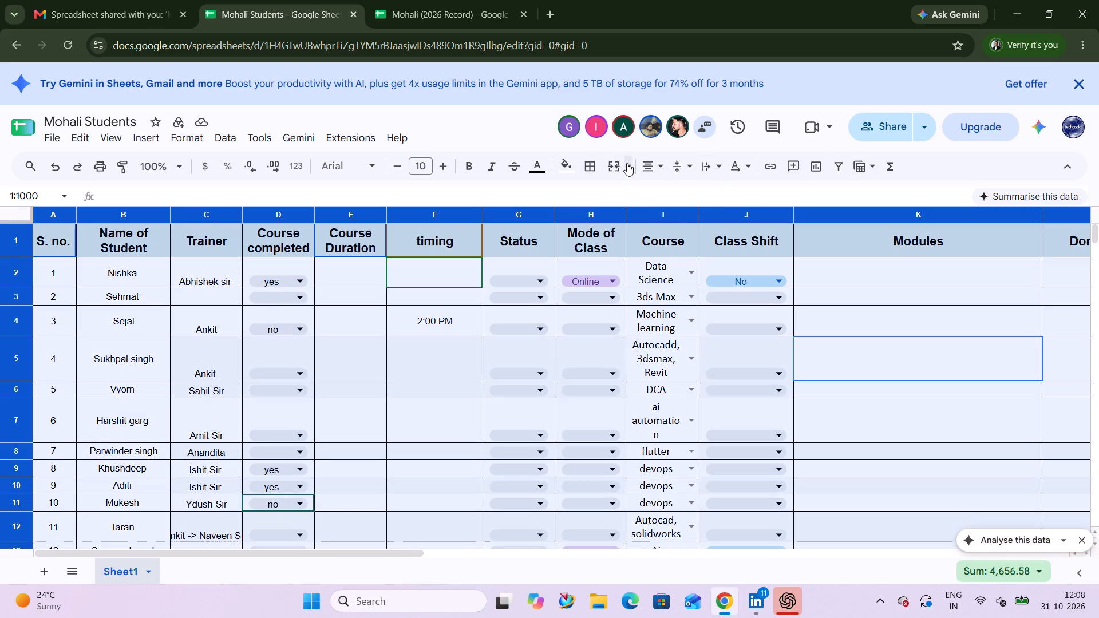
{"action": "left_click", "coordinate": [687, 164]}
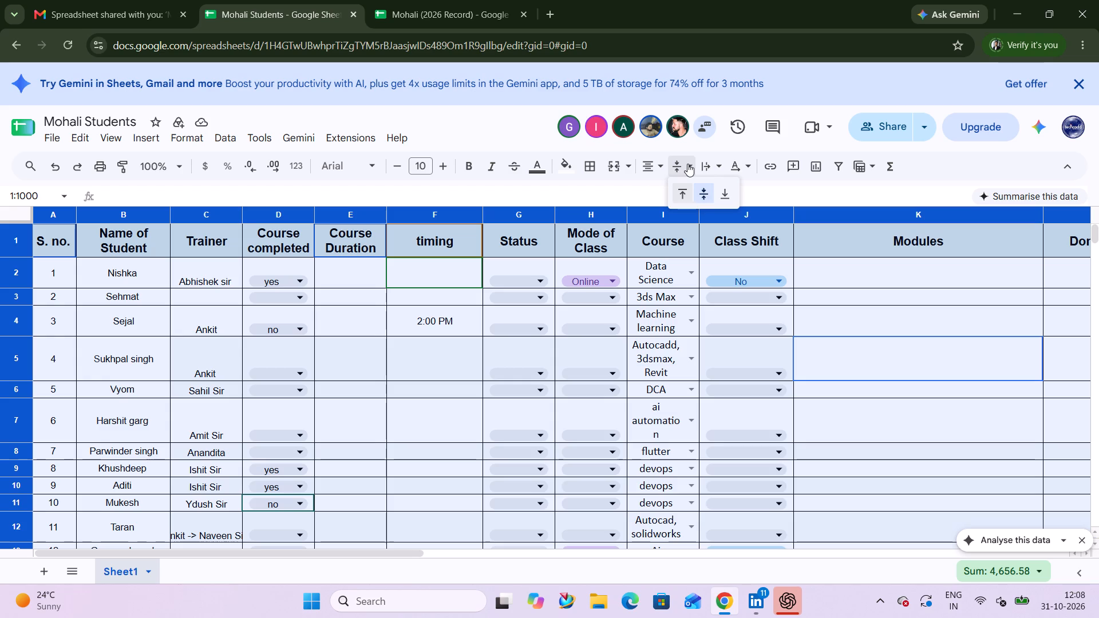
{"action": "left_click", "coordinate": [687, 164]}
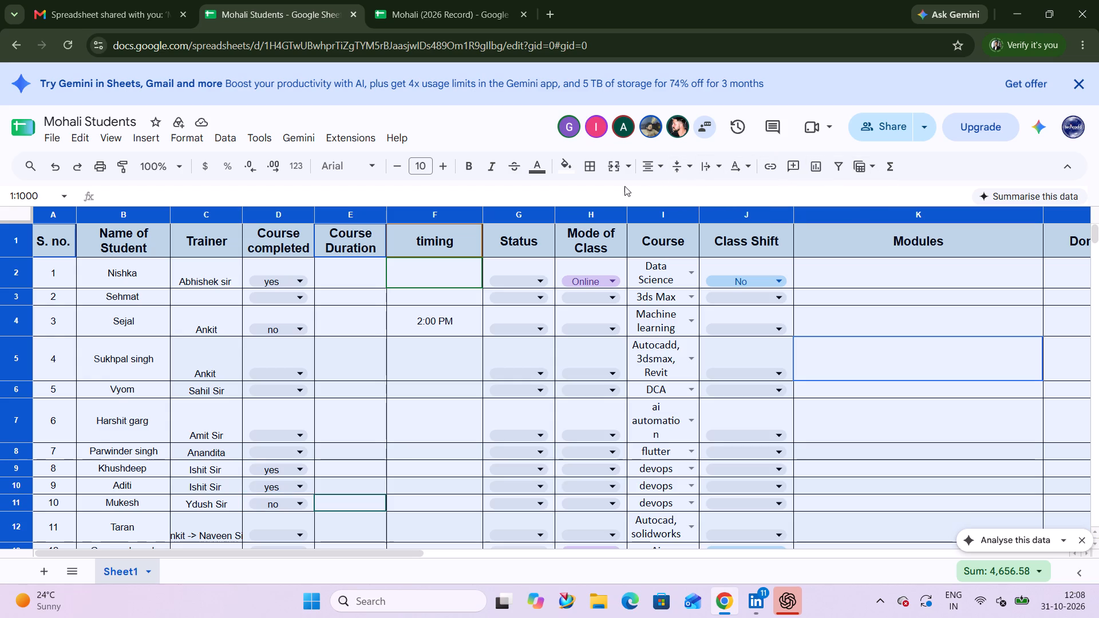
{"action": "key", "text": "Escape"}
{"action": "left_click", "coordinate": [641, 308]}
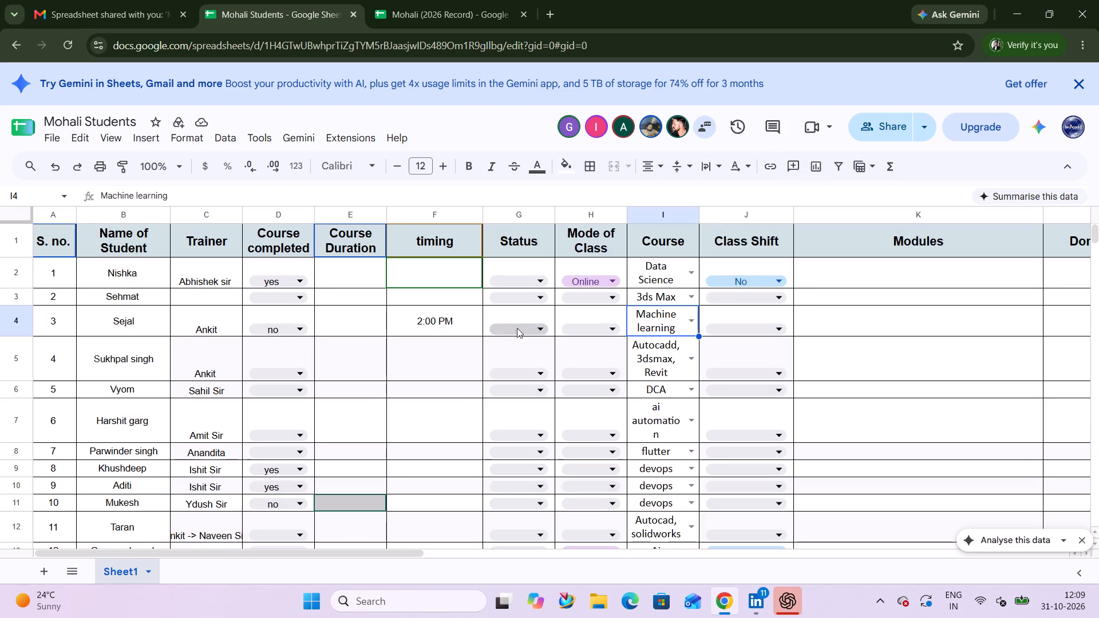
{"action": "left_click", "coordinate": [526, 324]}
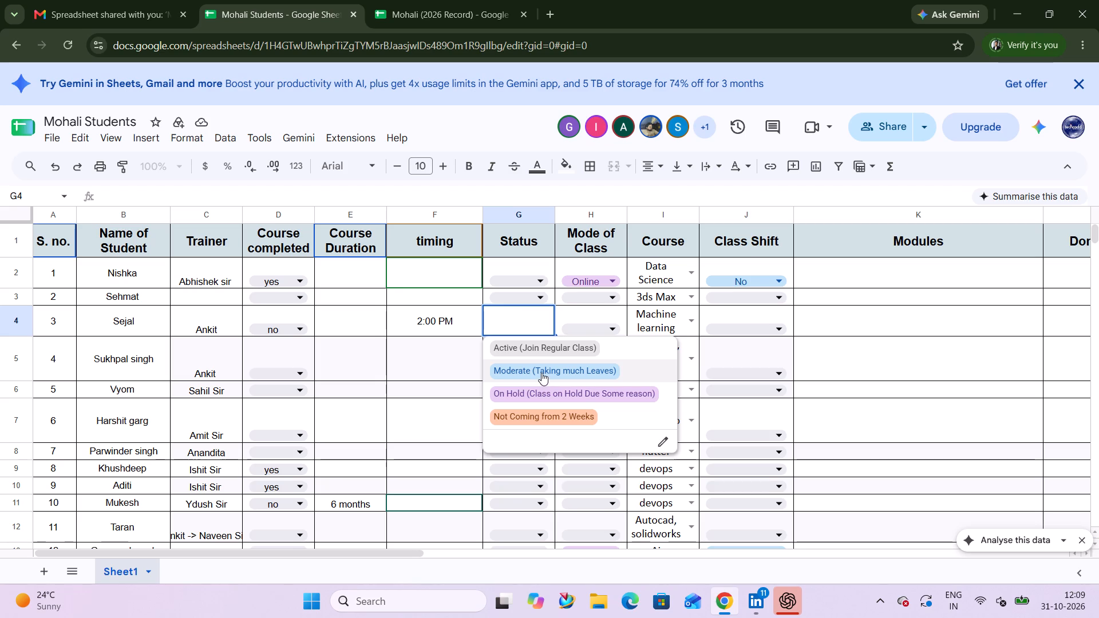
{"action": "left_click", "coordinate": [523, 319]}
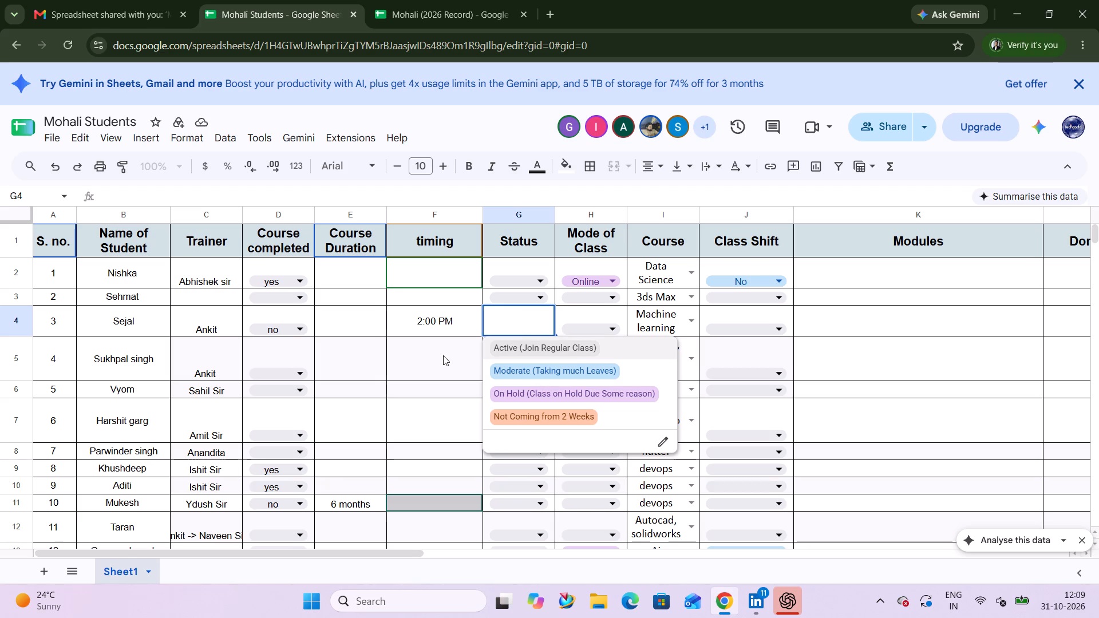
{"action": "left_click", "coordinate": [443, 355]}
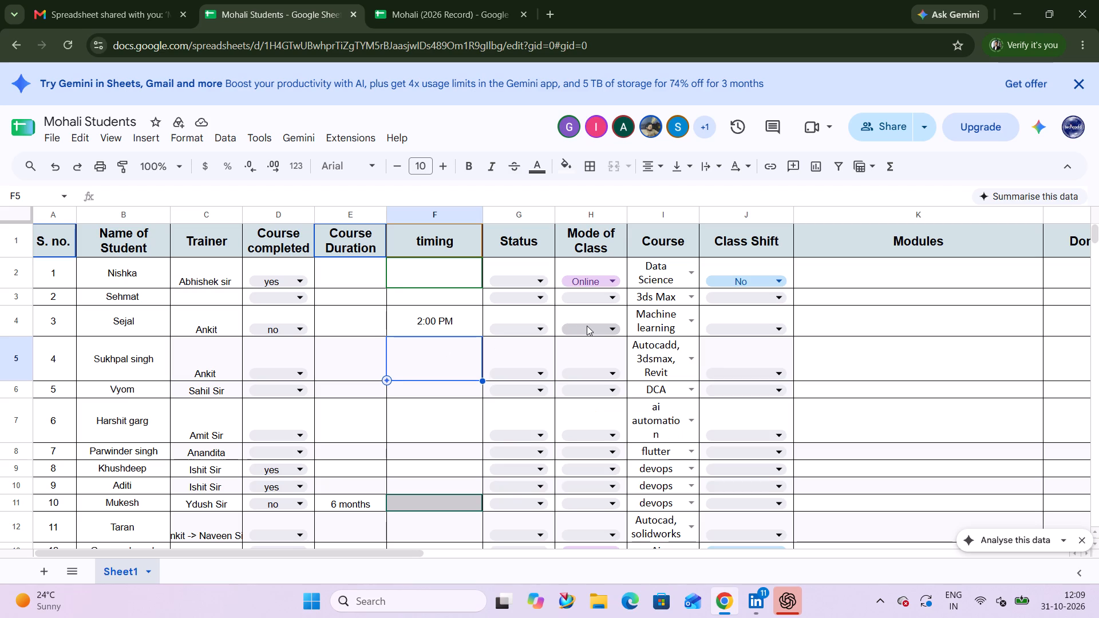
Set Sejal's mode of class to Offline in the Mohali Students sheet.
{"action": "left_click", "coordinate": [587, 326]}
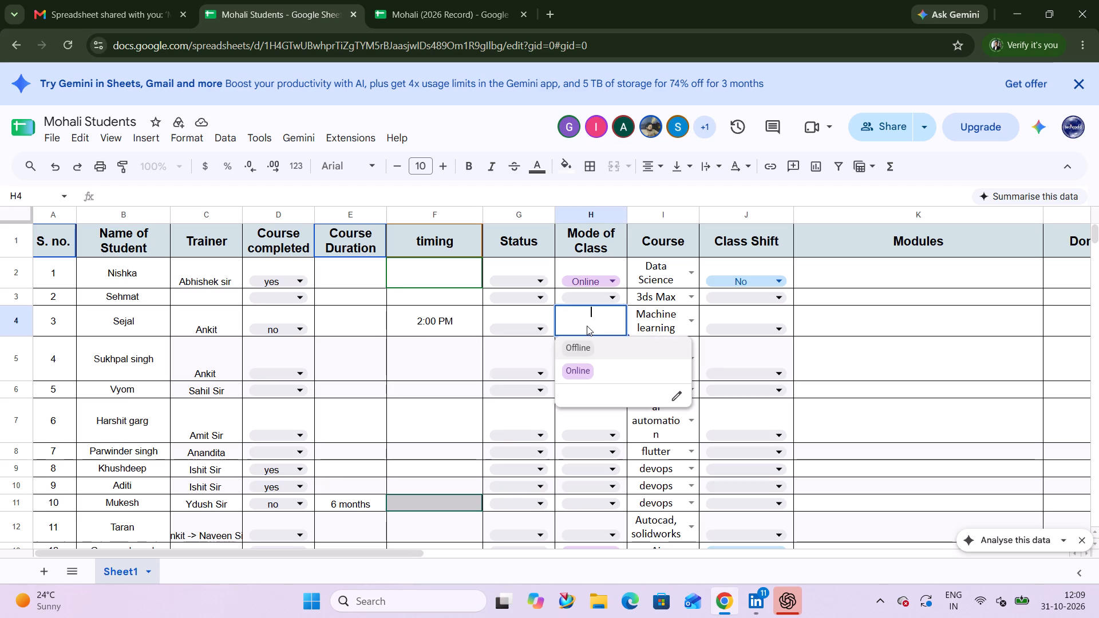
{"action": "left_click", "coordinate": [574, 350]}
Replace Sejal's course with the Autocad option from the course choices.
{"action": "left_click", "coordinate": [689, 323]}
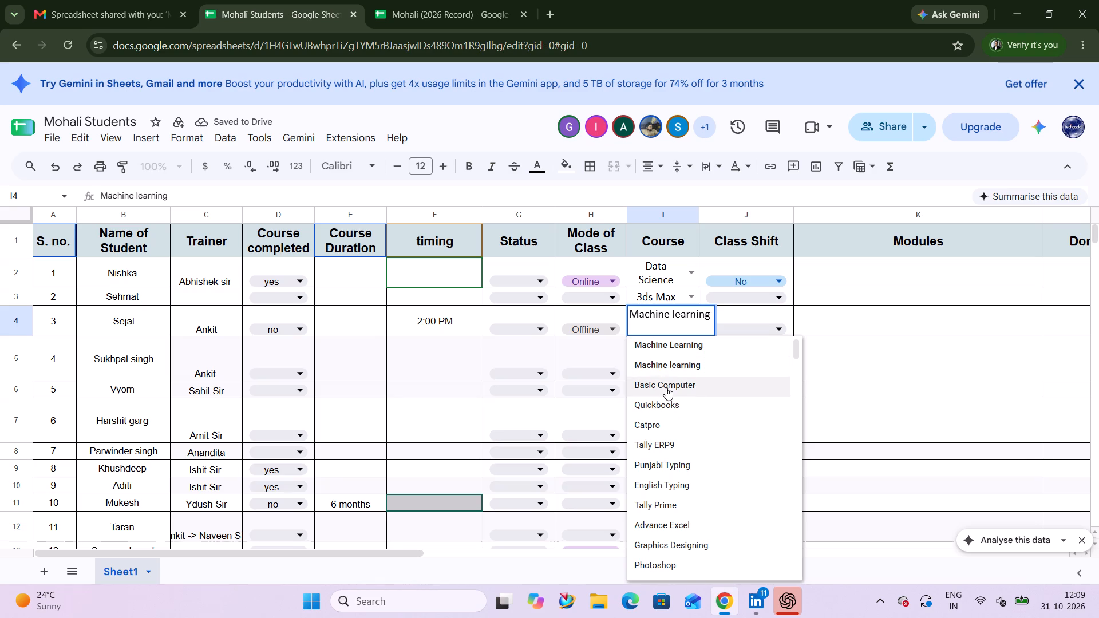
{"action": "scroll", "coordinate": [654, 541], "scroll_direction": "down", "scroll_amount": 3}
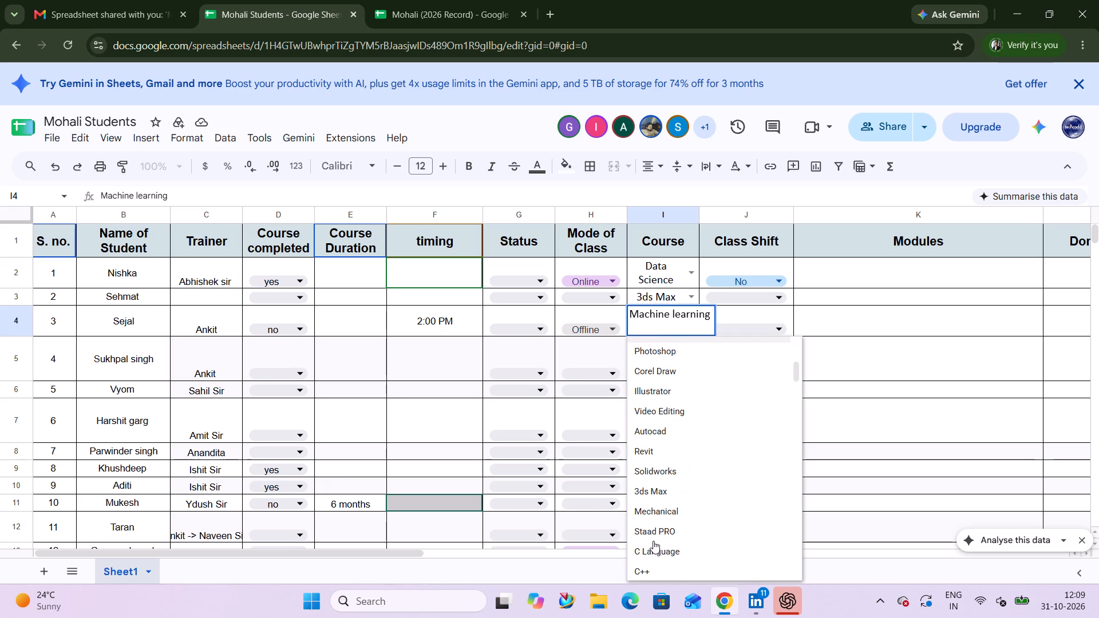
{"action": "scroll", "coordinate": [661, 477], "scroll_direction": "down", "scroll_amount": 1}
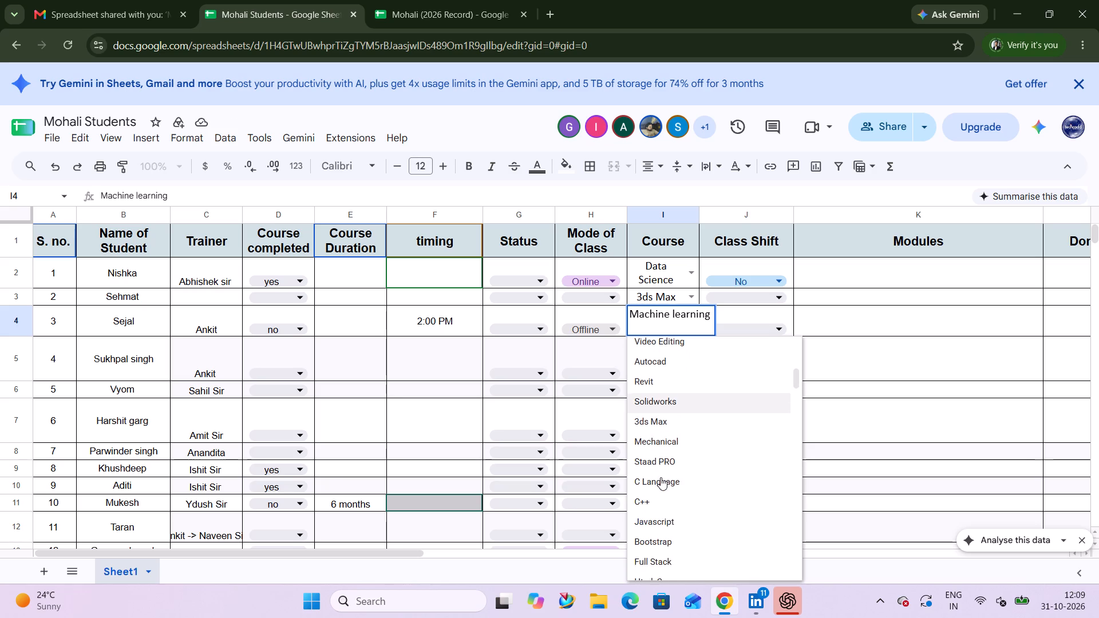
{"action": "scroll", "coordinate": [661, 477], "scroll_direction": "down", "scroll_amount": 1}
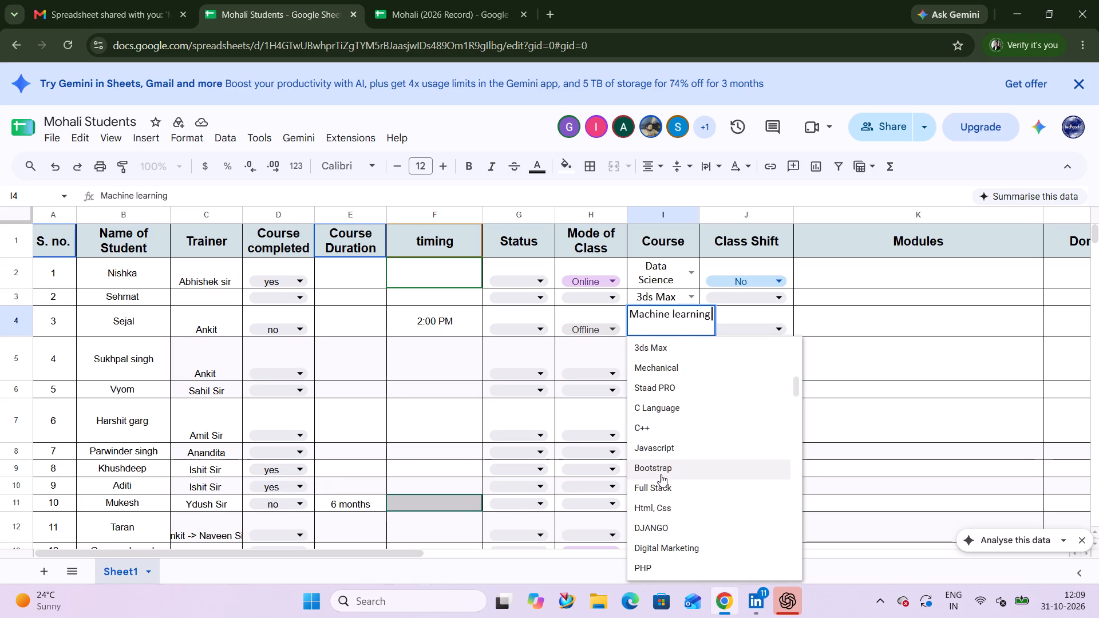
{"action": "scroll", "coordinate": [756, 459], "scroll_direction": "down", "scroll_amount": 1}
{"action": "scroll", "coordinate": [730, 479], "scroll_direction": "up", "scroll_amount": 2}
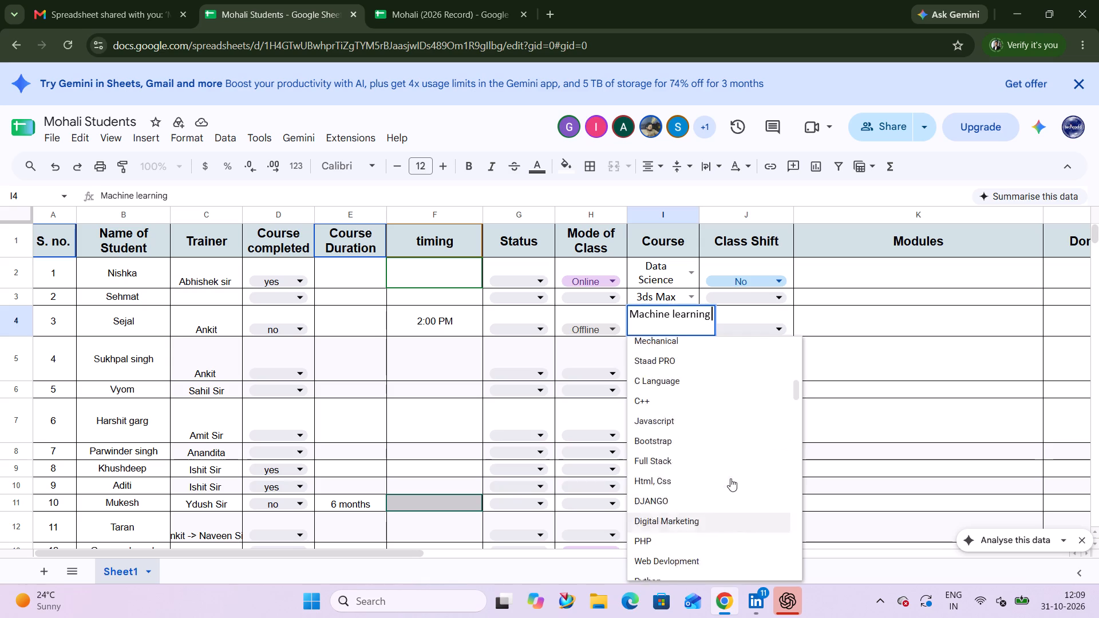
{"action": "scroll", "coordinate": [730, 478], "scroll_direction": "up", "scroll_amount": 4}
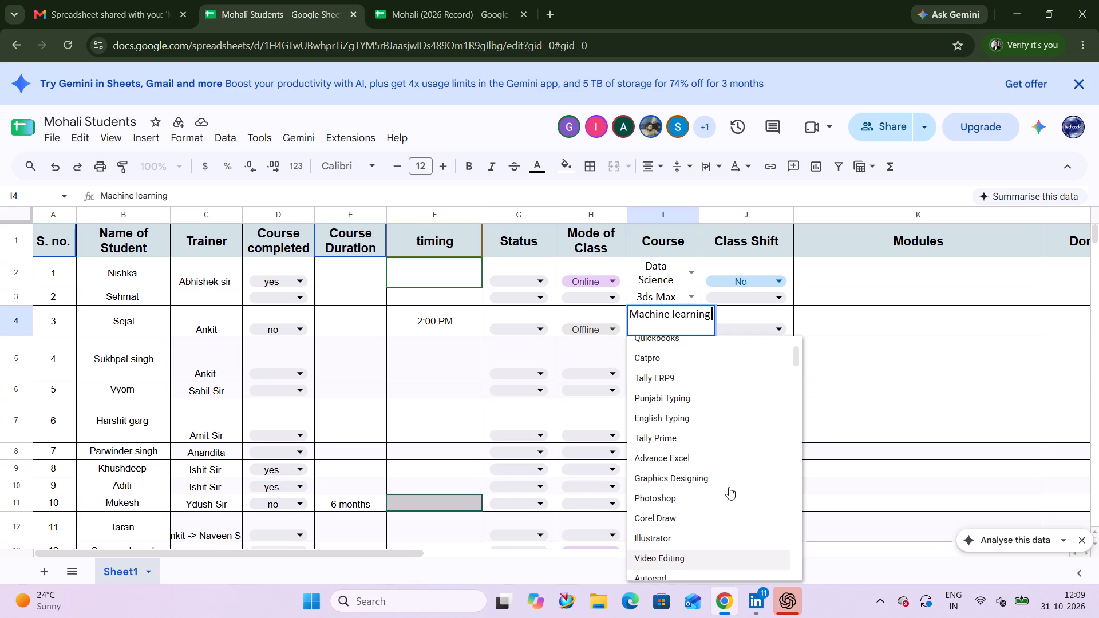
{"action": "scroll", "coordinate": [729, 487], "scroll_direction": "up", "scroll_amount": 5}
{"action": "scroll", "coordinate": [729, 487], "scroll_direction": "down", "scroll_amount": 11}
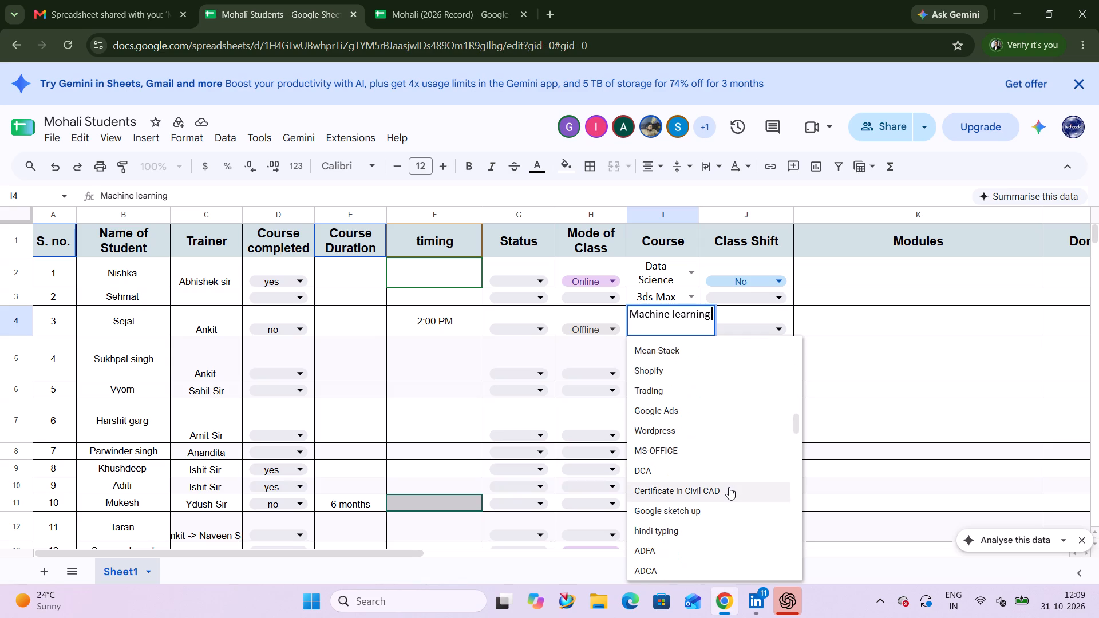
{"action": "scroll", "coordinate": [729, 487], "scroll_direction": "down", "scroll_amount": 5}
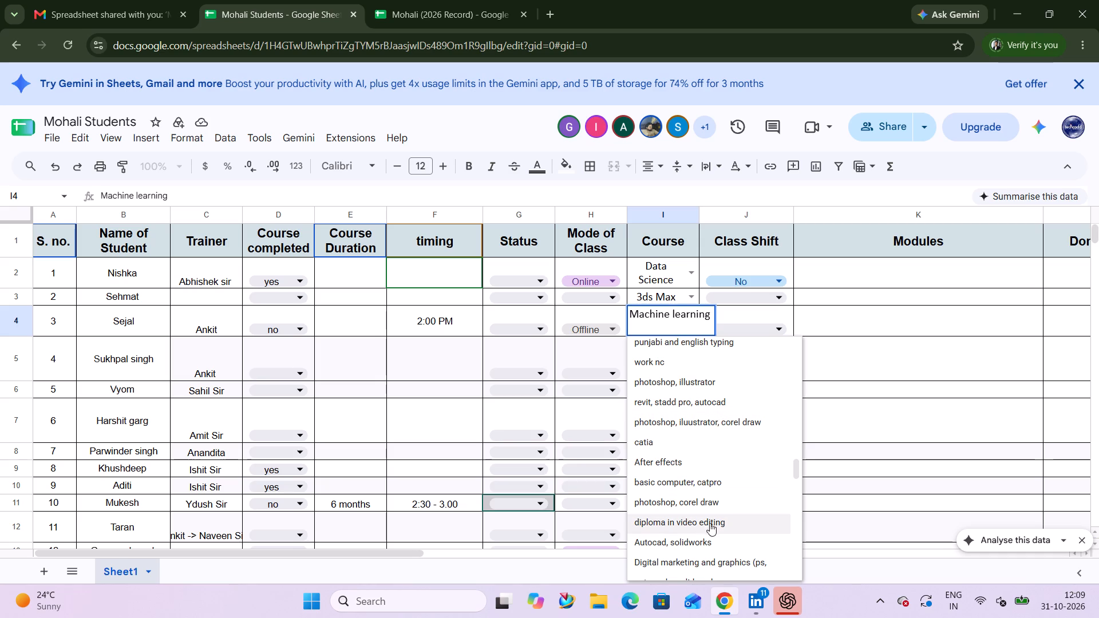
{"action": "scroll", "coordinate": [706, 534], "scroll_direction": "down", "scroll_amount": 3}
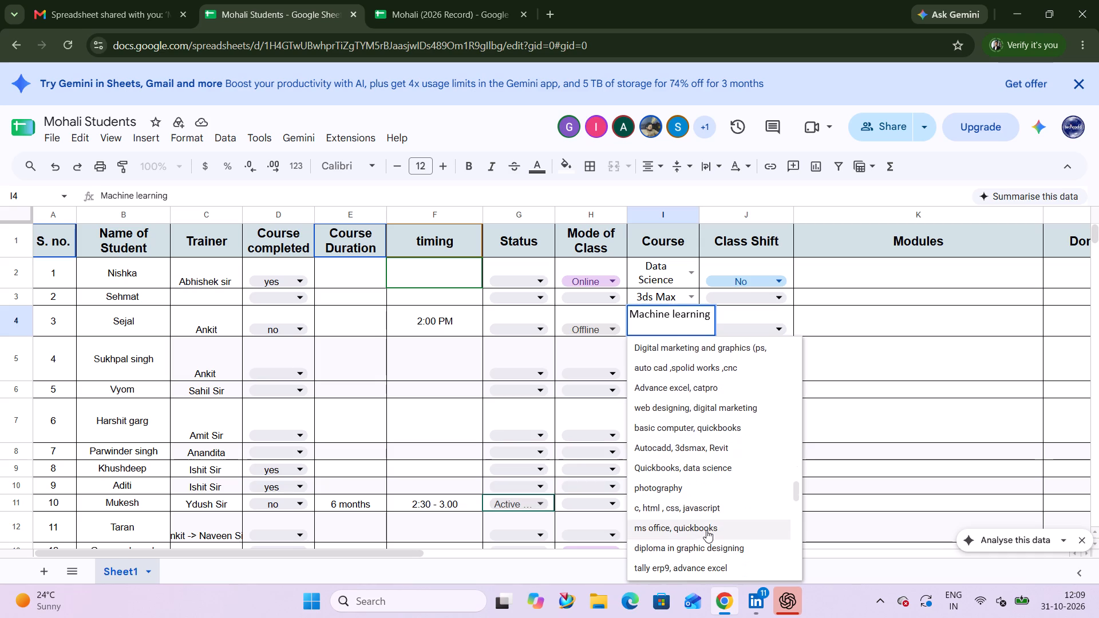
{"action": "scroll", "coordinate": [683, 515], "scroll_direction": "down", "scroll_amount": 1}
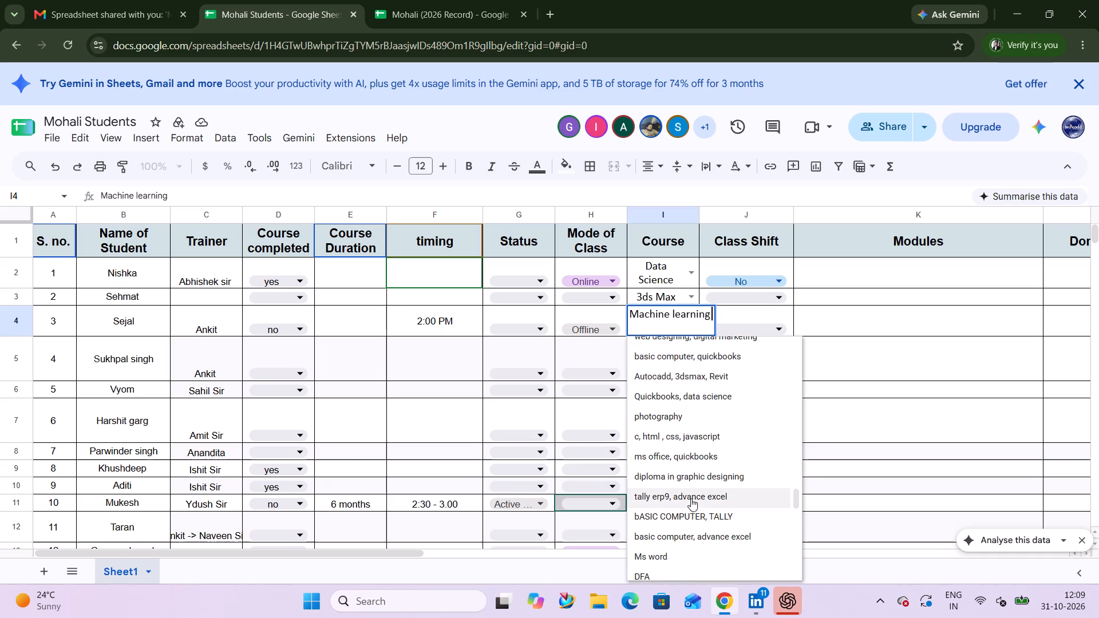
{"action": "scroll", "coordinate": [691, 498], "scroll_direction": "down", "scroll_amount": 3}
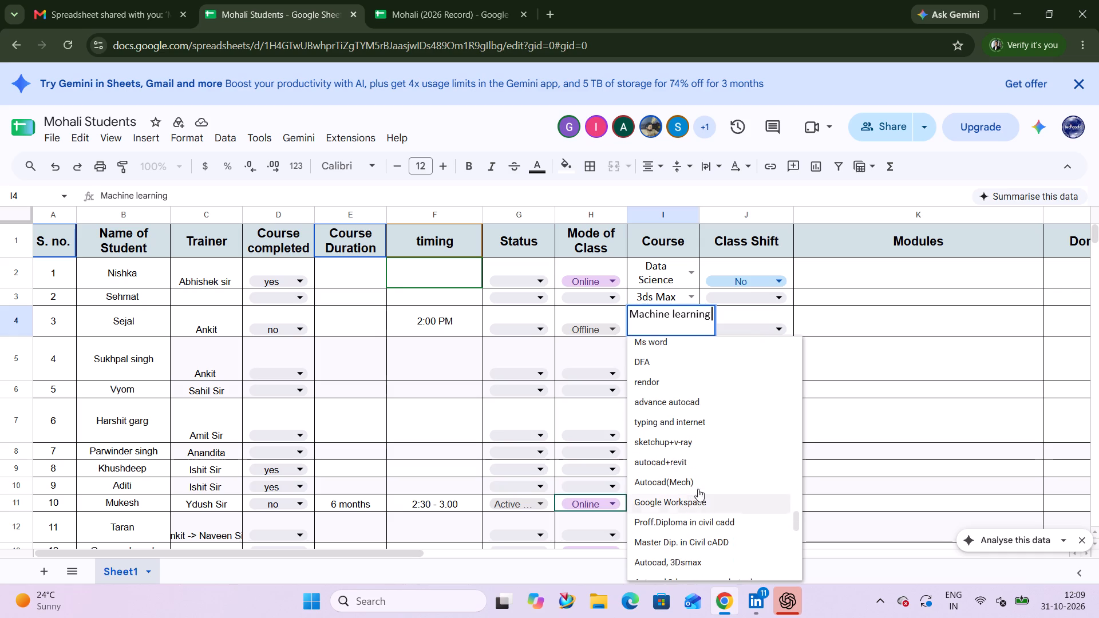
{"action": "scroll", "coordinate": [720, 441], "scroll_direction": "down", "scroll_amount": 1}
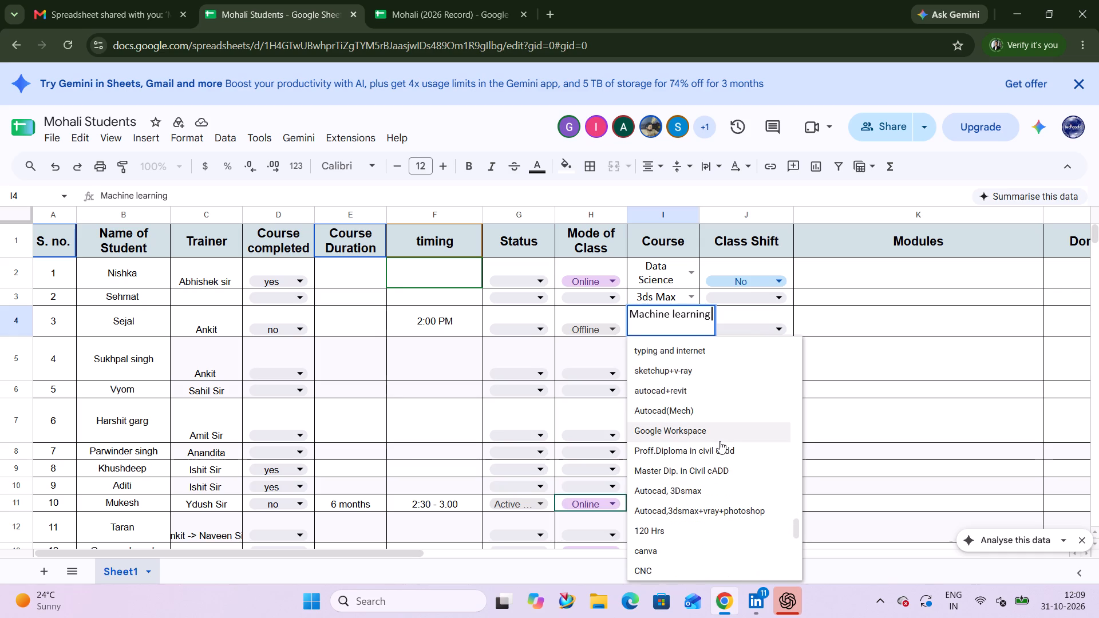
{"action": "scroll", "coordinate": [693, 418], "scroll_direction": "down", "scroll_amount": 1}
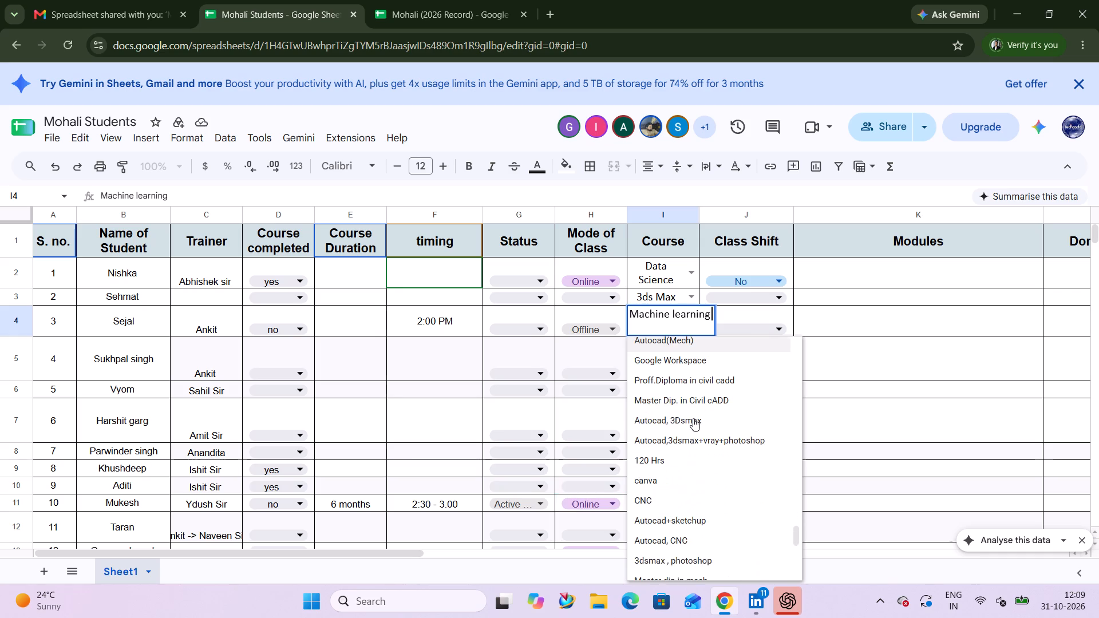
{"action": "scroll", "coordinate": [693, 399], "scroll_direction": "up", "scroll_amount": 1}
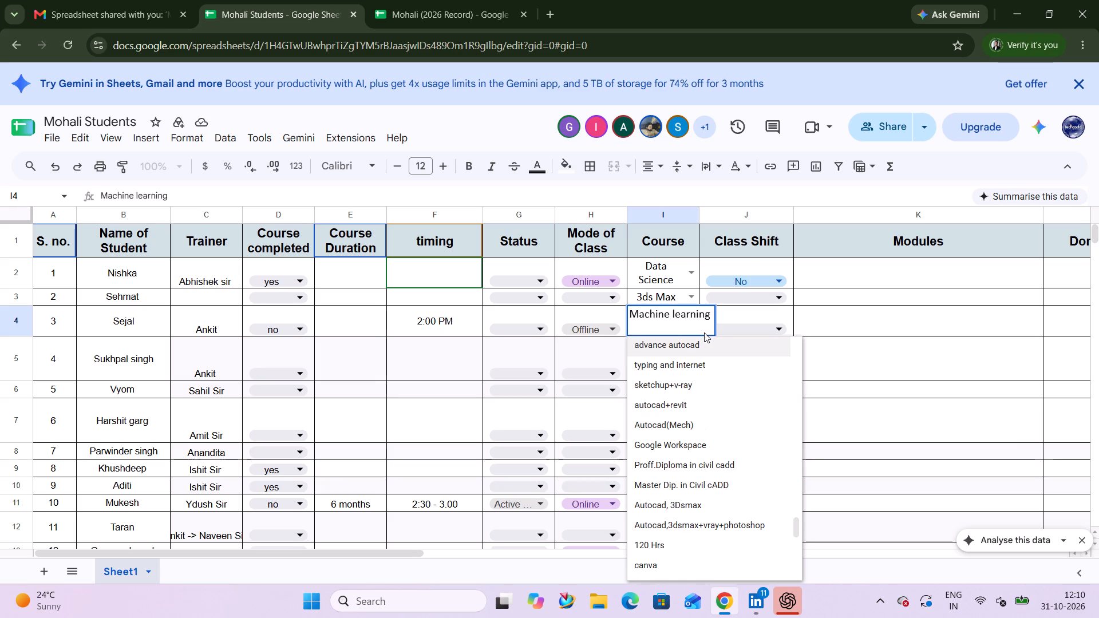
{"action": "key", "text": "BackSpace"}
{"action": "key", "text": "BackSpace"}
{"action": "key", "text": "BackSpace"}
{"action": "key", "text": "BackSpace"}
{"action": "key", "text": "BackSpace"}
{"action": "key", "text": "BackSpace"}
{"action": "key", "text": "BackSpace"}
{"action": "key", "text": "BackSpace"}
{"action": "key", "text": "BackSpace"}
{"action": "key", "text": "BackSpace"}
{"action": "key", "text": "BackSpace"}
{"action": "key", "text": "BackSpace"}
{"action": "key", "text": "BackSpace"}
{"action": "key", "text": "BackSpace"}
{"action": "key", "text": "BackSpace"}
{"action": "key", "text": "BackSpace"}
{"action": "key", "text": "BackSpace"}
{"action": "key", "text": "BackSpace"}
{"action": "key", "text": "BackSpace"}
{"action": "key", "text": "BackSpace"}
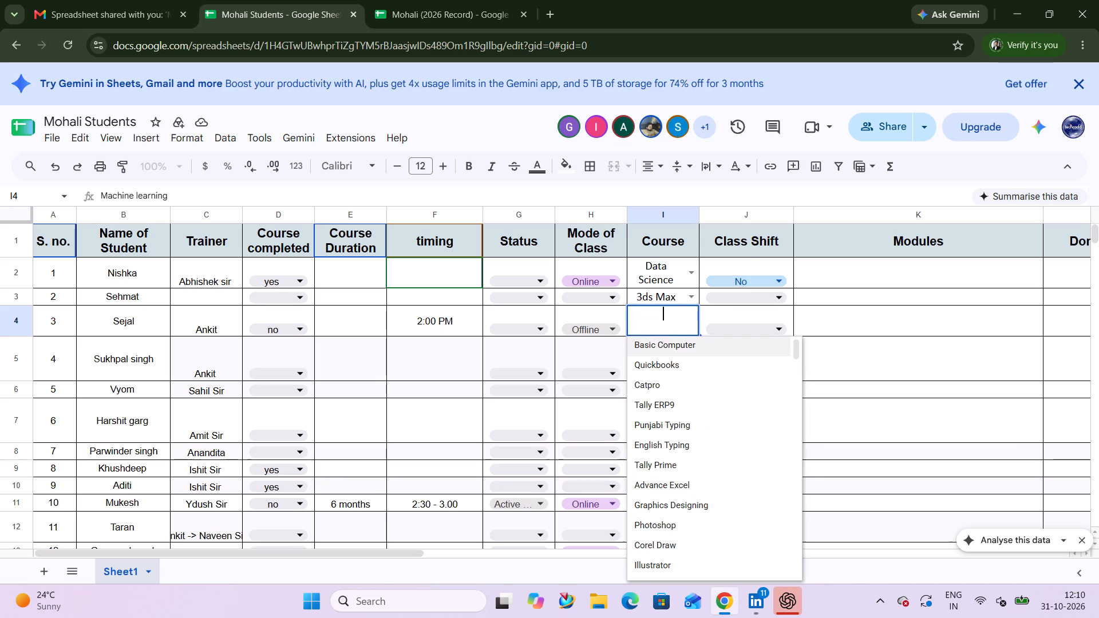
{"action": "type", "text": "aut"}
{"action": "type", "text": "ocad"}
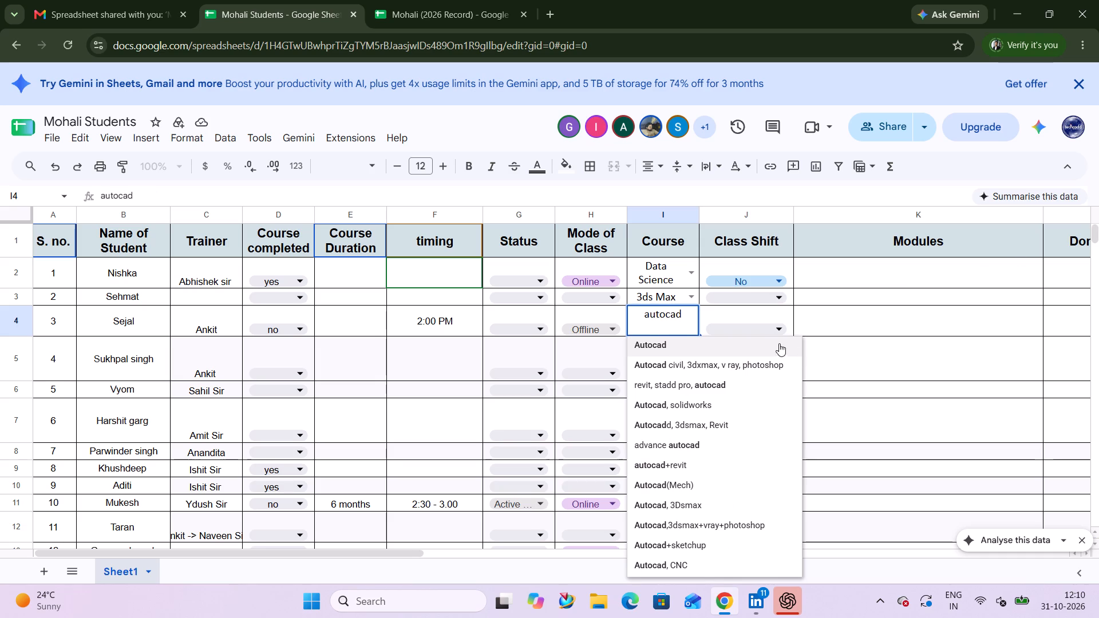
{"action": "left_click", "coordinate": [776, 344]}
Set Sejal's class shift to No.
{"action": "left_click", "coordinate": [772, 315]}
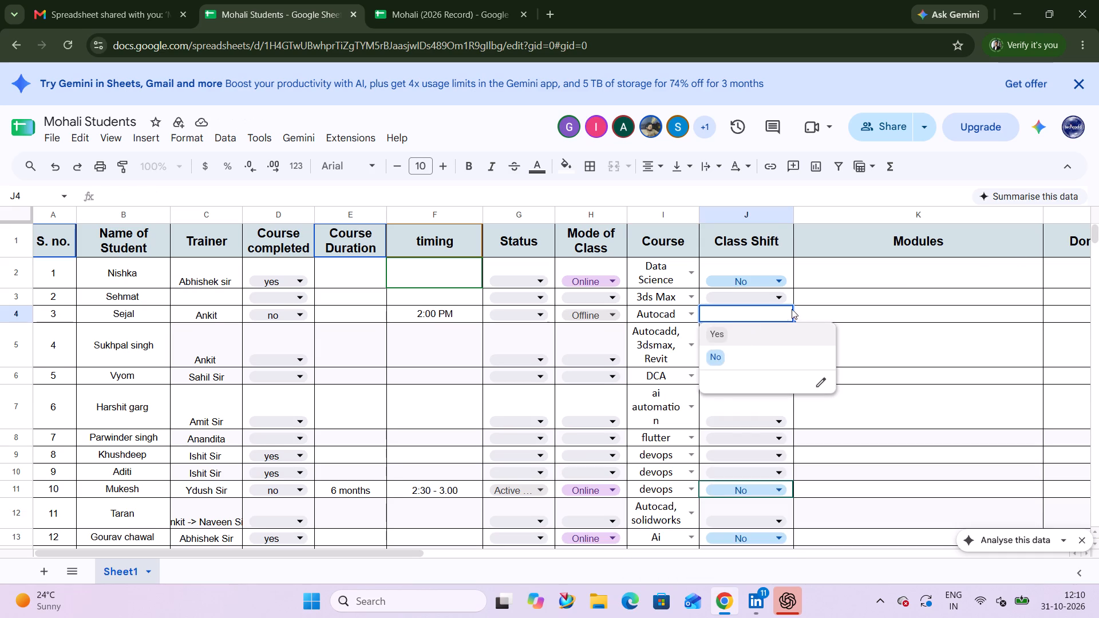
{"action": "left_click", "coordinate": [811, 312]}
{"action": "left_click", "coordinate": [774, 314]}
{"action": "left_click", "coordinate": [718, 356]}
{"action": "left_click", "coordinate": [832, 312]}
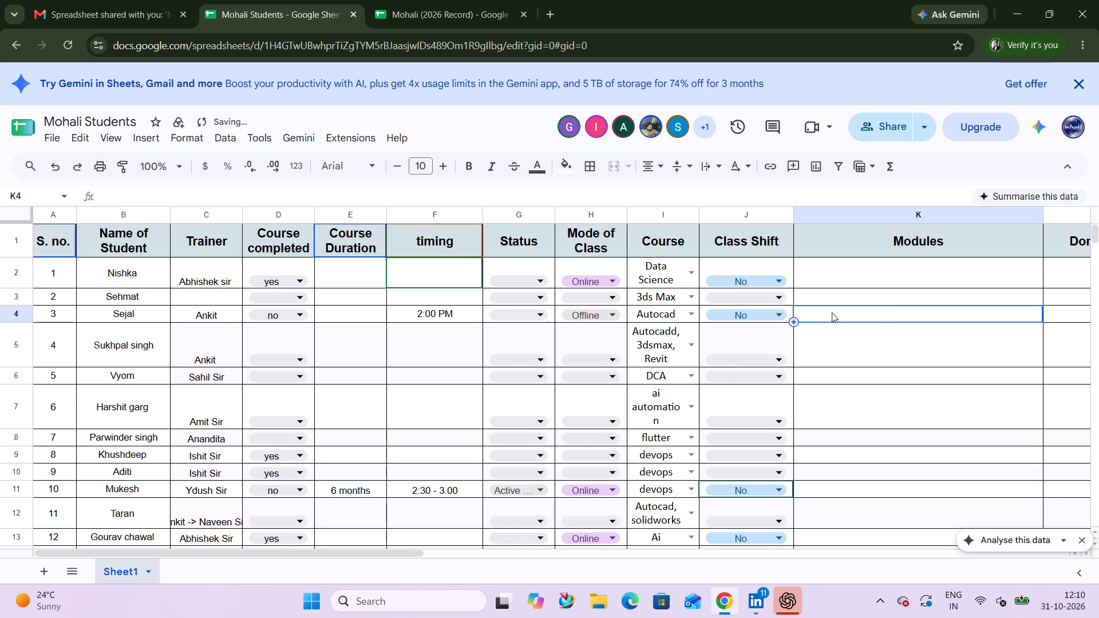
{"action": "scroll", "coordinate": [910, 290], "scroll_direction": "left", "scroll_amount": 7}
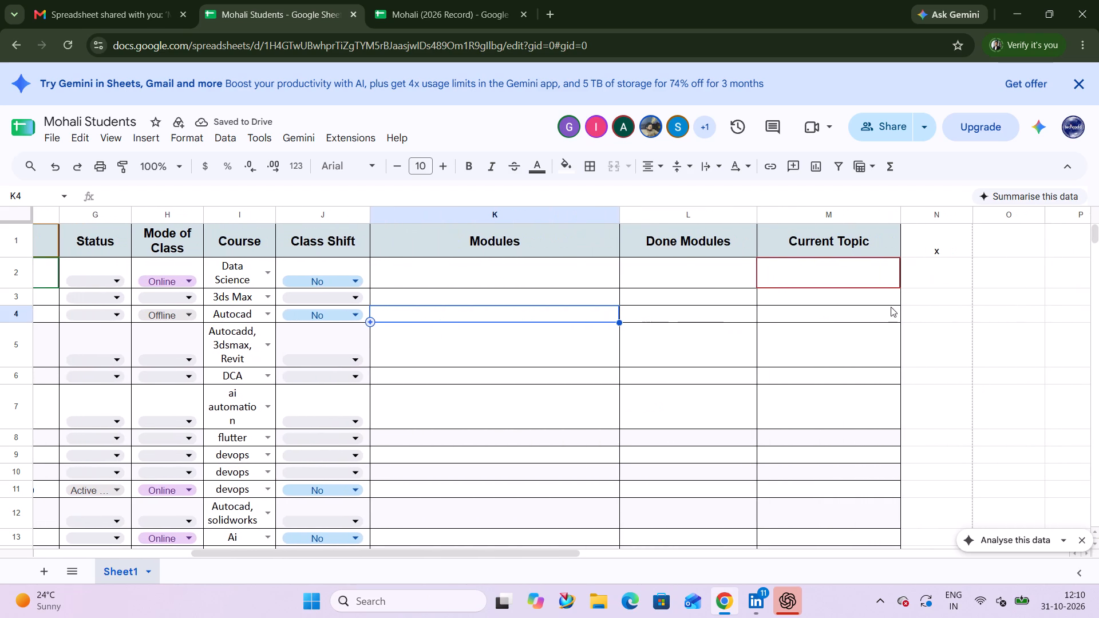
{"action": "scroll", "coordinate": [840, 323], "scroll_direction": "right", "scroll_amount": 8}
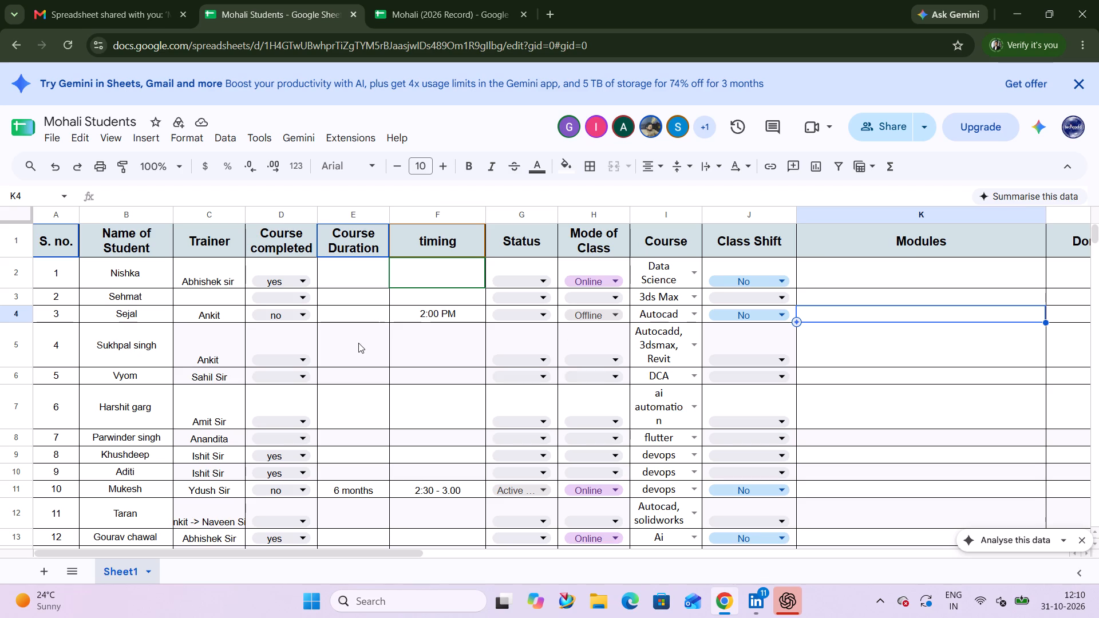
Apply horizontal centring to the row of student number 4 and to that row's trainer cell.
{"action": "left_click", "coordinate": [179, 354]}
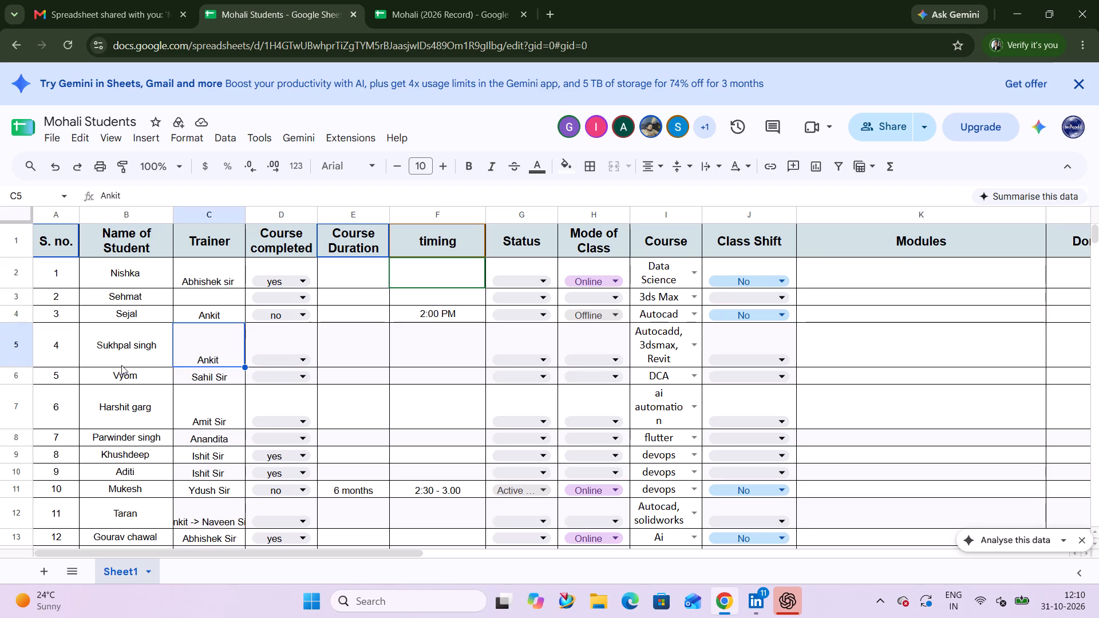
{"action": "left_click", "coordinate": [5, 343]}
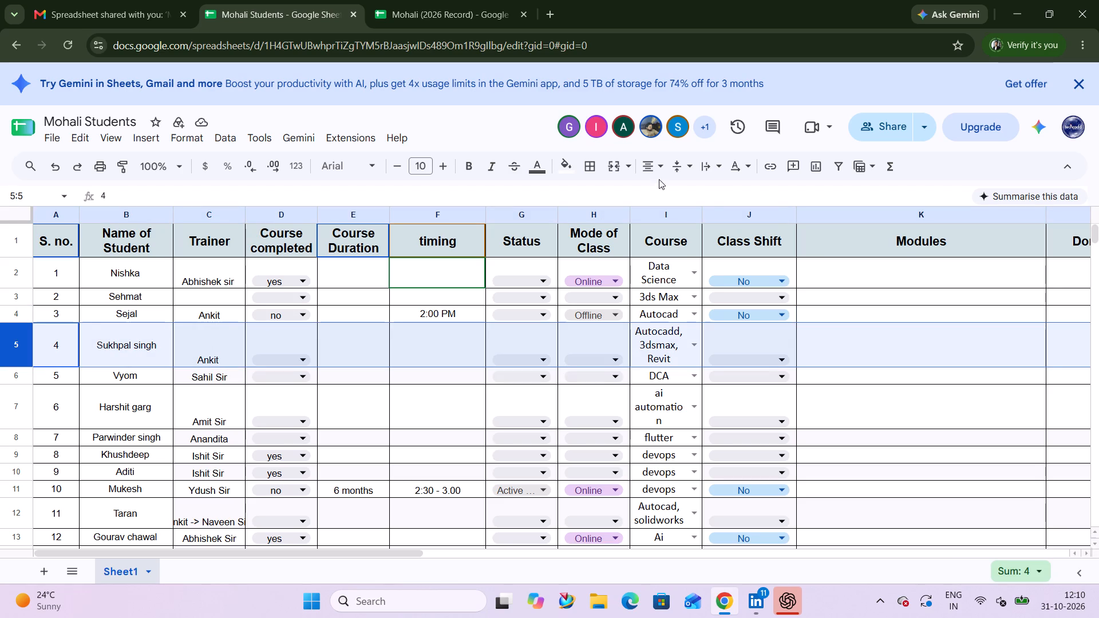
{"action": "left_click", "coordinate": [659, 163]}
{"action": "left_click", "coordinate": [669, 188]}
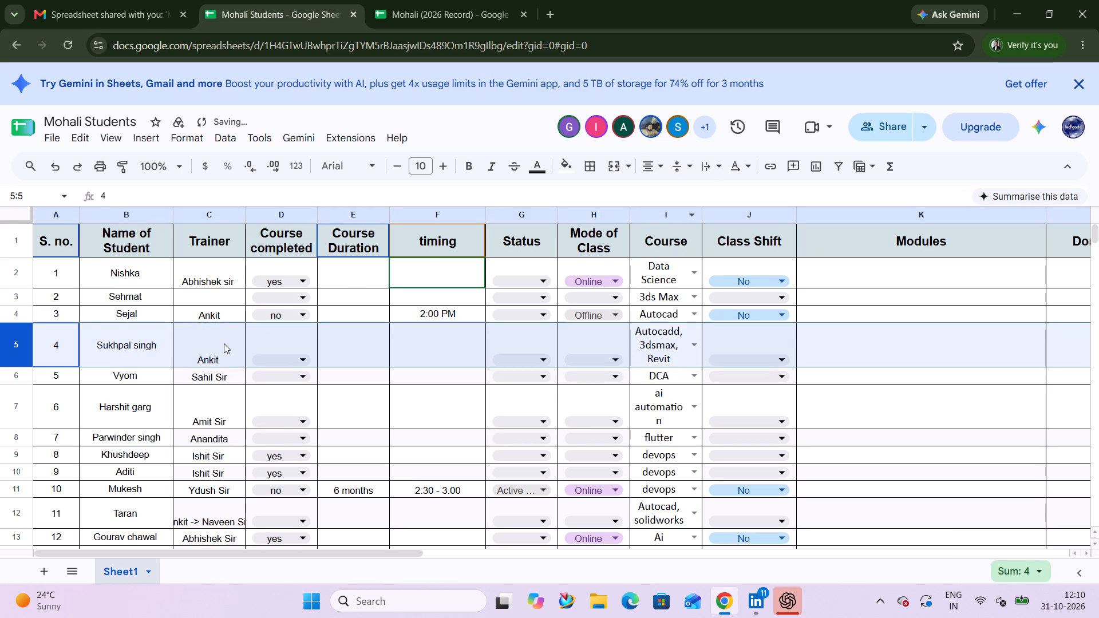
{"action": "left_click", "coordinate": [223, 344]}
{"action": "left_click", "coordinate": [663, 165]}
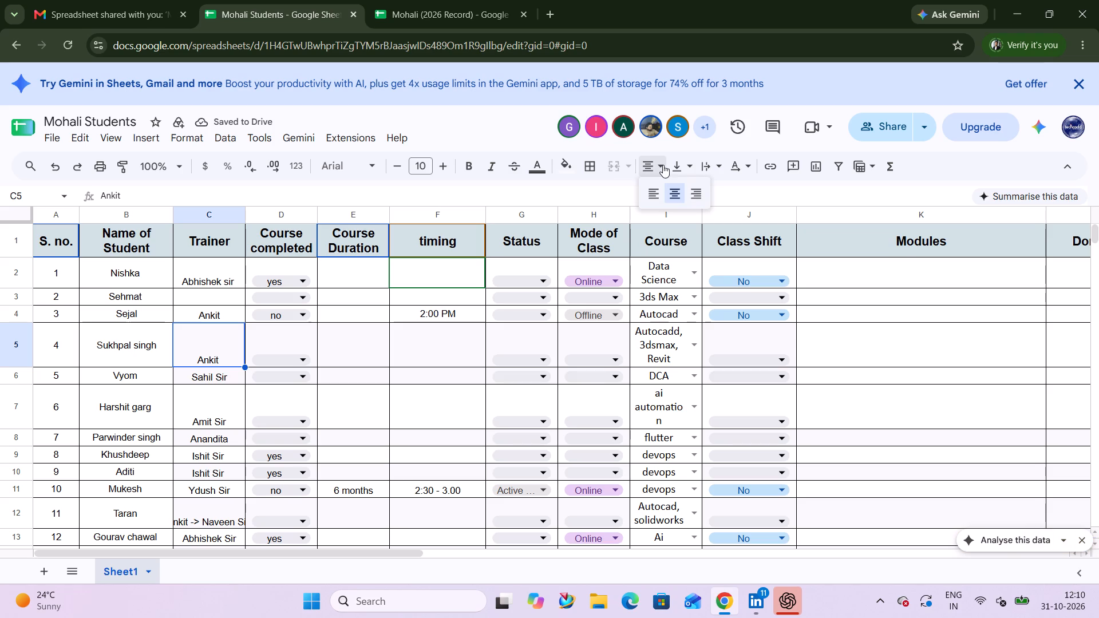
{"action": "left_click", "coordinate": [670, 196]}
Align the contents of all cells in the Mohali Students sheet to the vertical middle.
{"action": "left_click", "coordinate": [694, 161]}
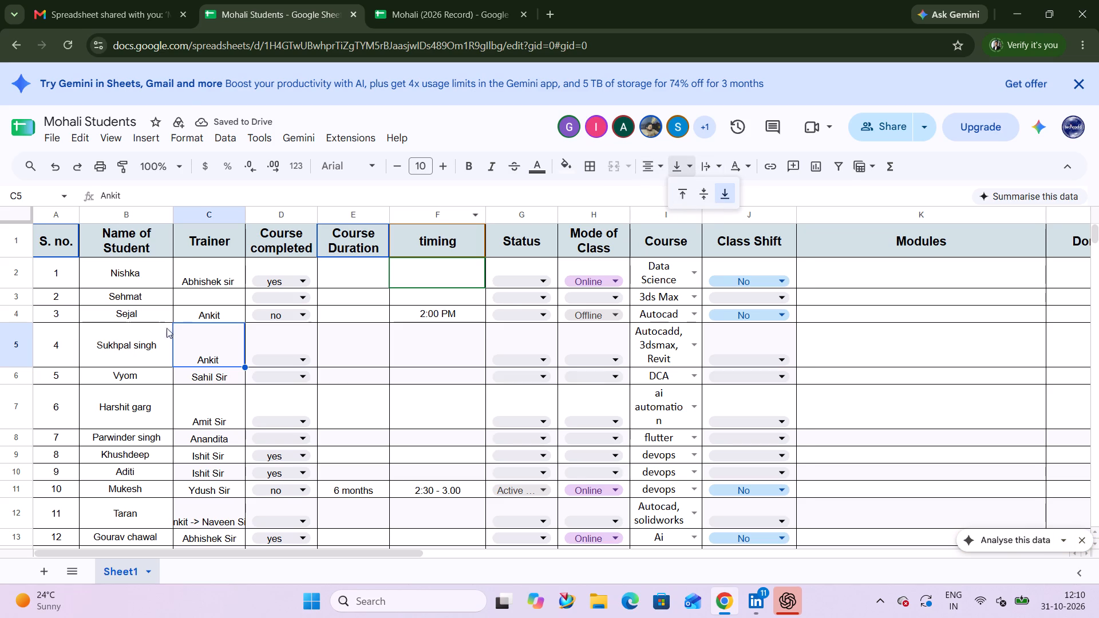
{"action": "key", "text": "ctrl+a"}
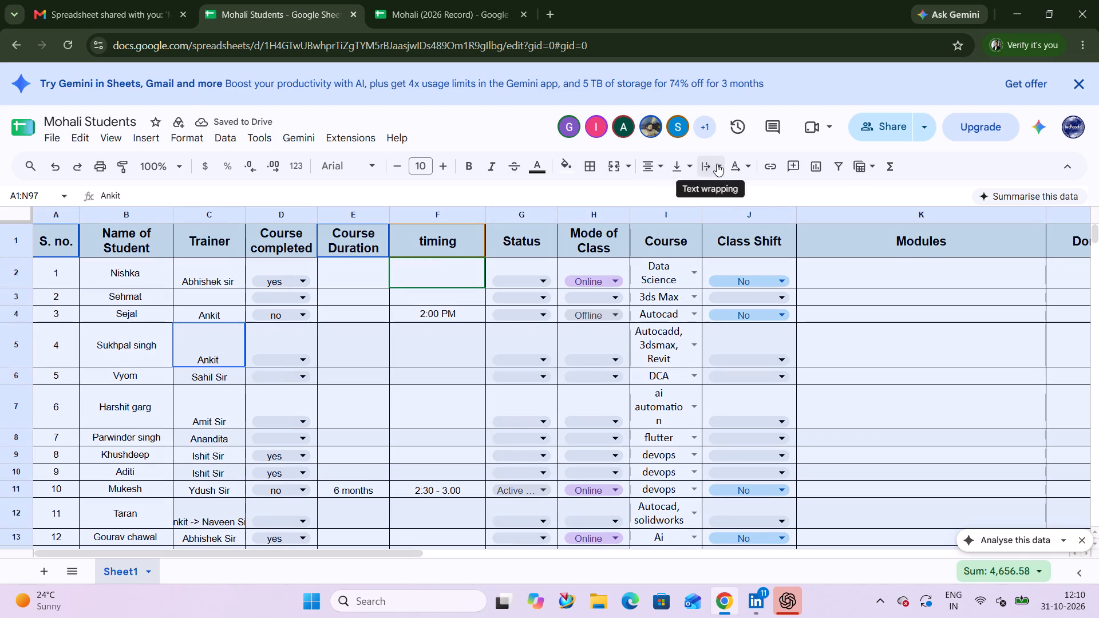
{"action": "left_click", "coordinate": [716, 164]}
{"action": "left_click", "coordinate": [689, 171]}
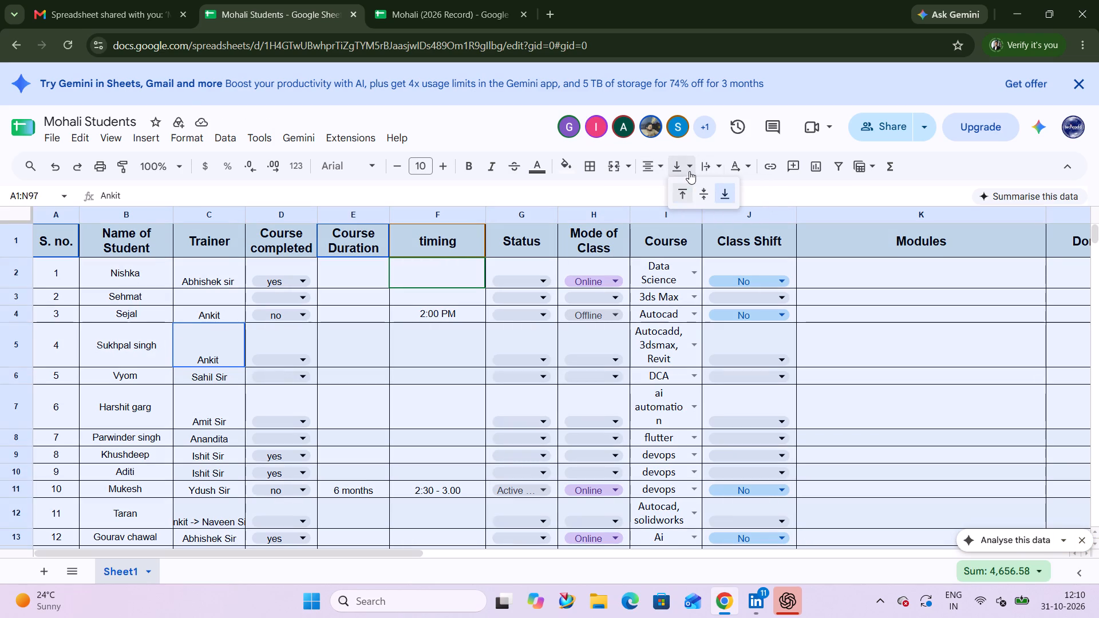
{"action": "left_click", "coordinate": [702, 191]}
{"action": "left_click", "coordinate": [894, 371]}
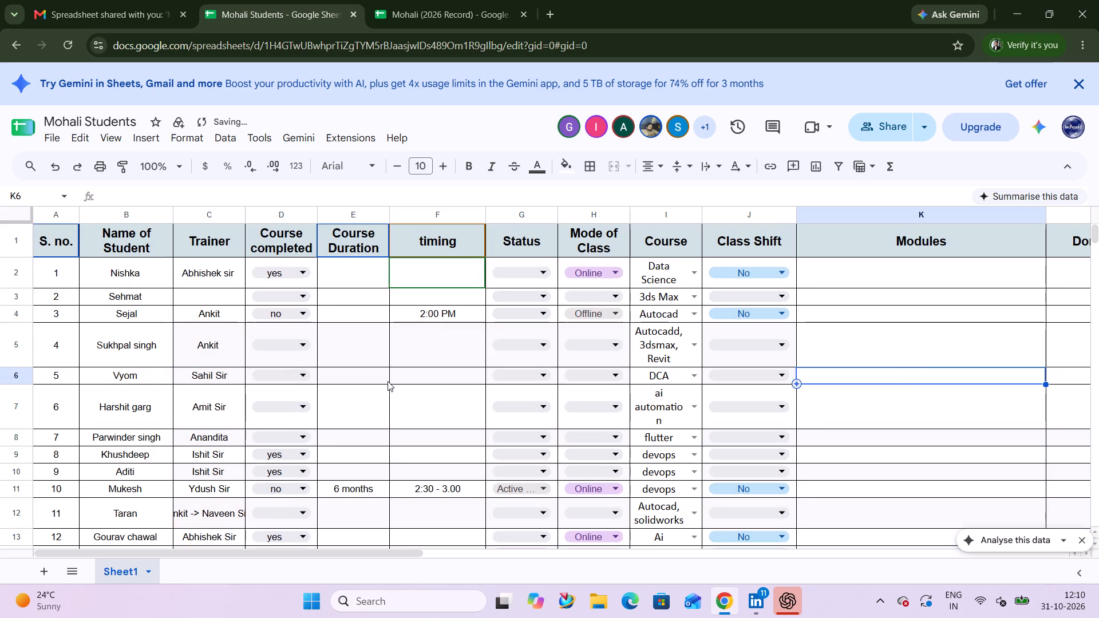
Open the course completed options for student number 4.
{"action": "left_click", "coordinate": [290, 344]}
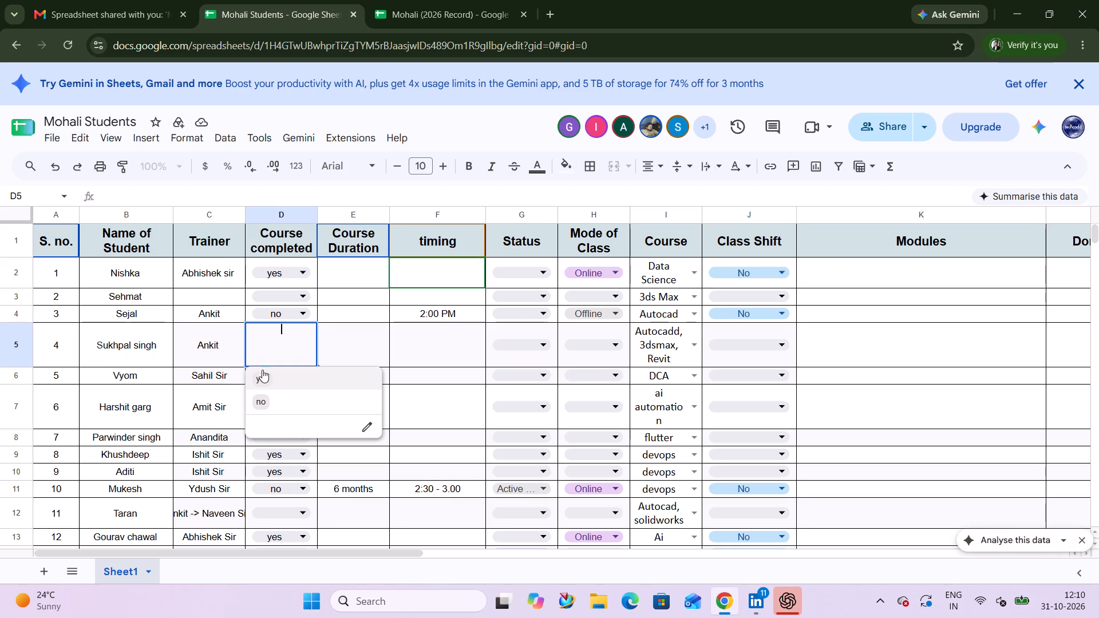
In the Mohali (2026 Record) spreadsheet, copy Sejal's Softwares in the Course entry from the Ankit sir sheet.
{"action": "left_click", "coordinate": [472, 17]}
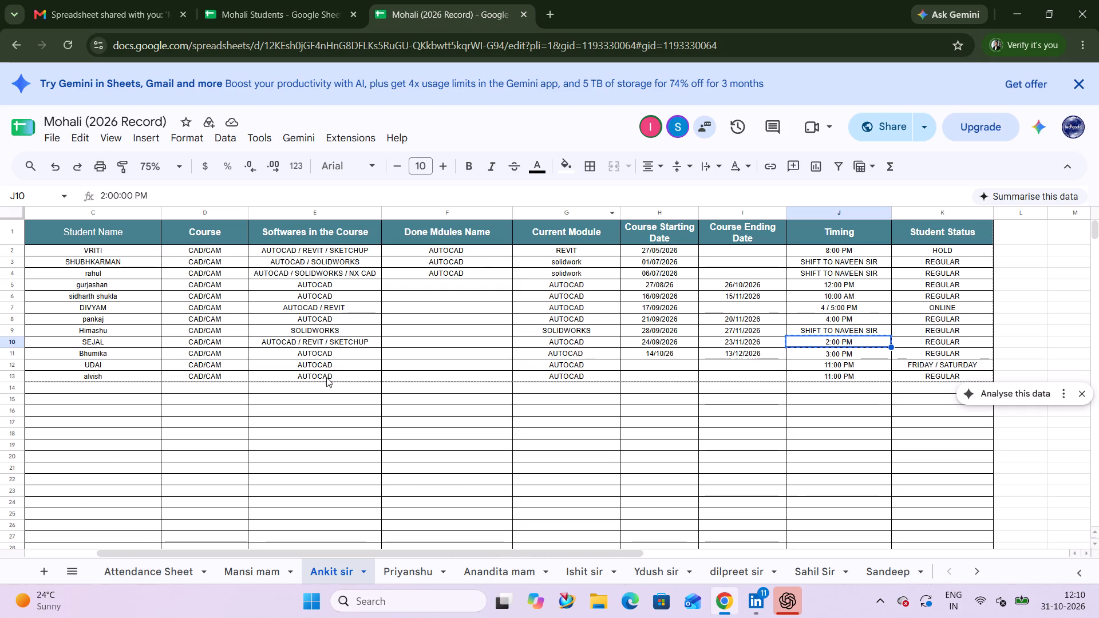
{"action": "left_click", "coordinate": [17, 342]}
{"action": "left_click", "coordinate": [303, 340]}
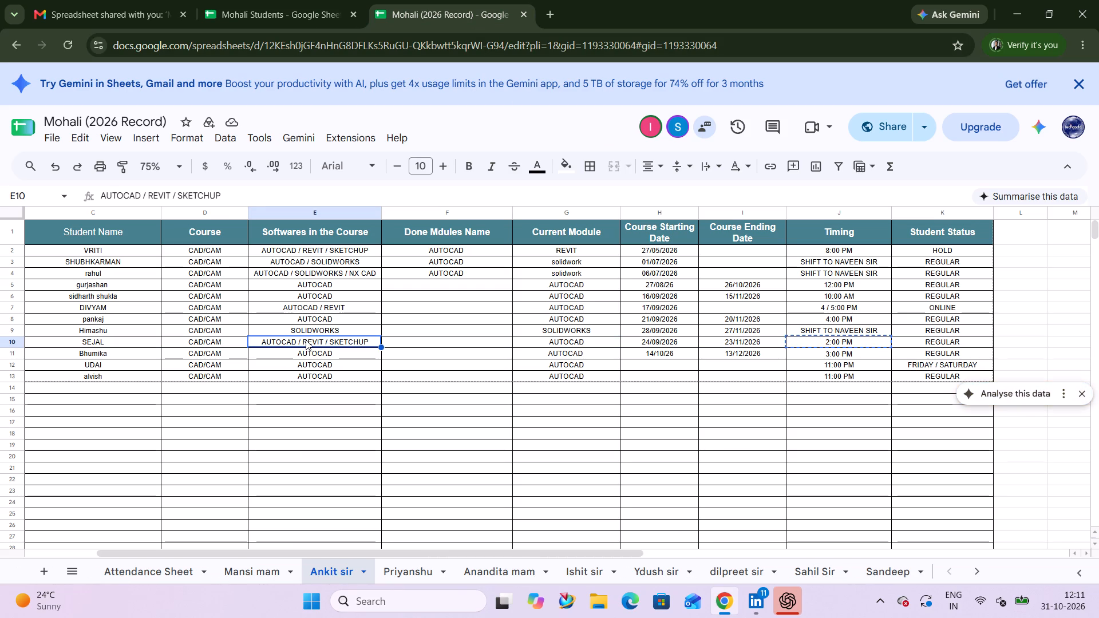
{"action": "key", "text": "ctrl+c"}
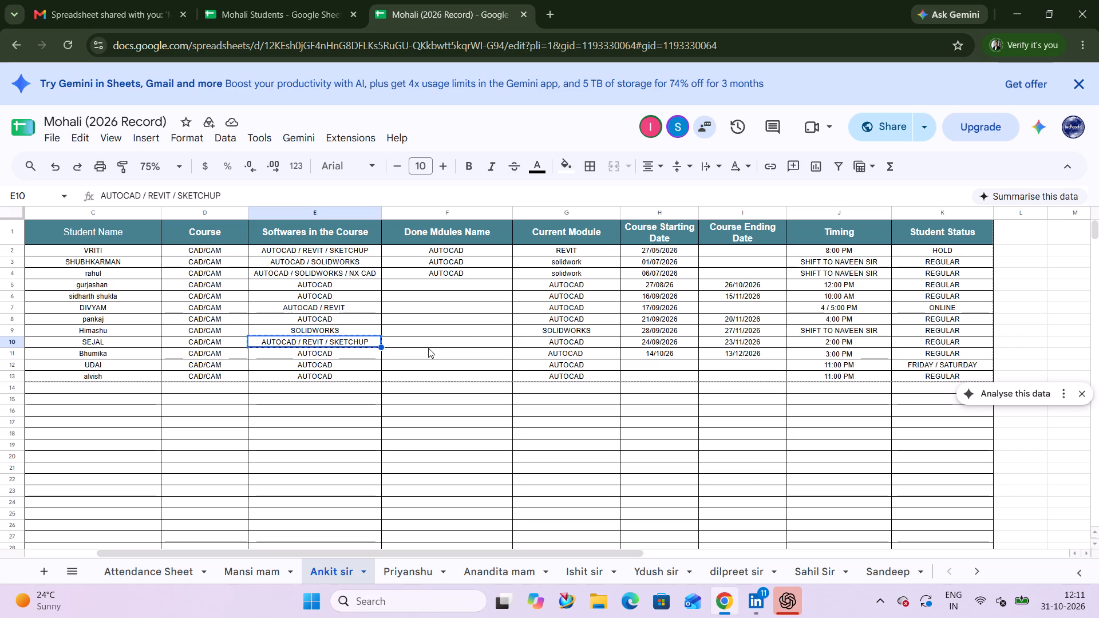
Back in the Mohali Students spreadsheet, enter 6 month as Sejal's course duration.
{"action": "left_click", "coordinate": [288, 15]}
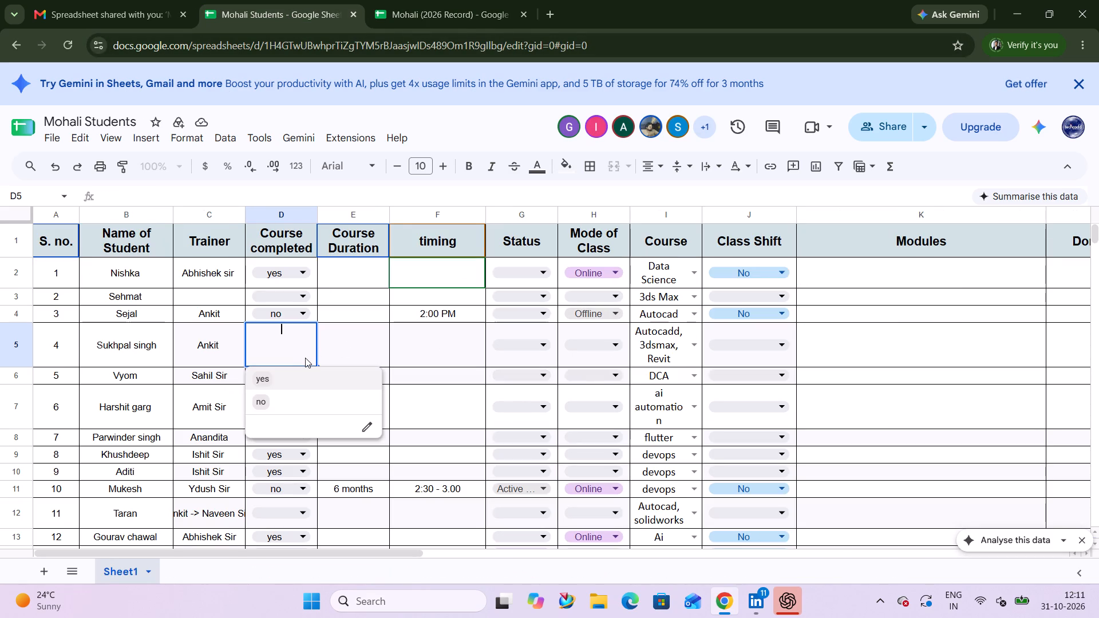
{"action": "left_click", "coordinate": [359, 355]}
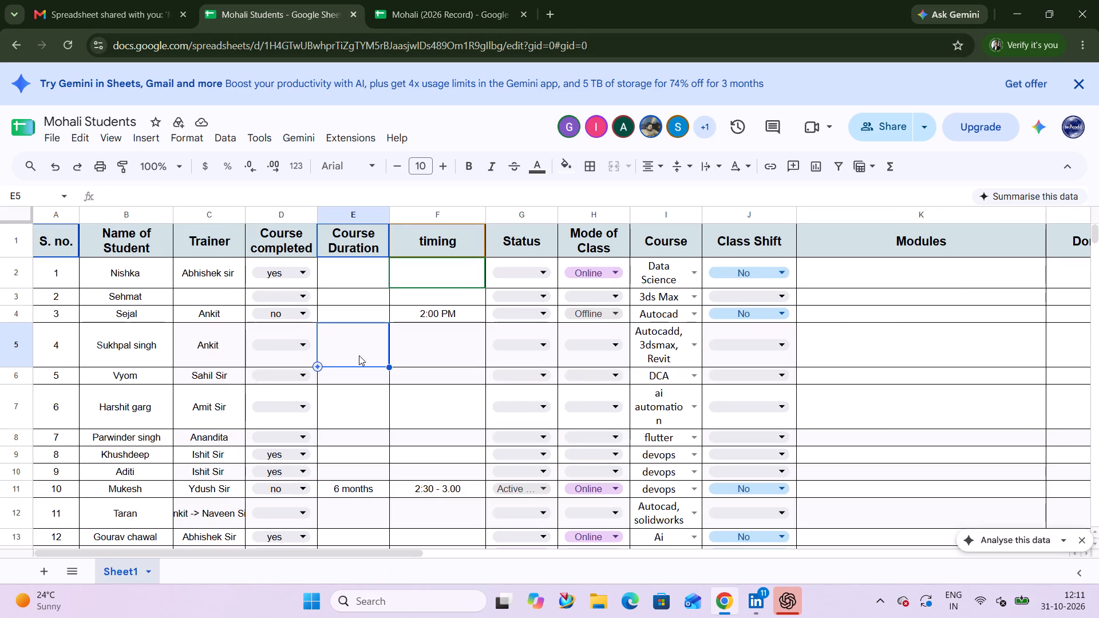
{"action": "left_click", "coordinate": [362, 315]}
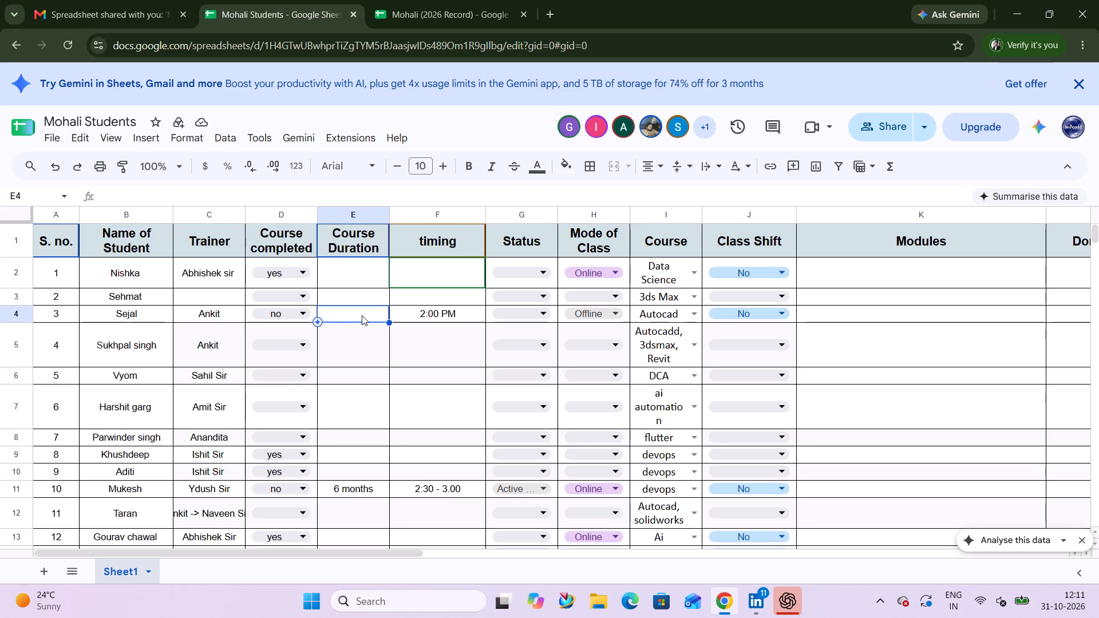
{"action": "type", "text": "6 month"}
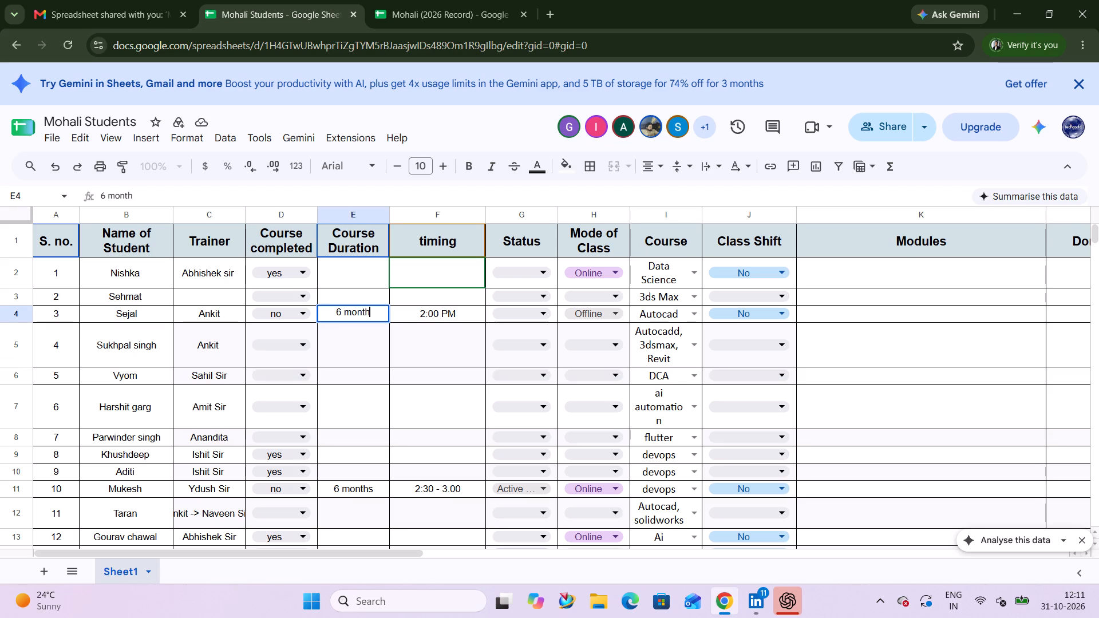
Set the course completed value for student number 4 to yes.
{"action": "left_click", "coordinate": [305, 346]}
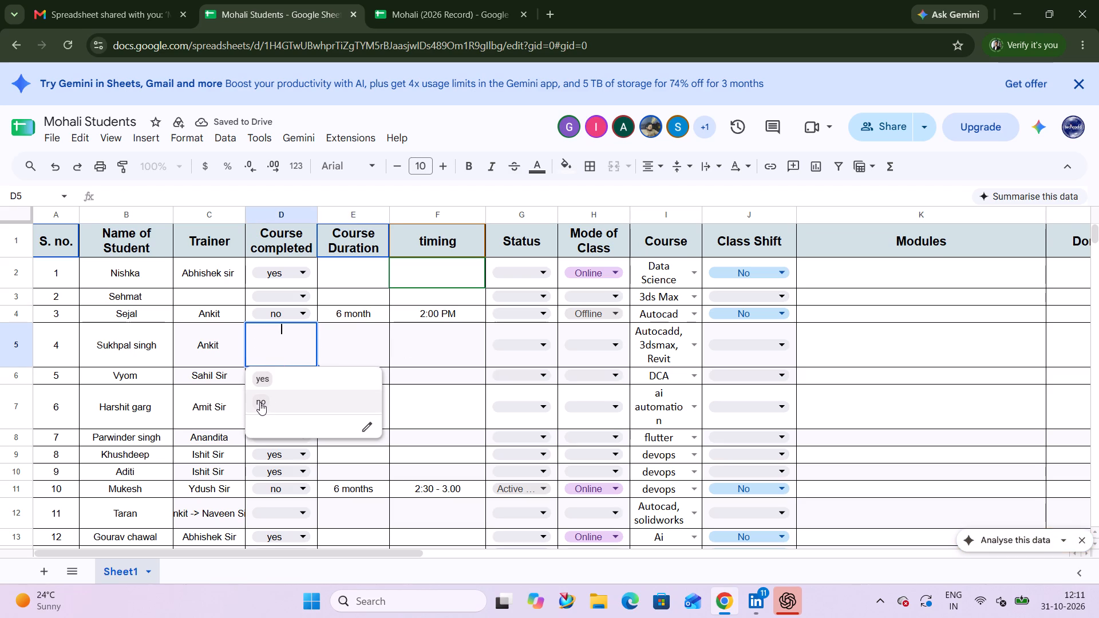
{"action": "left_click", "coordinate": [264, 382]}
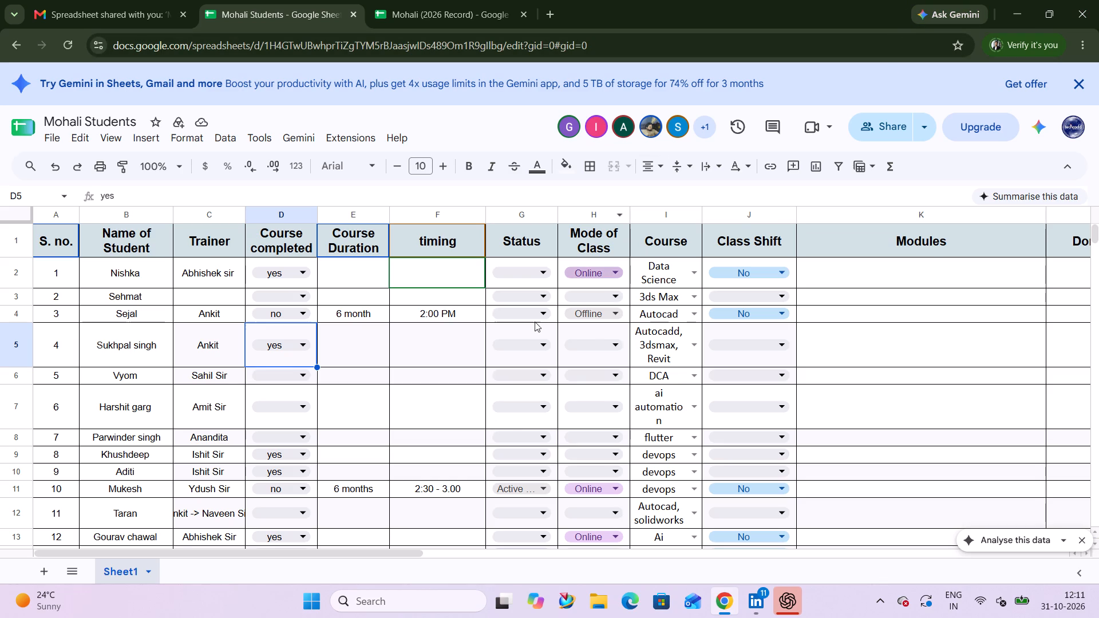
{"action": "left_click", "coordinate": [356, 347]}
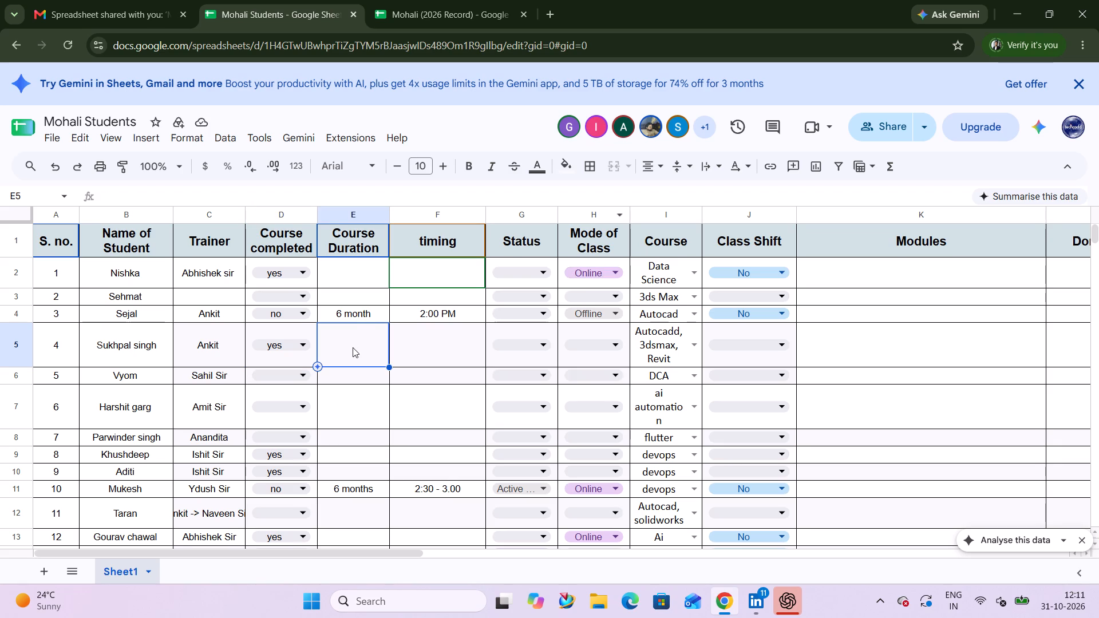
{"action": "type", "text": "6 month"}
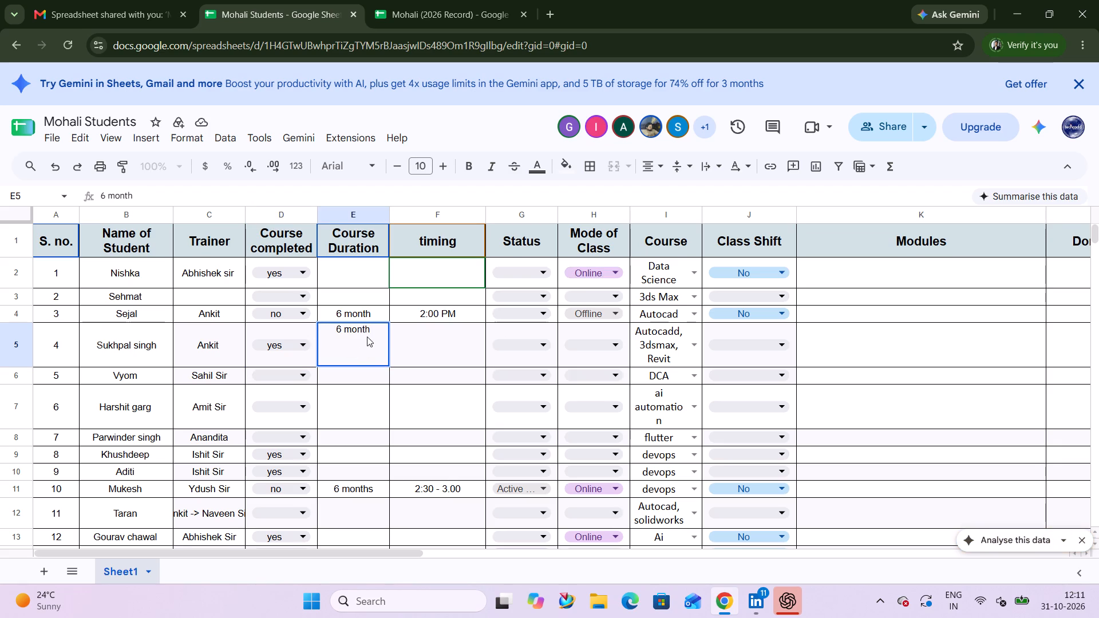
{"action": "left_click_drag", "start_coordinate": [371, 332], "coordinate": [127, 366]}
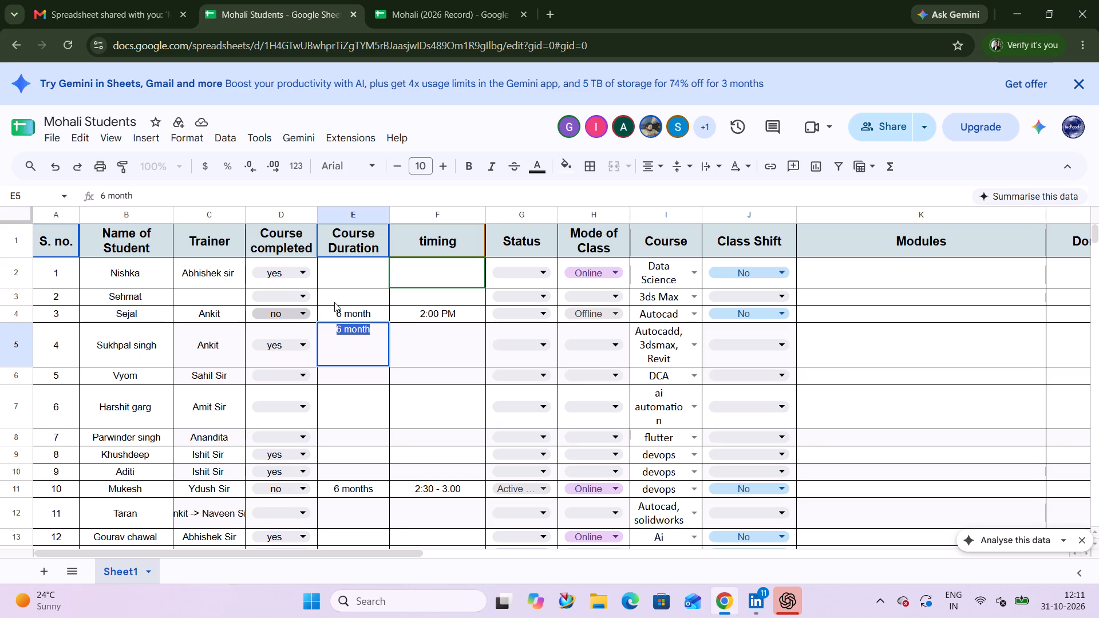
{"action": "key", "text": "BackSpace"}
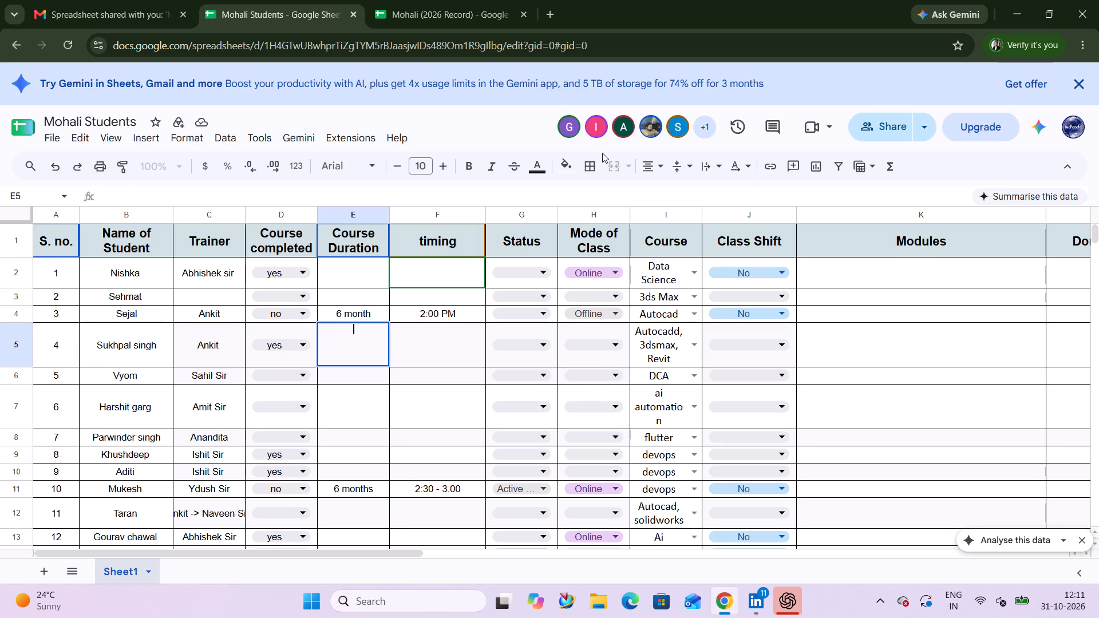
Fill the empty course duration cell of student number 4 with red.
{"action": "left_click", "coordinate": [571, 169]}
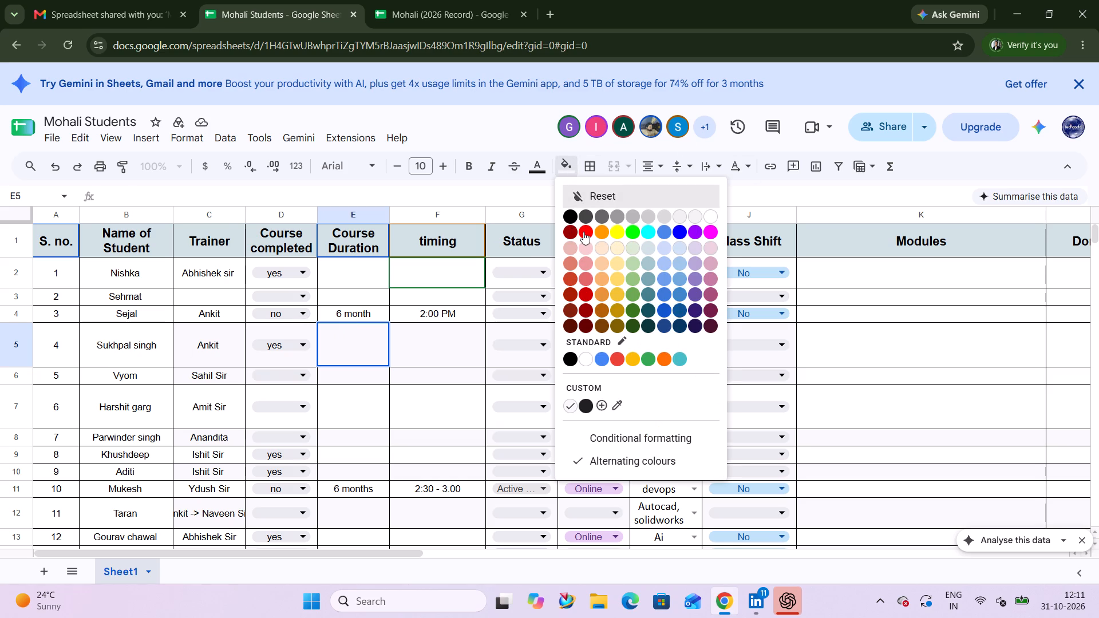
{"action": "left_click", "coordinate": [583, 232]}
{"action": "left_click", "coordinate": [608, 355]}
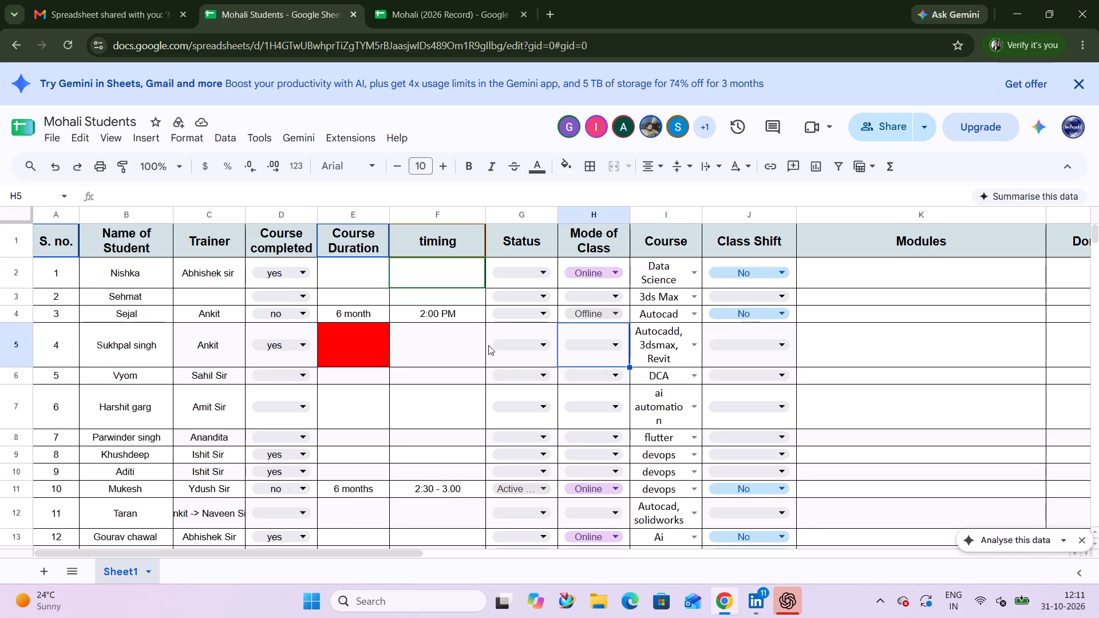
Enter 3:00 PM as the class timing for student number 4.
{"action": "left_click", "coordinate": [456, 349]}
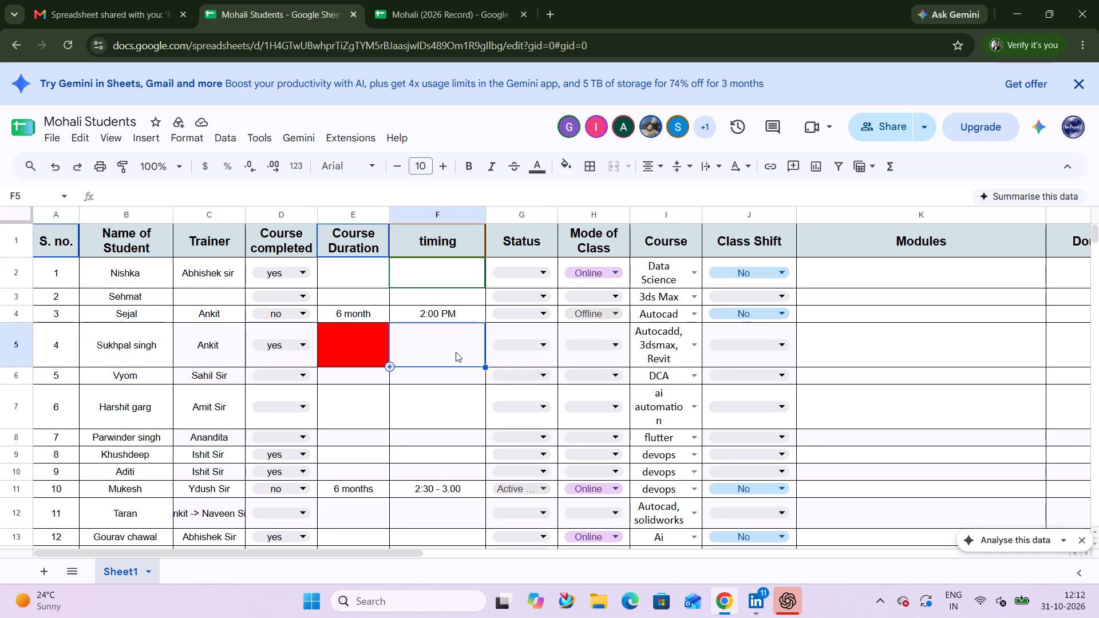
{"action": "type", "text": "3:00"}
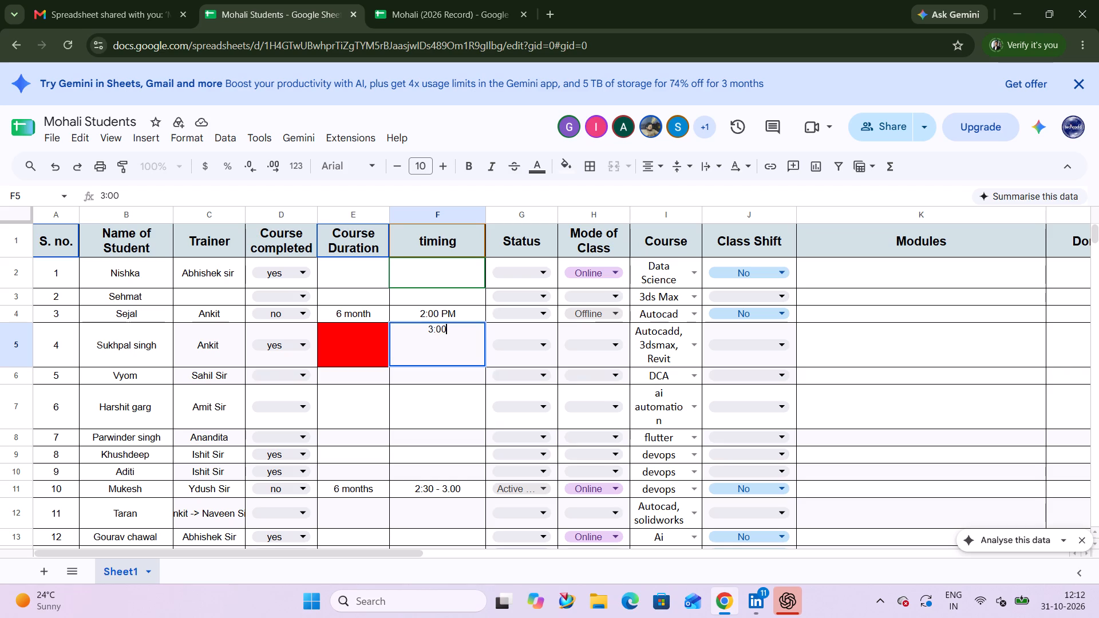
{"action": "key", "text": "space"}
{"action": "type", "text": "pm"}
{"action": "key", "text": "BackSpace"}
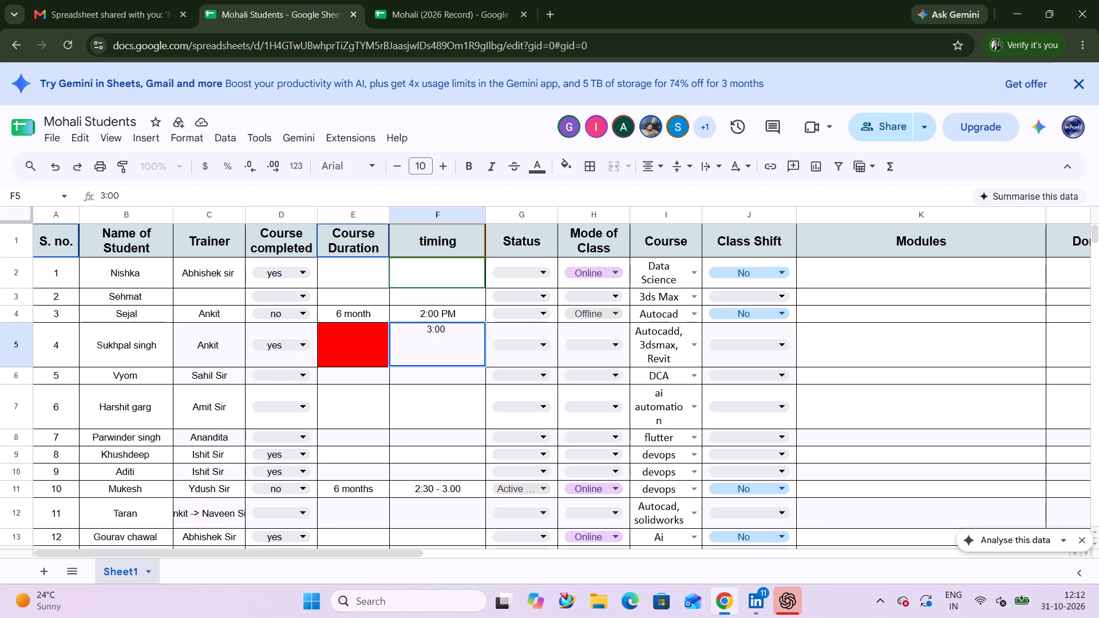
{"action": "type", "text": "PM"}
Set the status of student number 4 to Active (Join Regular Class).
{"action": "left_click", "coordinate": [544, 341]}
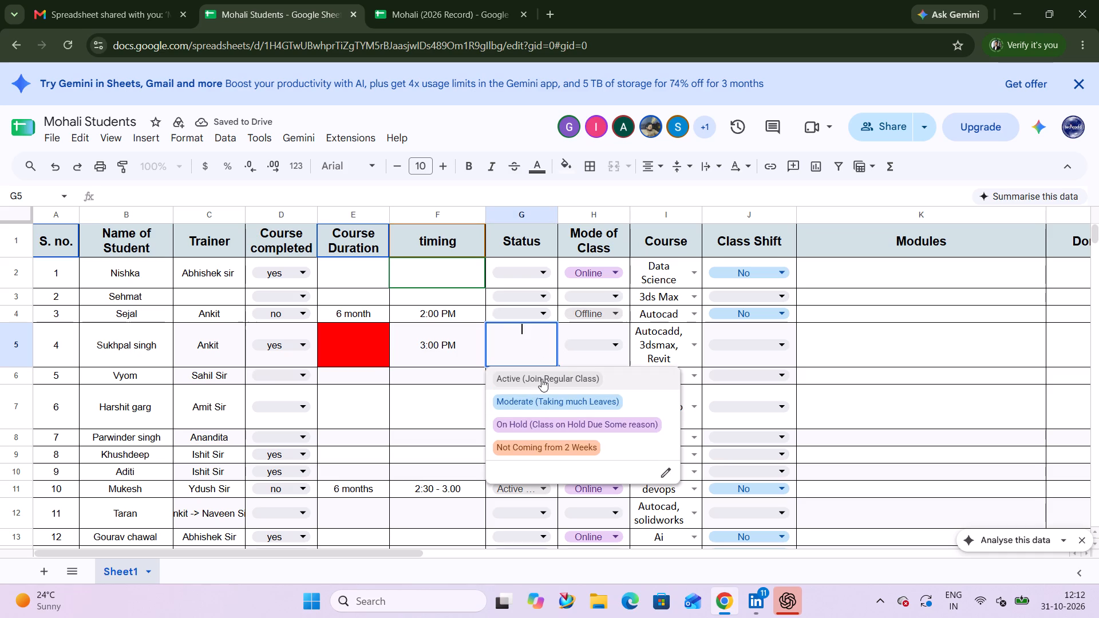
{"action": "left_click", "coordinate": [541, 379]}
{"action": "left_click", "coordinate": [542, 344]}
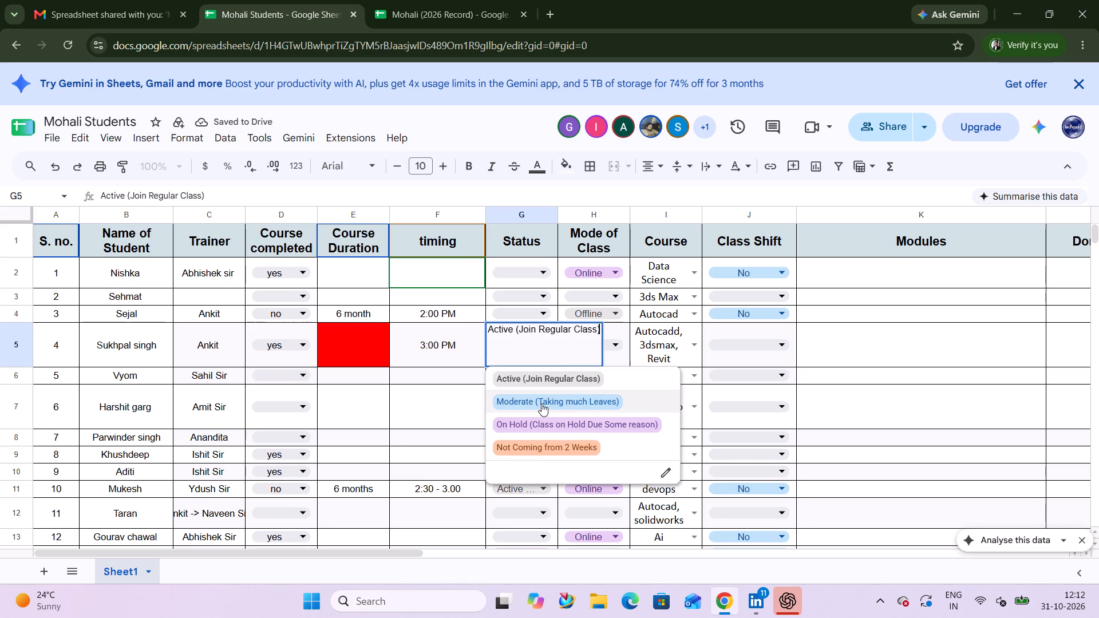
{"action": "left_click", "coordinate": [542, 386]}
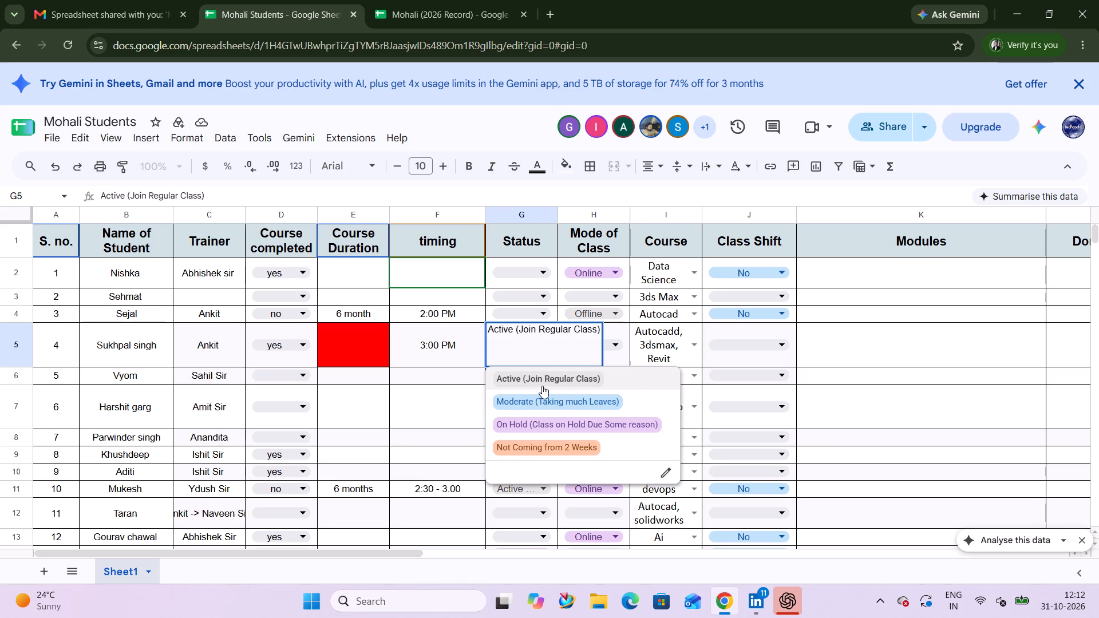
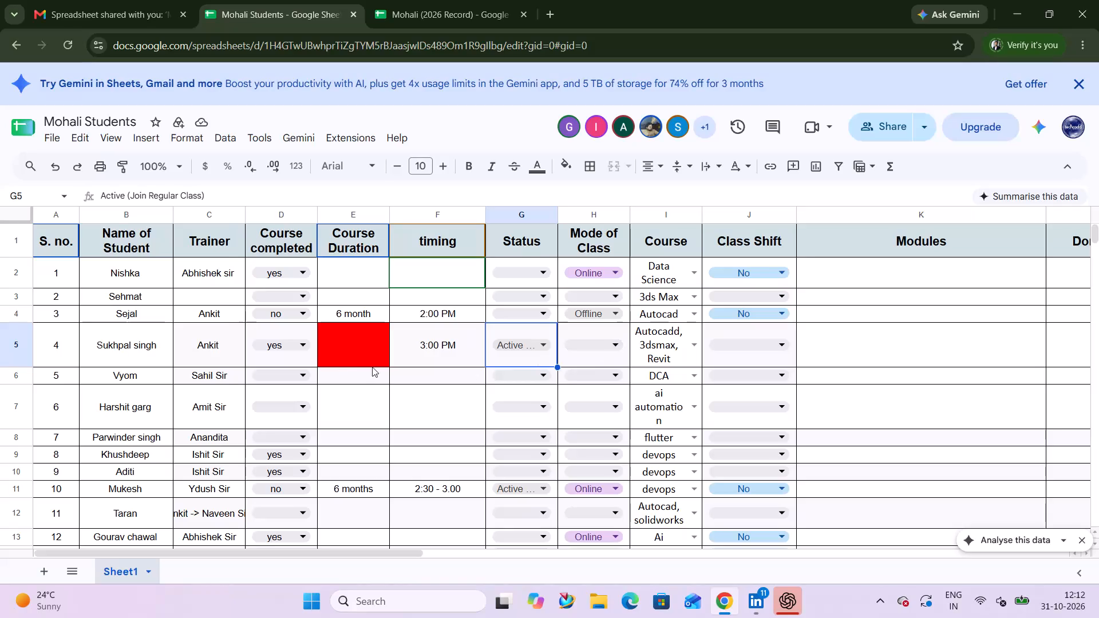
Change the course completed value for student number 4 to no.
{"action": "left_click", "coordinate": [302, 342]}
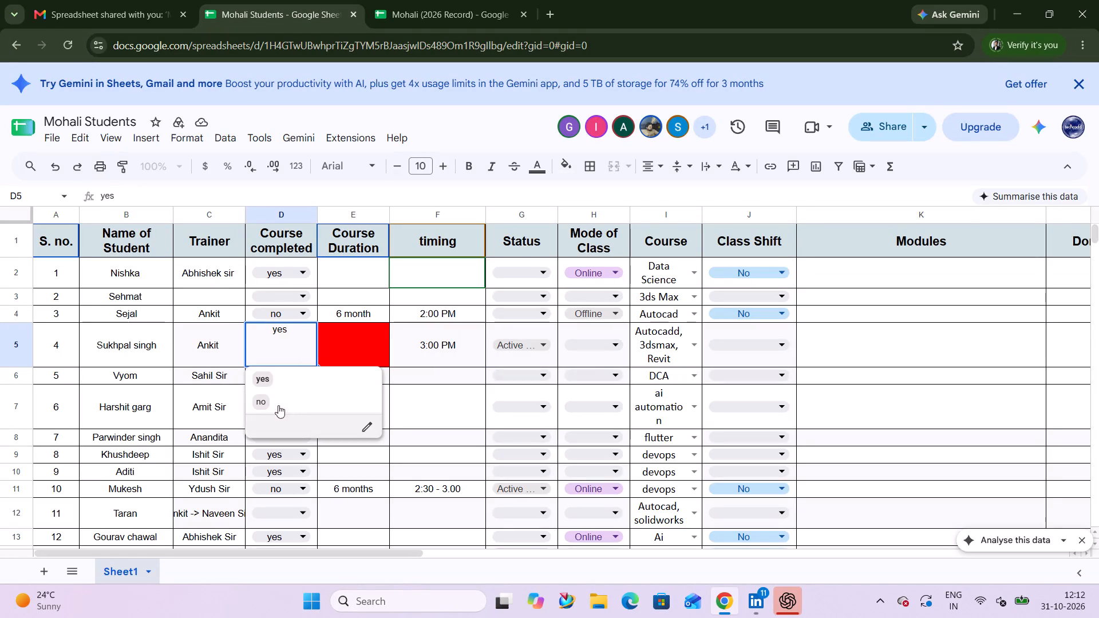
{"action": "left_click", "coordinate": [264, 410]}
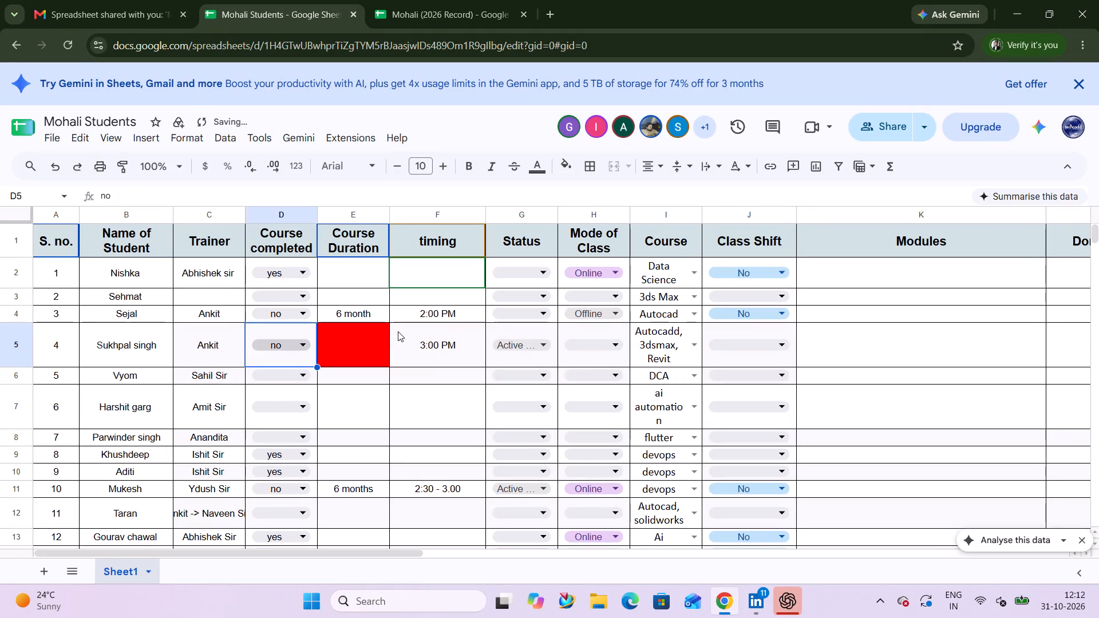
Remove the red fill from the course duration cell of student number 4.
{"action": "left_click", "coordinate": [377, 348]}
{"action": "key", "text": "BackSpace"}
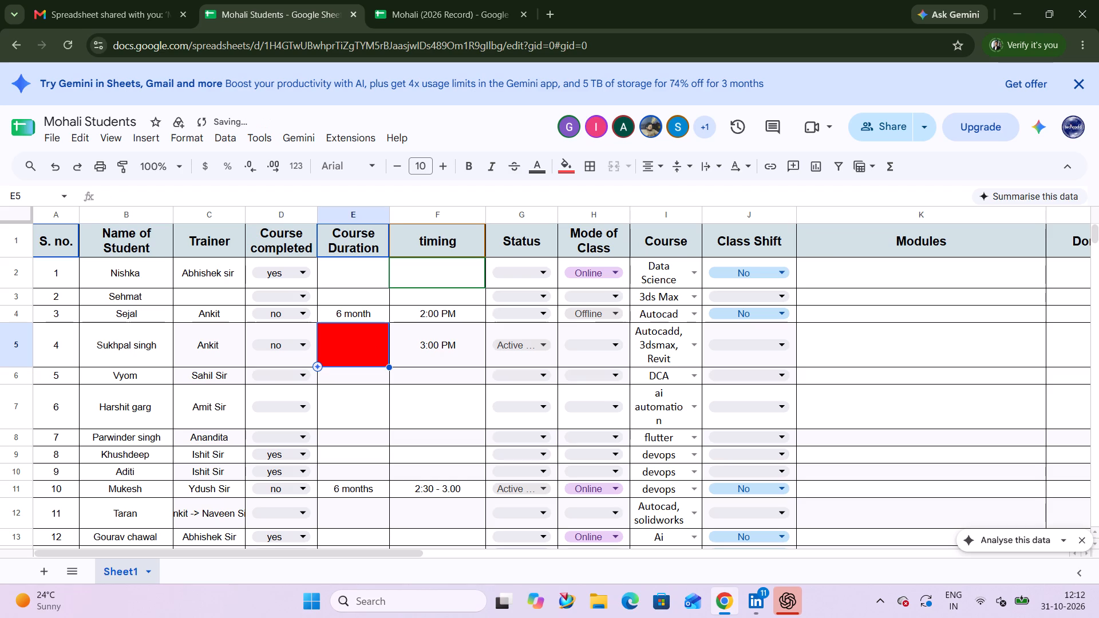
{"action": "left_click", "coordinate": [567, 168]}
{"action": "left_click", "coordinate": [714, 212]}
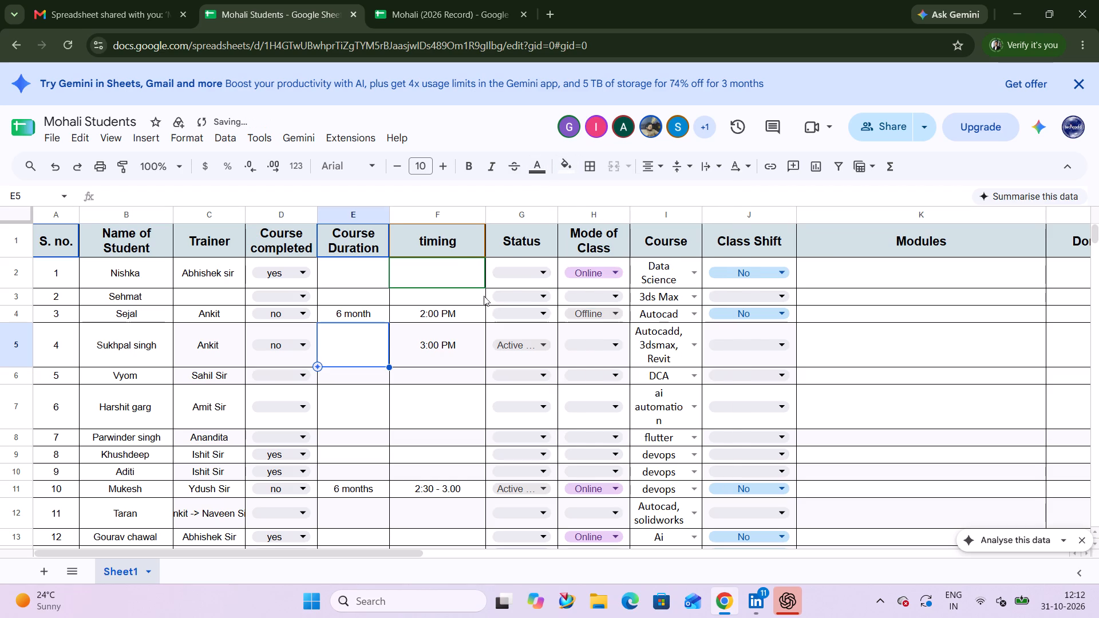
Enter 6 month as the course duration for student number 4.
{"action": "type", "text": "6 MONTH"}
{"action": "key", "text": "BackSpace"}
{"action": "key", "text": "BackSpace"}
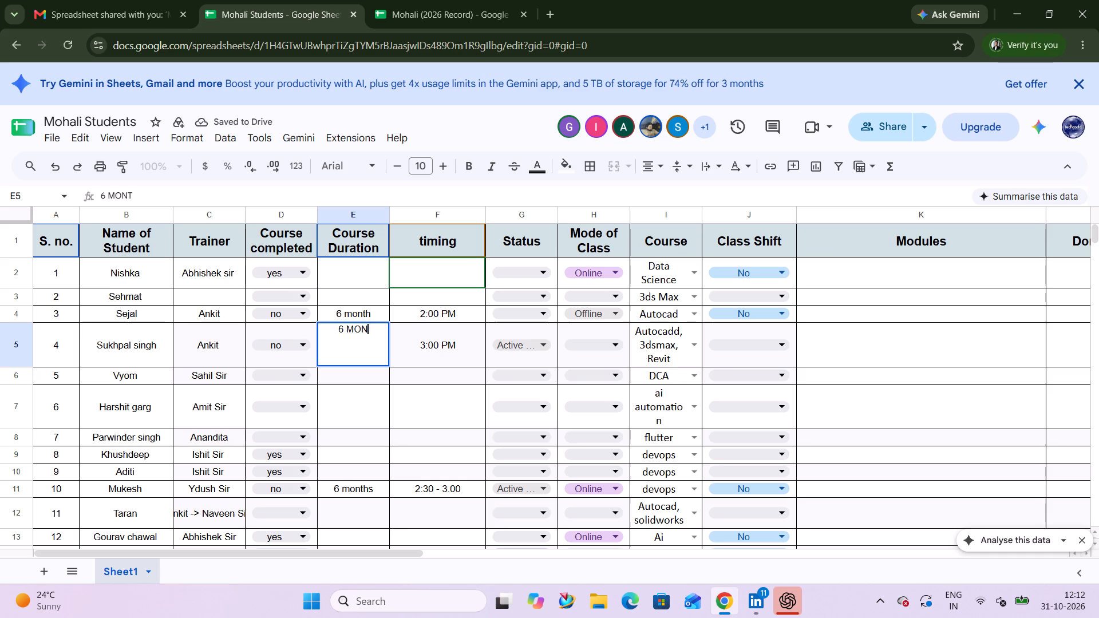
{"action": "key", "text": "BackSpace"}
{"action": "key", "text": "BackSpace"}
{"action": "key", "text": "BackSpace"}
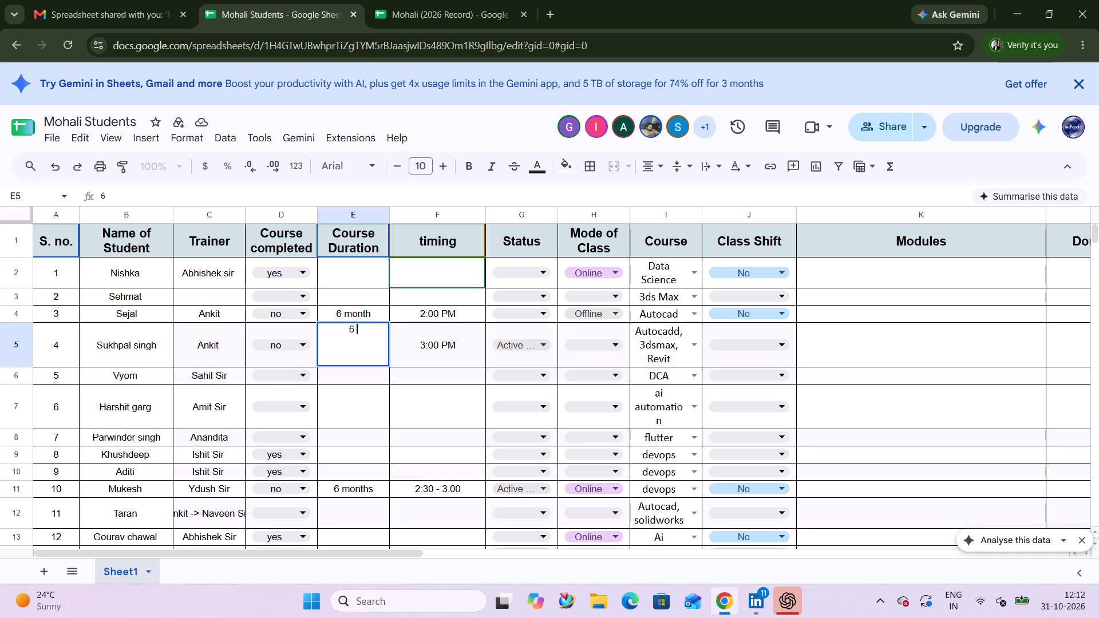
{"action": "type", "text": "month"}
{"action": "left_click", "coordinate": [460, 347]}
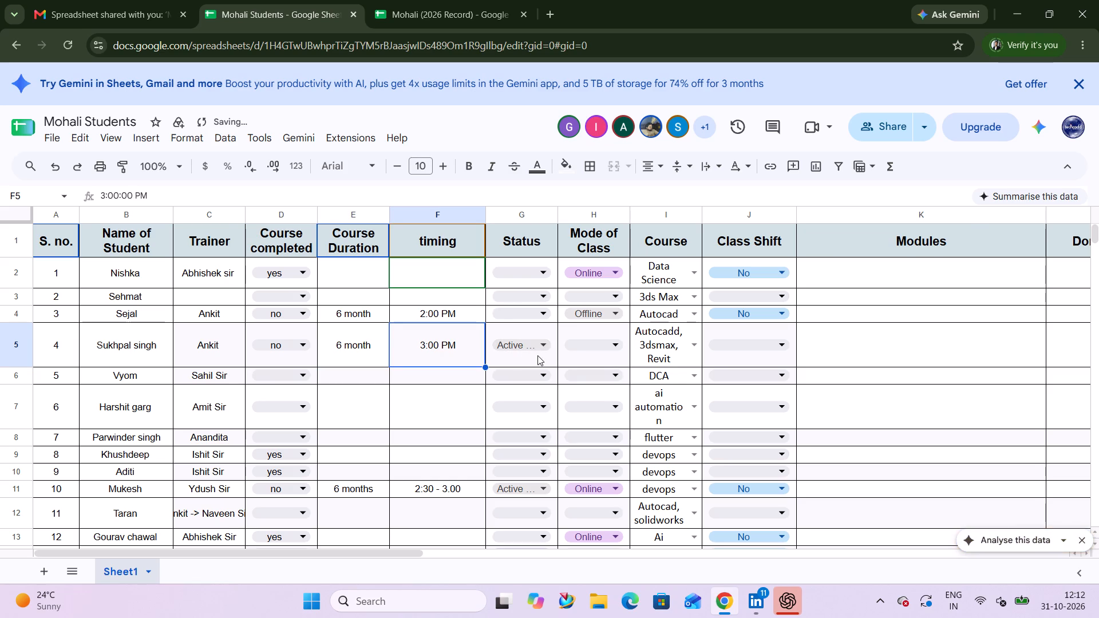
Set the mode of class for student number 4 to Online.
{"action": "left_click", "coordinate": [575, 350]}
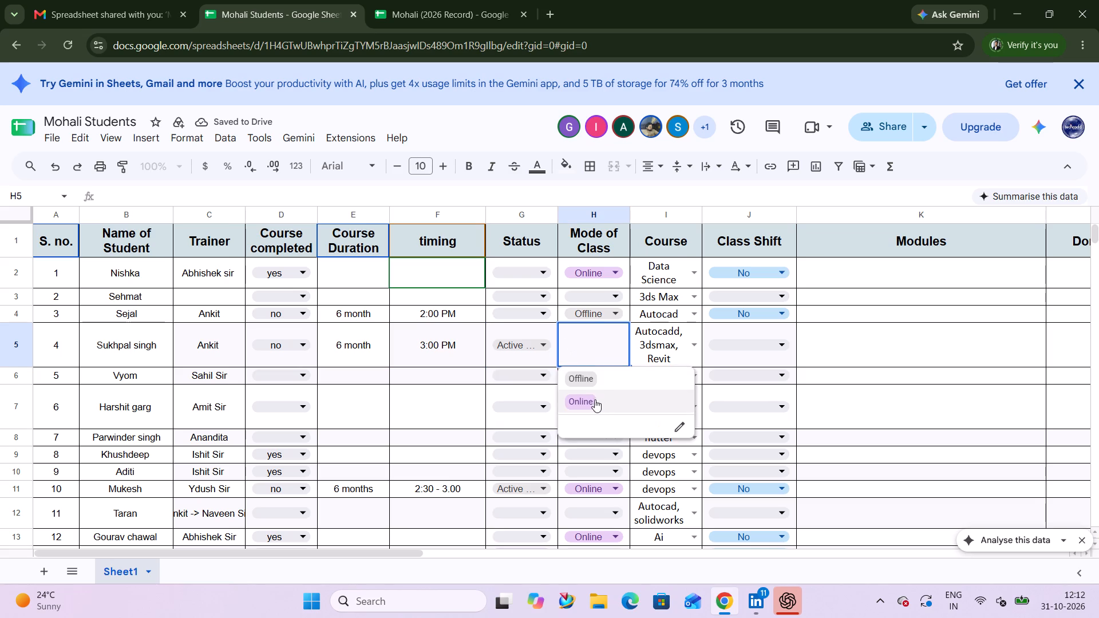
{"action": "left_click", "coordinate": [588, 399]}
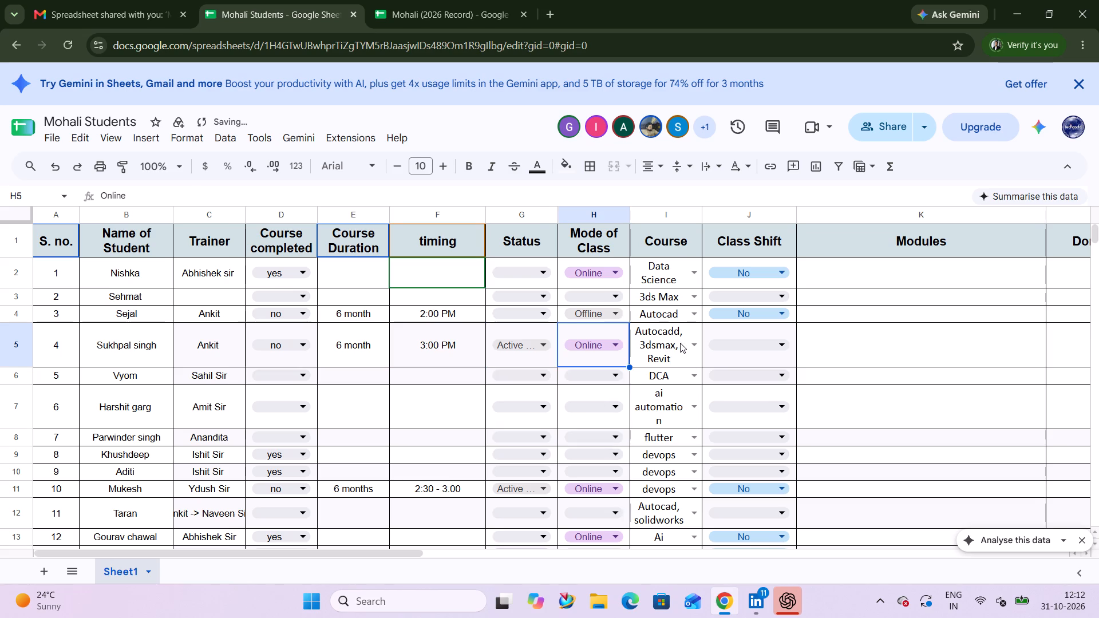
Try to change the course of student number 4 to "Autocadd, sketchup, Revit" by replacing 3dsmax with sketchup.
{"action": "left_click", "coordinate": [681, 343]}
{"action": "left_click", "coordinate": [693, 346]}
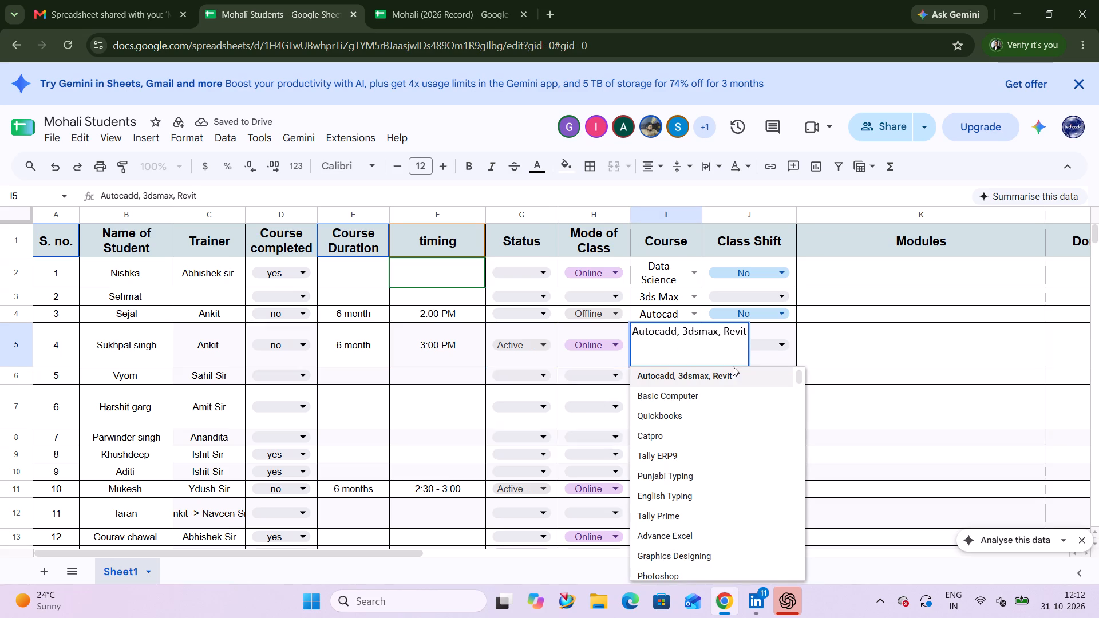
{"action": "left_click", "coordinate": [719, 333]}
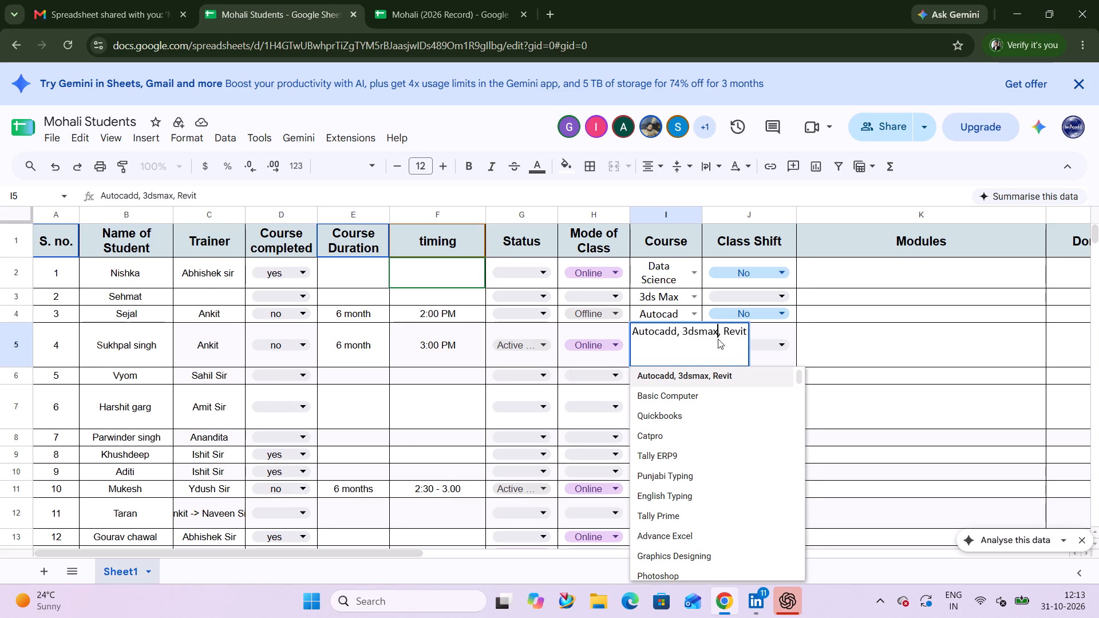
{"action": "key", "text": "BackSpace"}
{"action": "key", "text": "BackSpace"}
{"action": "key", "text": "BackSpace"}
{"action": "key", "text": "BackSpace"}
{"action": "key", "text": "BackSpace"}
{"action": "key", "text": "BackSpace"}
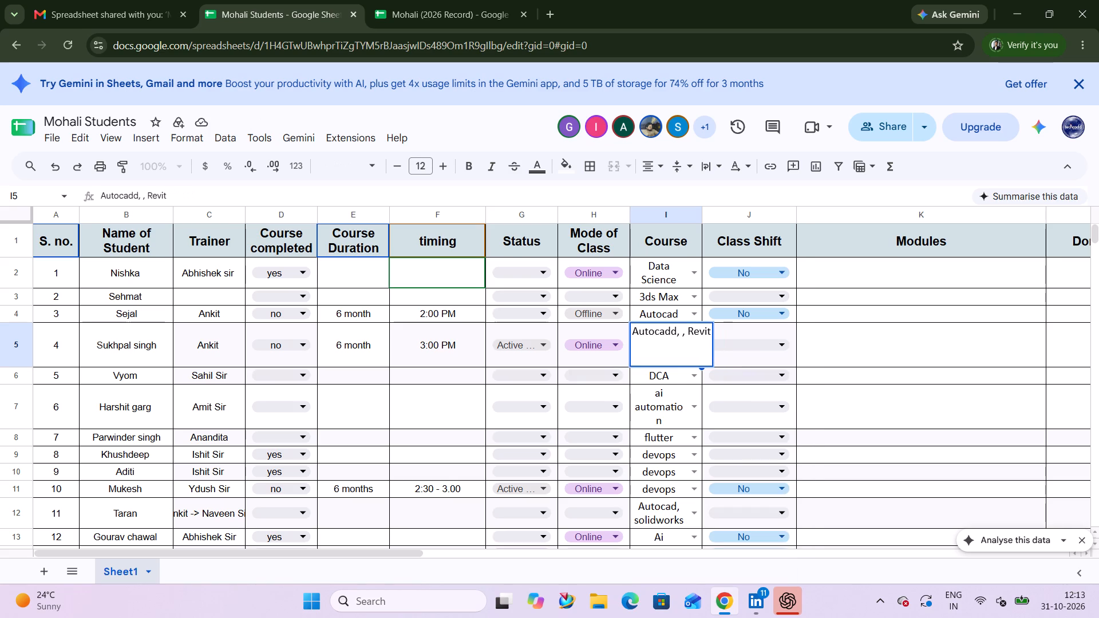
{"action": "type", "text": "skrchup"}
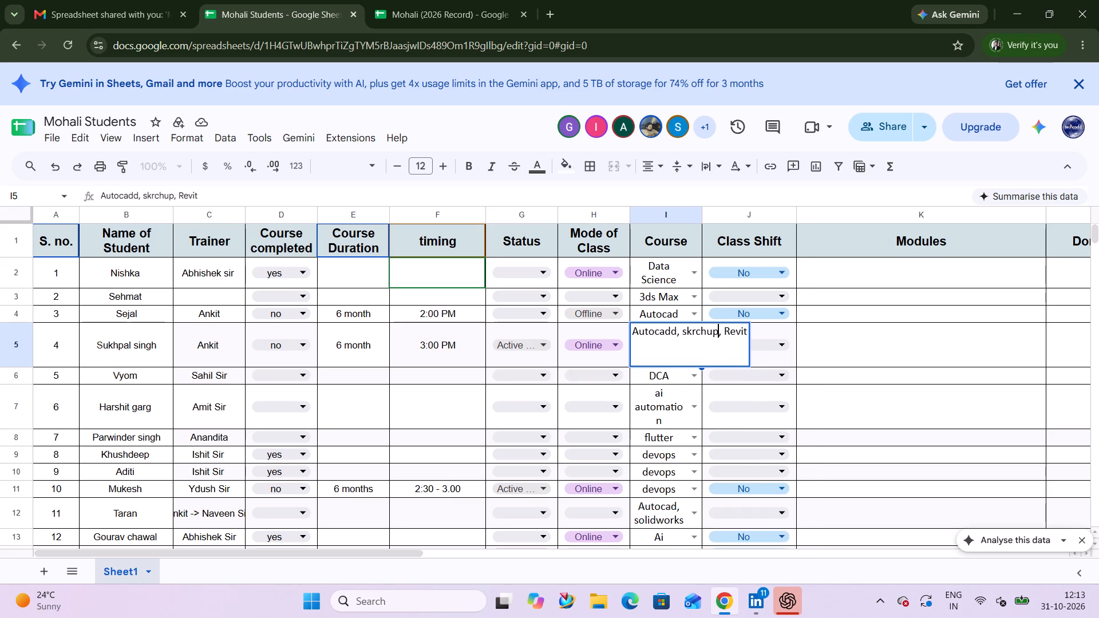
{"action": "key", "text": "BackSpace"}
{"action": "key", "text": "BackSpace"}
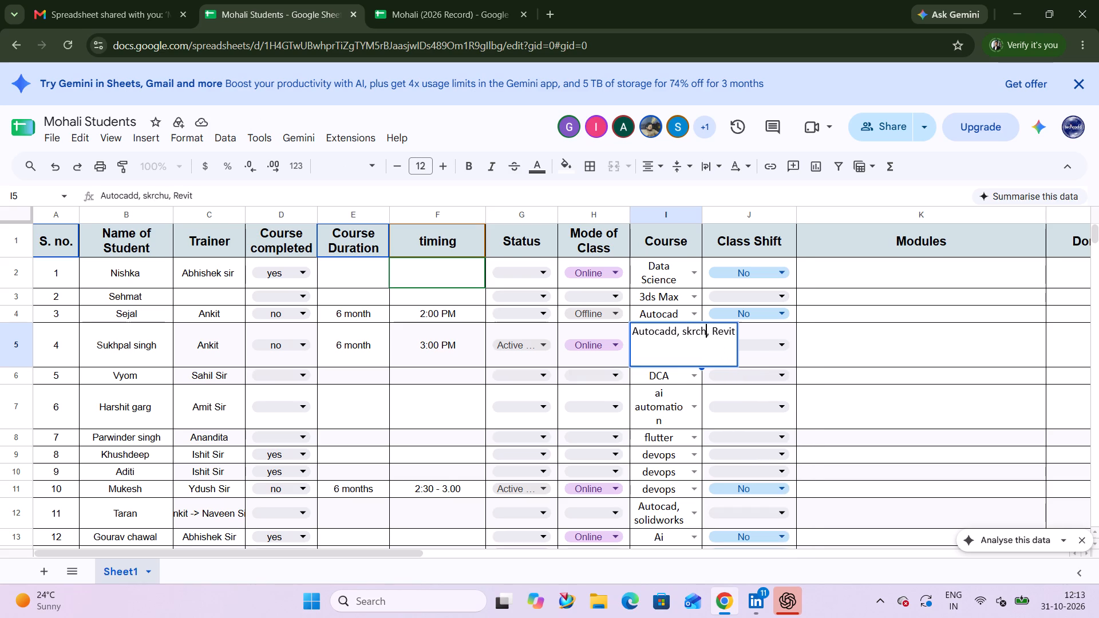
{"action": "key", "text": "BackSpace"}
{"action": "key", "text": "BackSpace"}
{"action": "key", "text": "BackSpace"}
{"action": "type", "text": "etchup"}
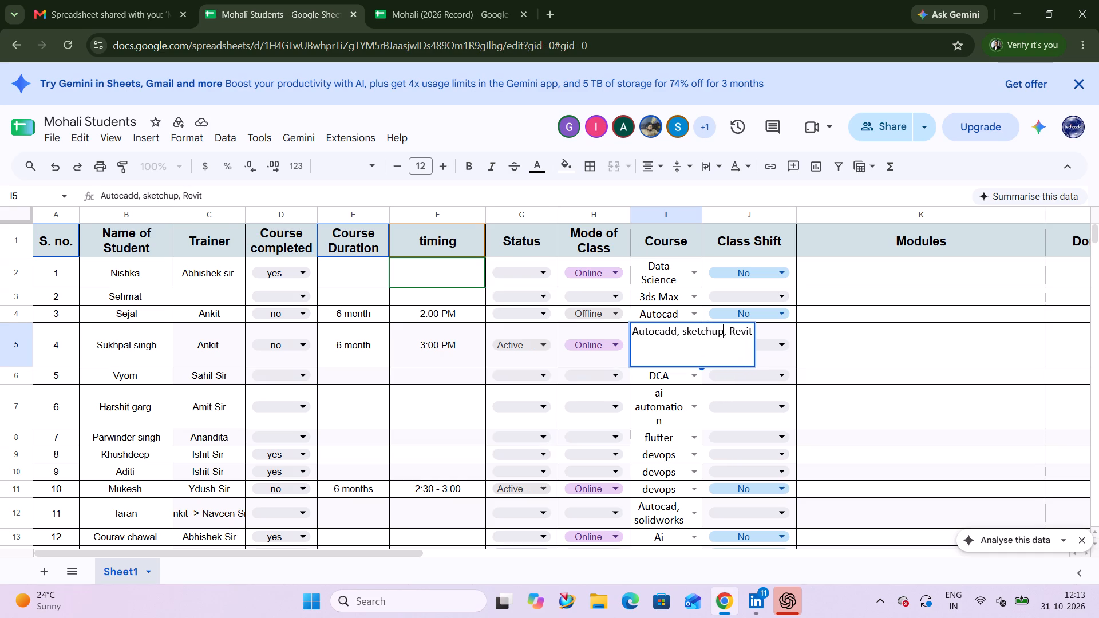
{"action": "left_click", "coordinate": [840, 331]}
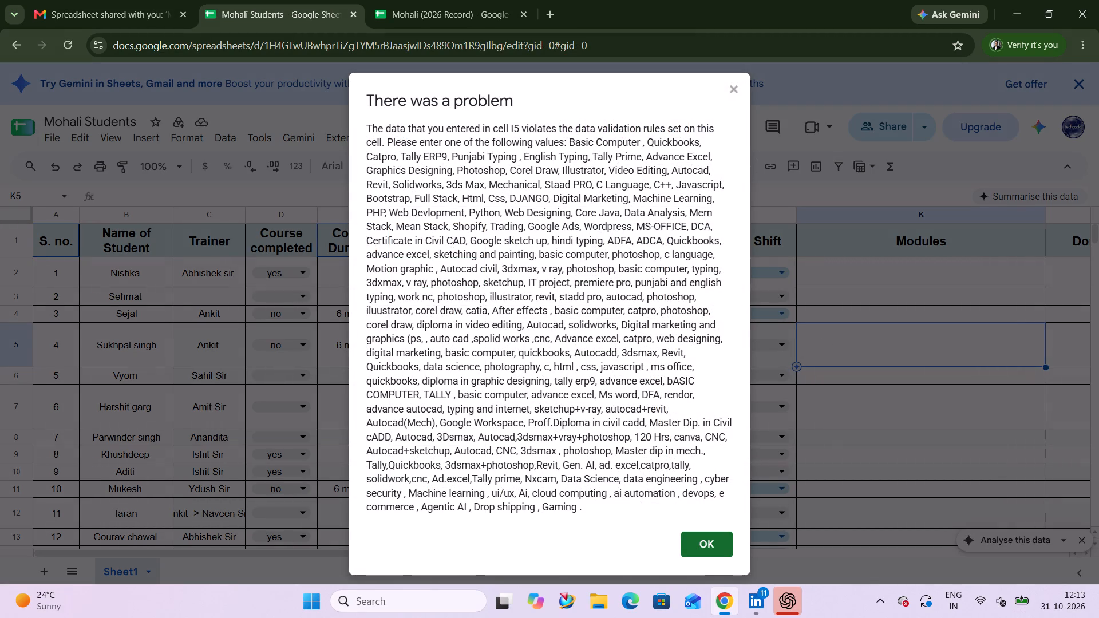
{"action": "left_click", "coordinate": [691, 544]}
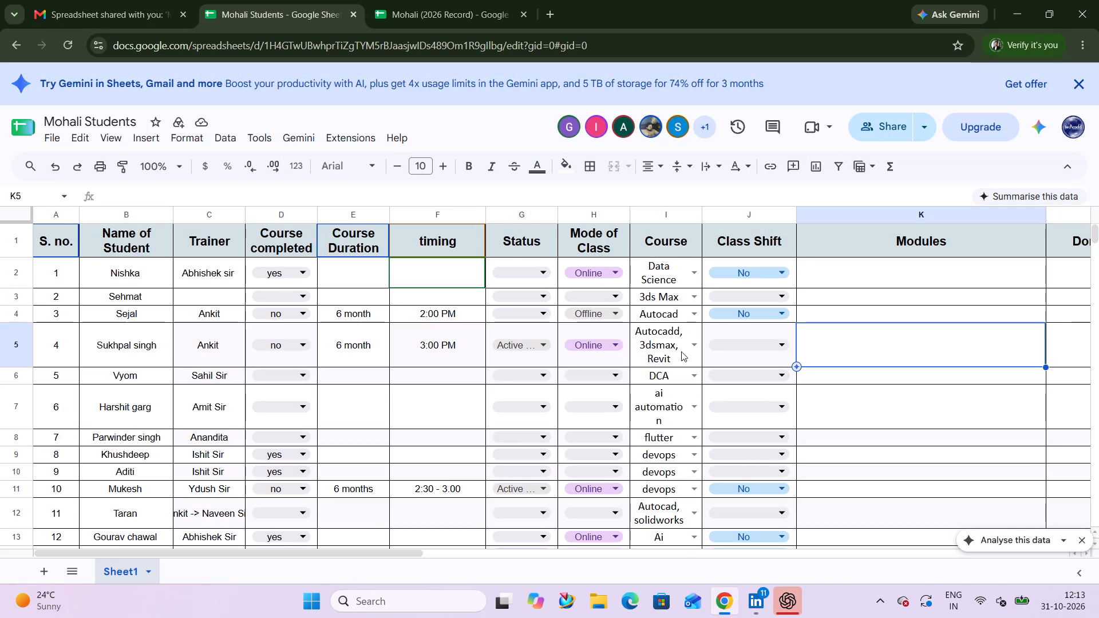
Replace the course of student number 4 with the predefined option autocad+revit.
{"action": "left_click", "coordinate": [680, 346]}
{"action": "left_click", "coordinate": [690, 344]}
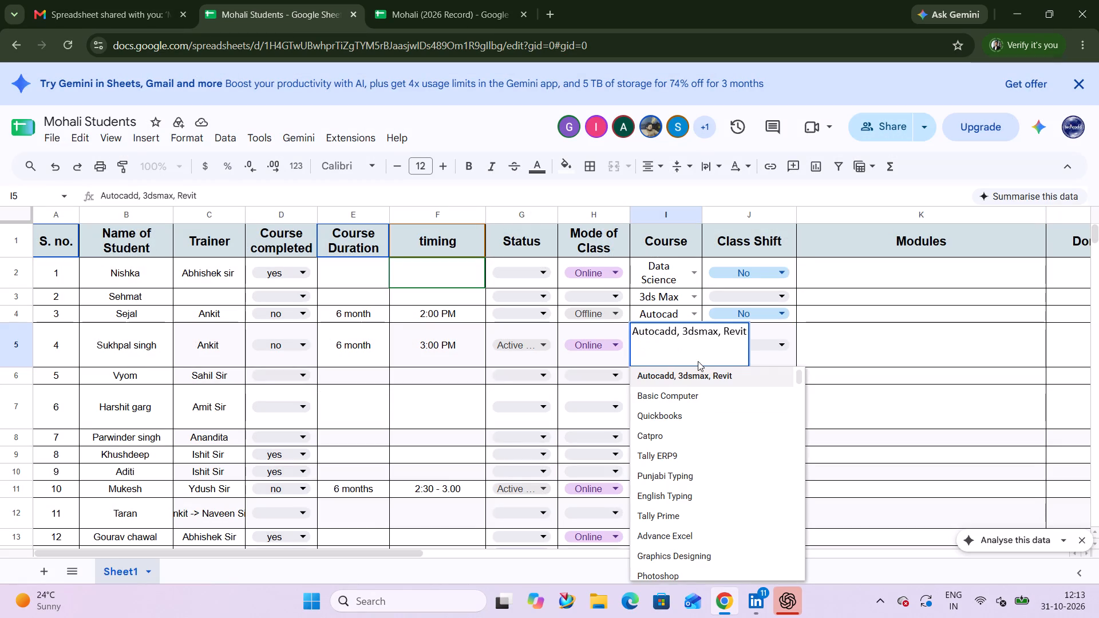
{"action": "left_click", "coordinate": [715, 333]}
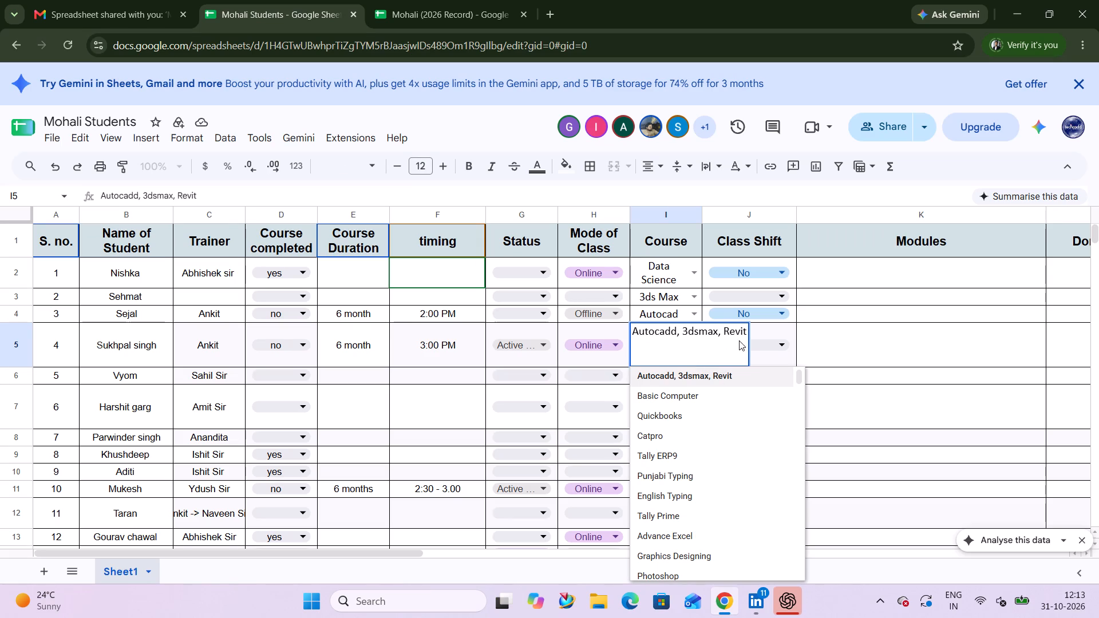
{"action": "left_click_drag", "start_coordinate": [745, 332], "coordinate": [559, 355]}
{"action": "key", "text": "BackSpace"}
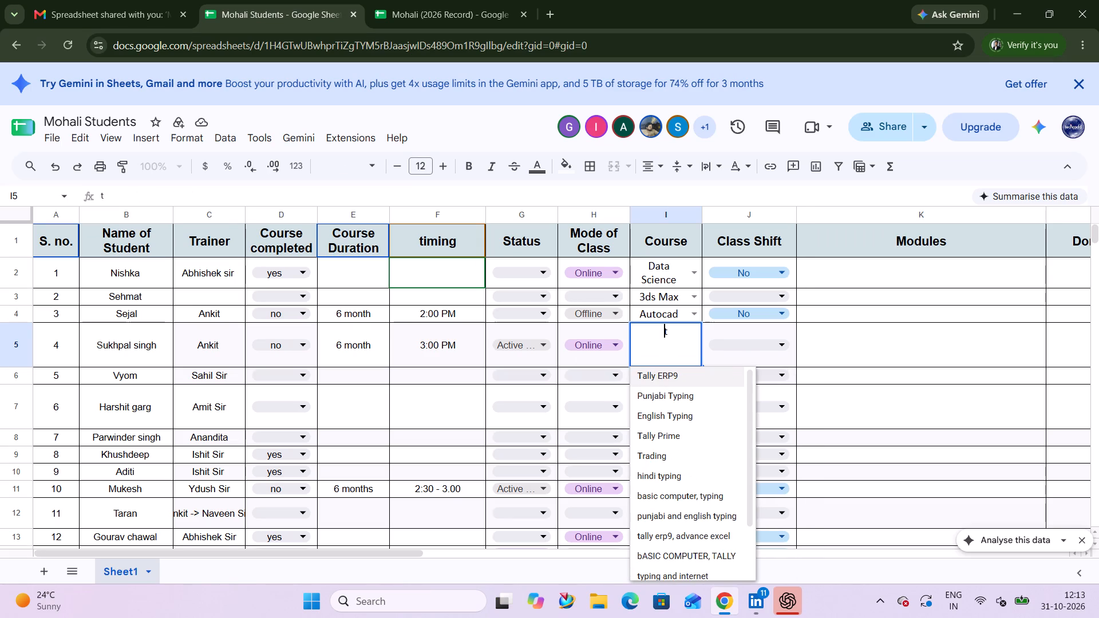
{"action": "key", "text": "Right"}
{"action": "key", "text": "BackSpace"}
{"action": "type", "text": "autocad"}
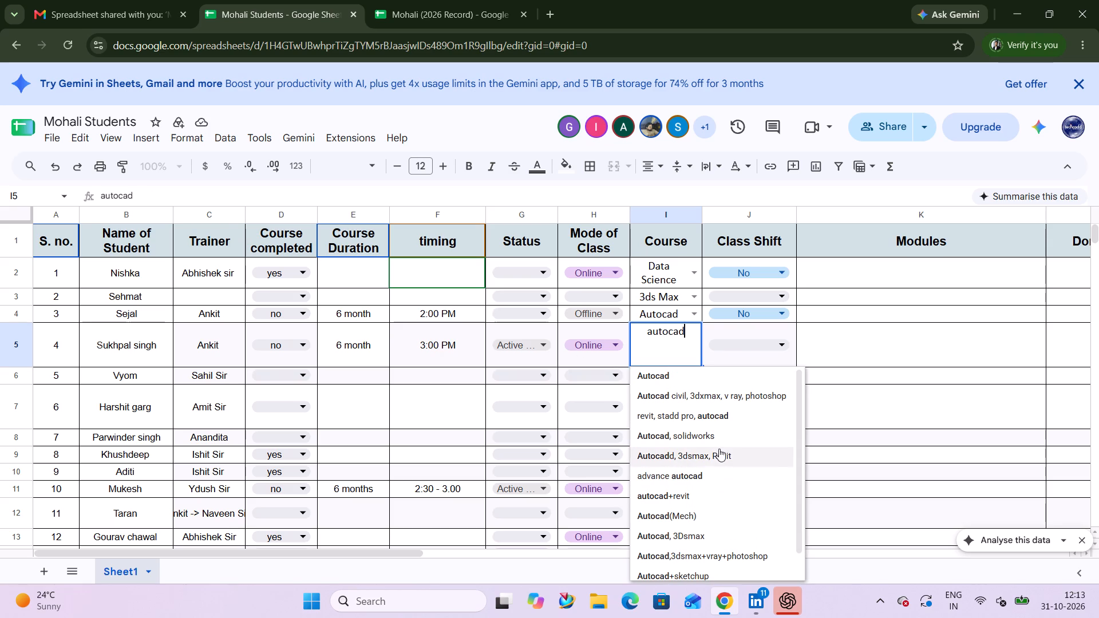
{"action": "scroll", "coordinate": [717, 497], "scroll_direction": "down", "scroll_amount": 1}
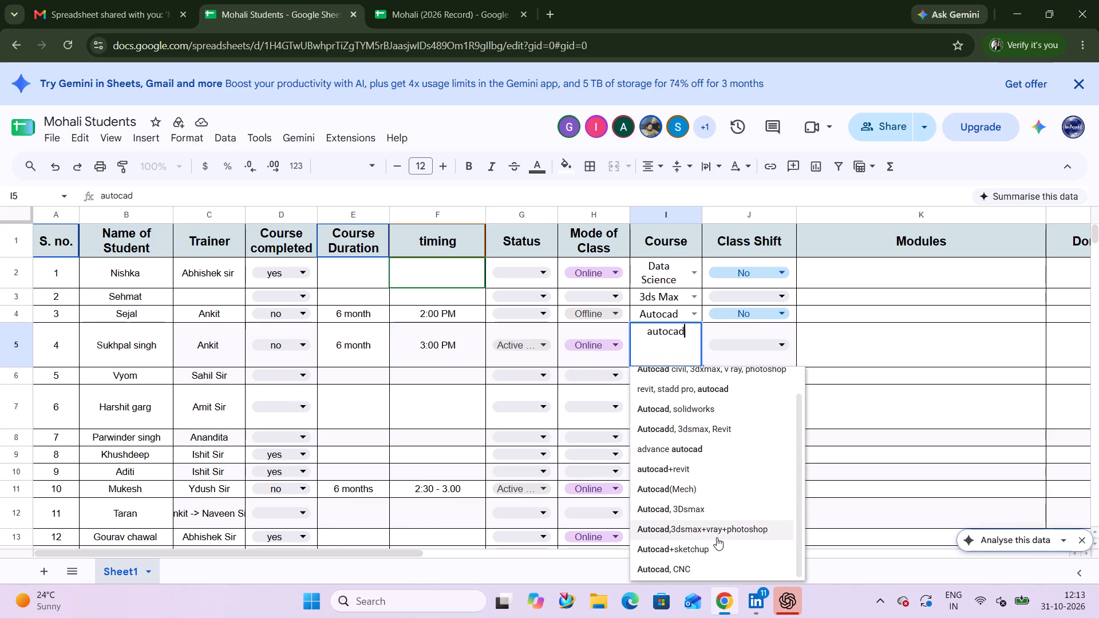
{"action": "scroll", "coordinate": [716, 538], "scroll_direction": "down", "scroll_amount": 3}
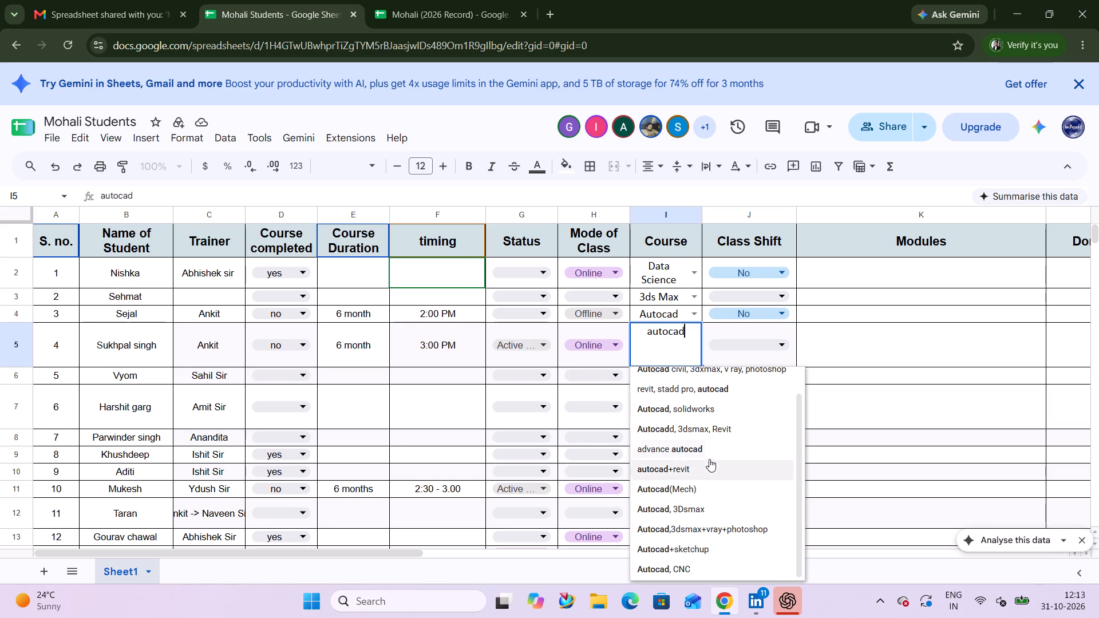
{"action": "scroll", "coordinate": [712, 414], "scroll_direction": "up", "scroll_amount": 5}
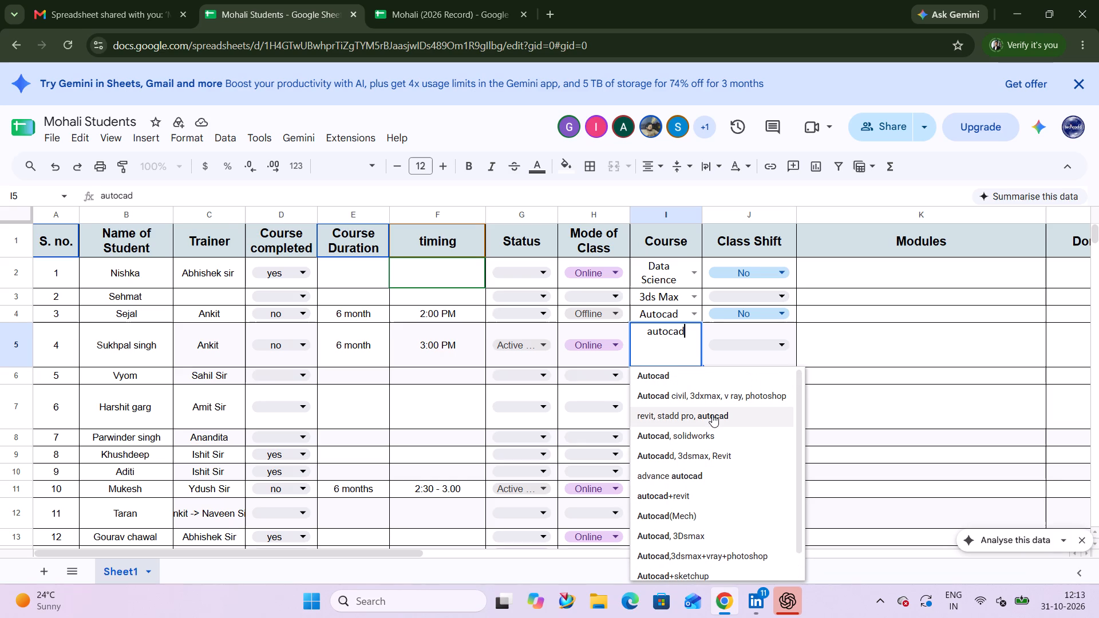
{"action": "scroll", "coordinate": [712, 414], "scroll_direction": "up", "scroll_amount": 2}
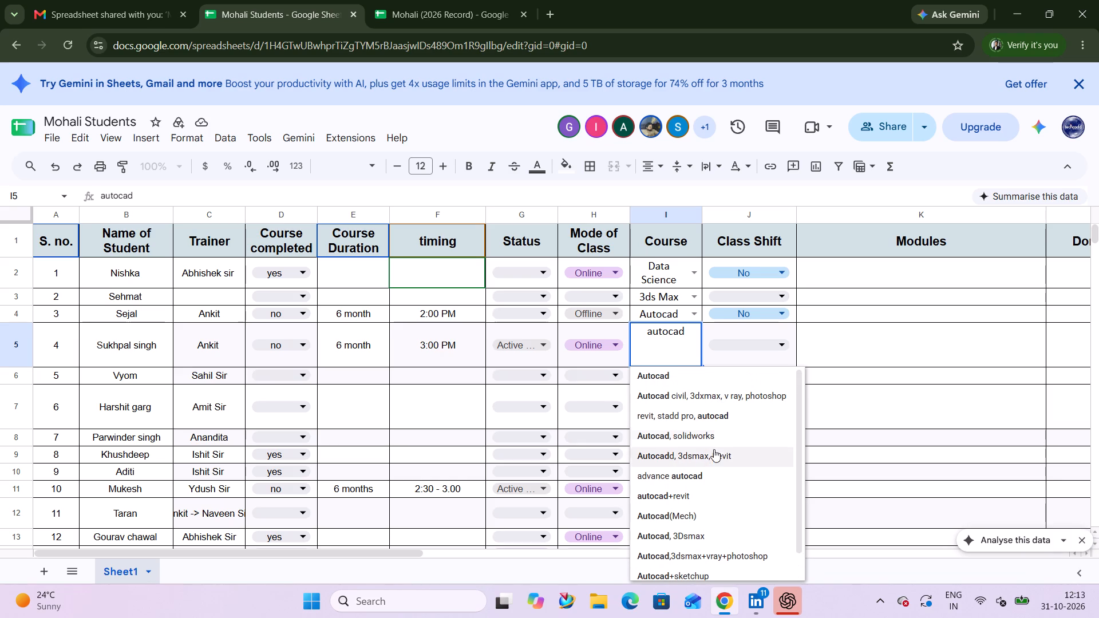
{"action": "scroll", "coordinate": [708, 455], "scroll_direction": "down", "scroll_amount": 15}
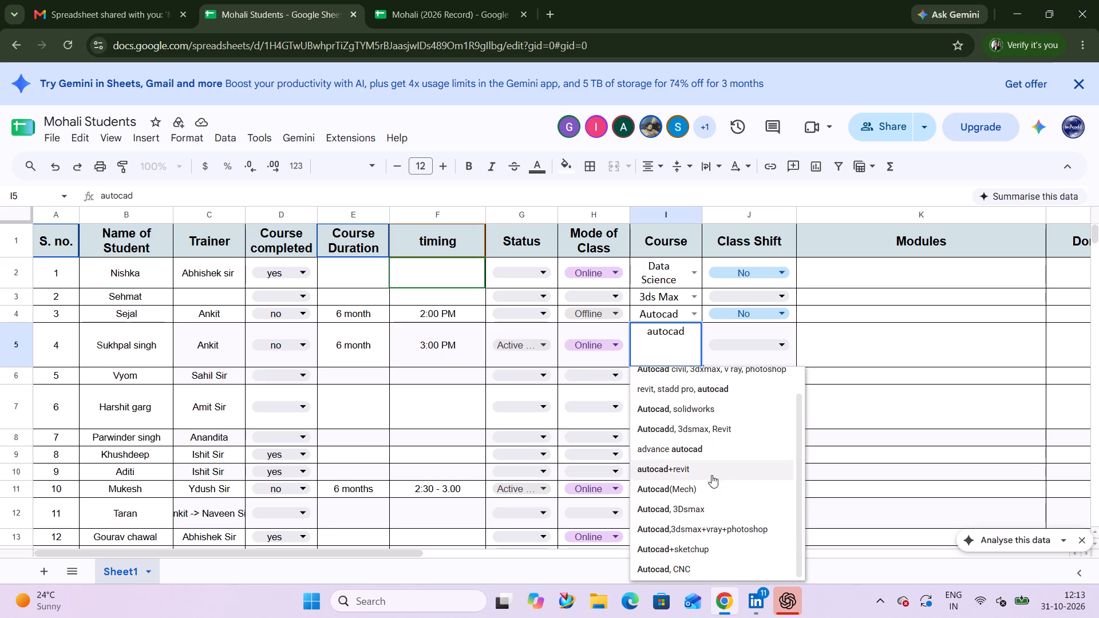
{"action": "scroll", "coordinate": [705, 525], "scroll_direction": "down", "scroll_amount": 5}
{"action": "scroll", "coordinate": [702, 526], "scroll_direction": "up", "scroll_amount": 9}
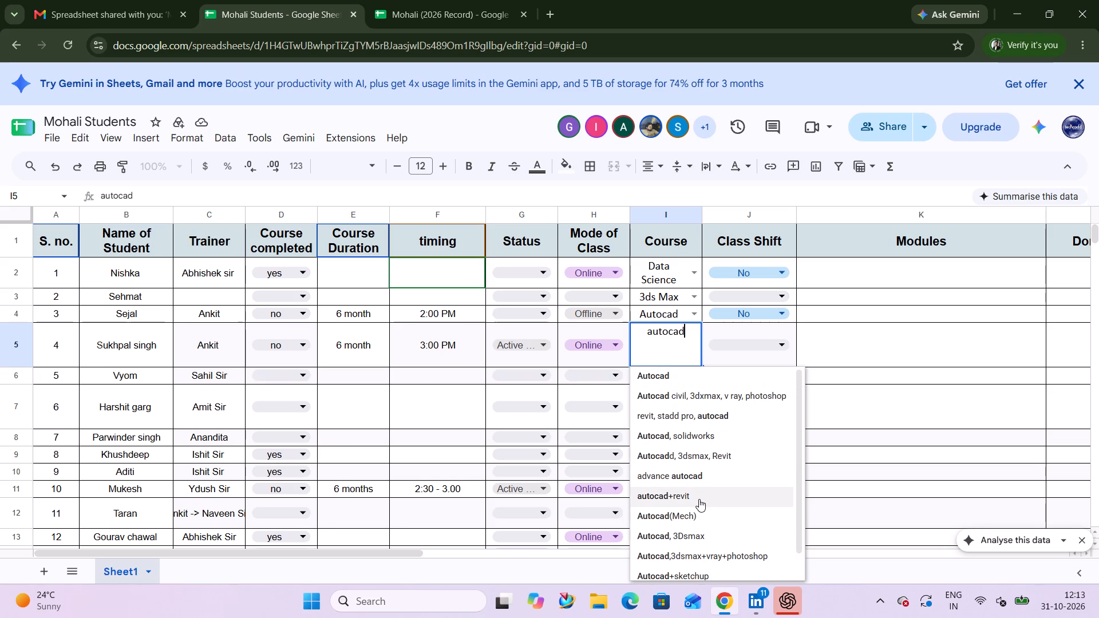
{"action": "left_click", "coordinate": [701, 492]}
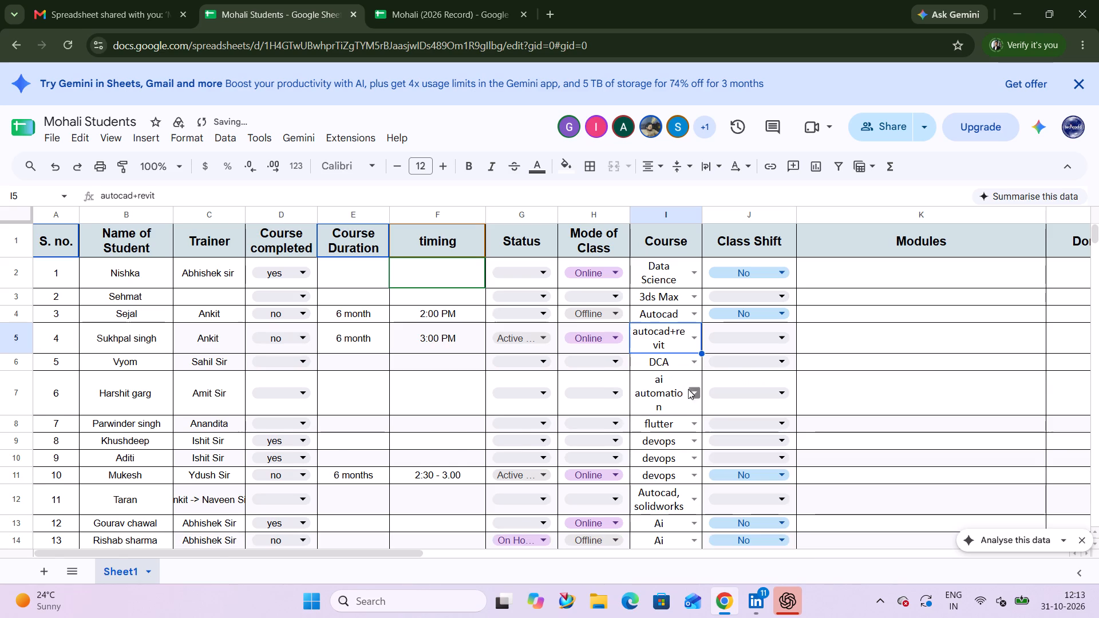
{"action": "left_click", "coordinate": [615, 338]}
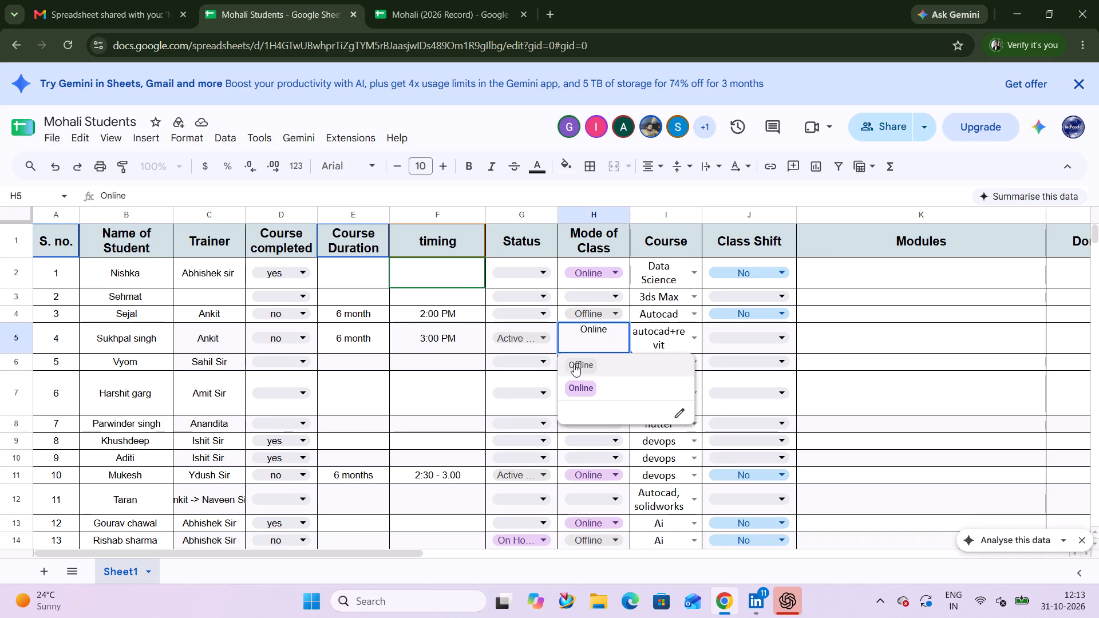
Replace the course of student number 4 with the predefined option Autocad.
{"action": "left_click", "coordinate": [646, 328]}
{"action": "left_click", "coordinate": [690, 340]}
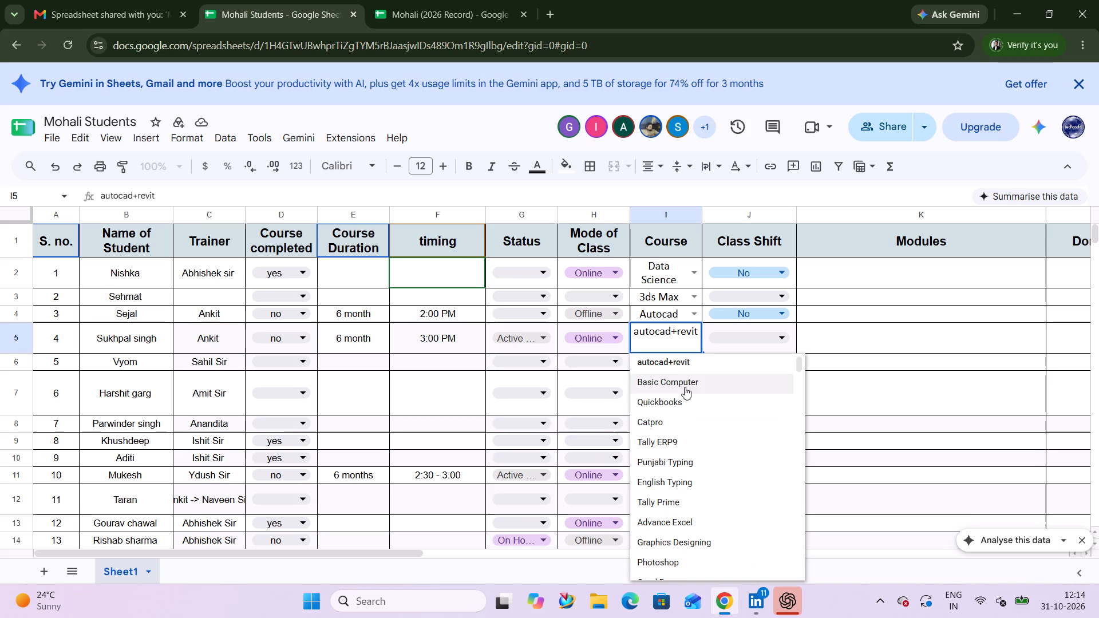
{"action": "scroll", "coordinate": [682, 415], "scroll_direction": "down", "scroll_amount": 1}
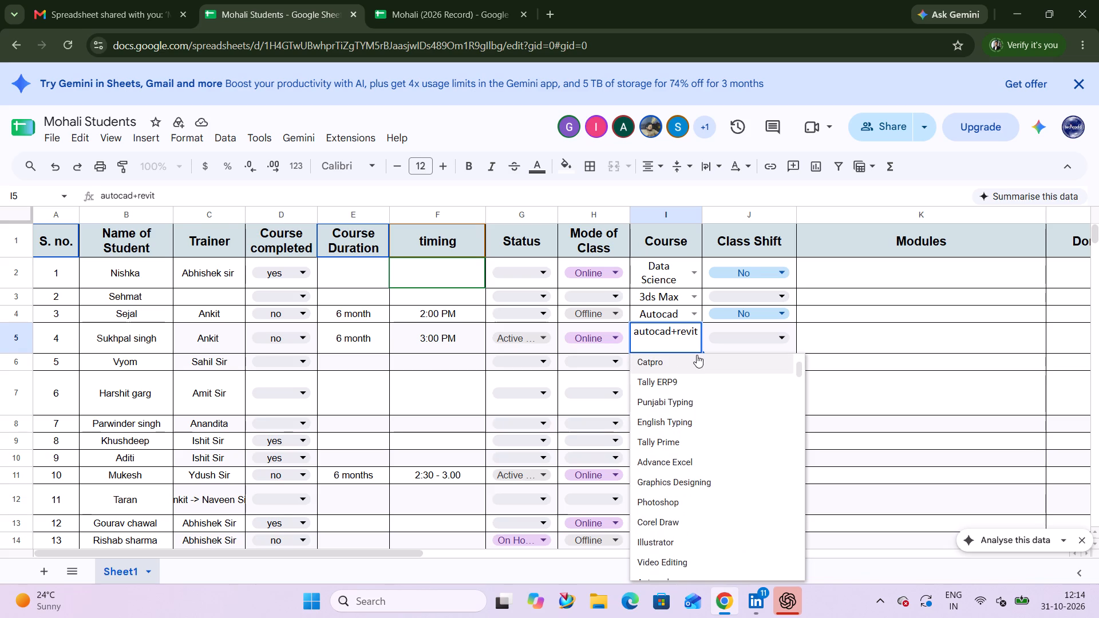
{"action": "key", "text": "BackSpace"}
{"action": "key", "text": "BackSpace"}
{"action": "key", "text": "BackSpace"}
{"action": "key", "text": "BackSpace"}
{"action": "key", "text": "BackSpace"}
{"action": "key", "text": "BackSpace"}
{"action": "key", "text": "BackSpace"}
{"action": "key", "text": "BackSpace"}
{"action": "key", "text": "BackSpace"}
{"action": "key", "text": "BackSpace"}
{"action": "key", "text": "BackSpace"}
{"action": "key", "text": "BackSpace"}
{"action": "key", "text": "BackSpace"}
{"action": "key", "text": "BackSpace"}
{"action": "key", "text": "BackSpace"}
{"action": "key", "text": "BackSpace"}
{"action": "key", "text": "BackSpace"}
{"action": "key", "text": "BackSpace"}
{"action": "key", "text": "BackSpace"}
{"action": "key", "text": "BackSpace"}
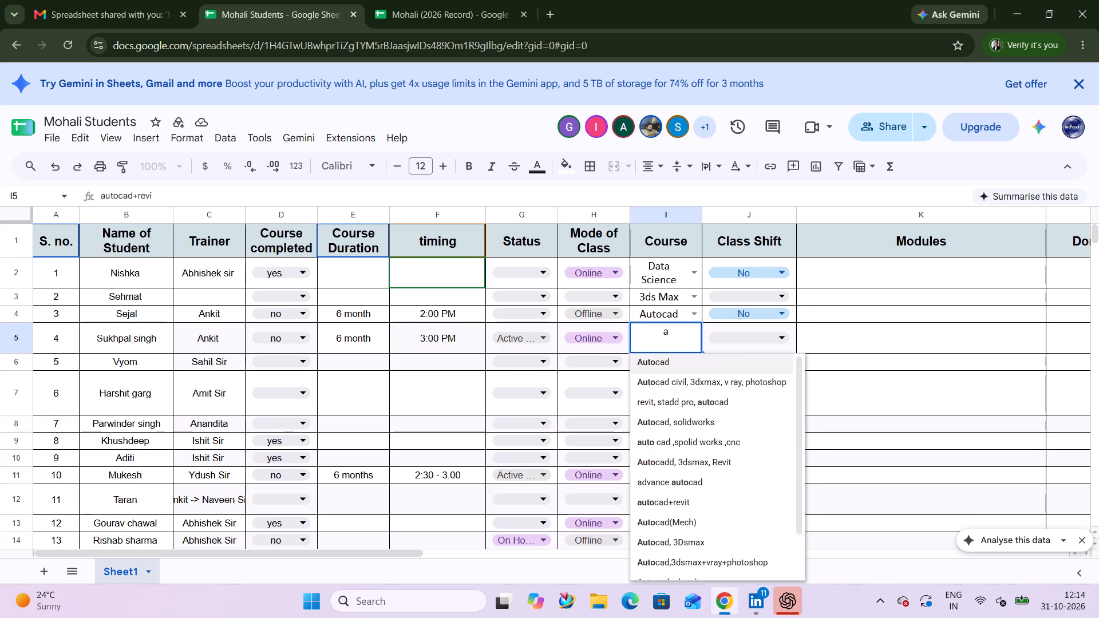
{"action": "type", "text": "autoca"}
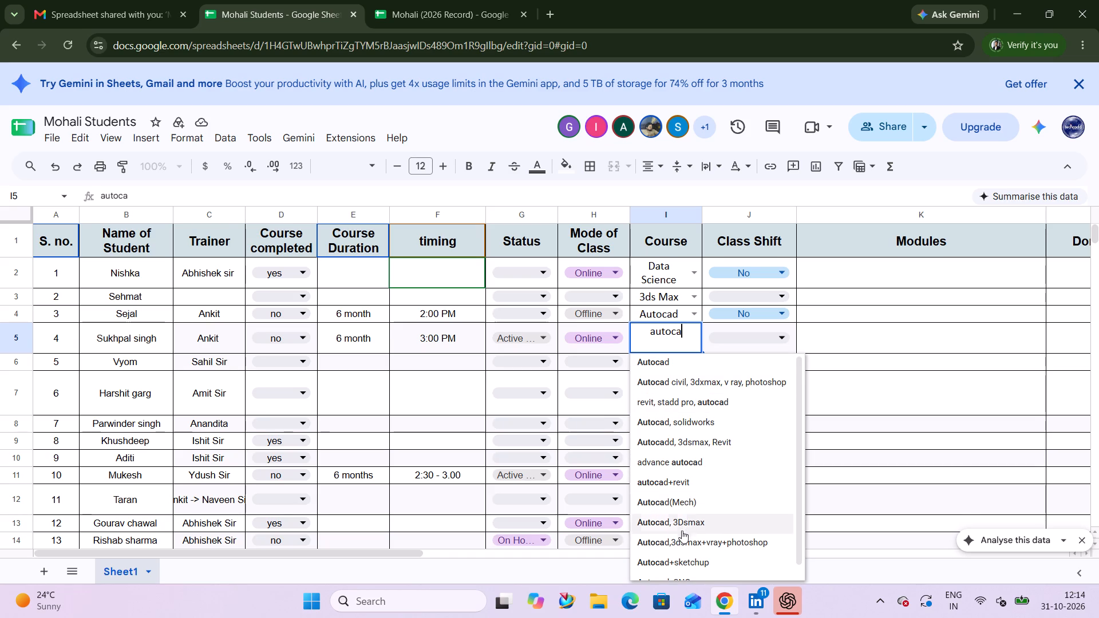
{"action": "scroll", "coordinate": [675, 545], "scroll_direction": "down", "scroll_amount": 2}
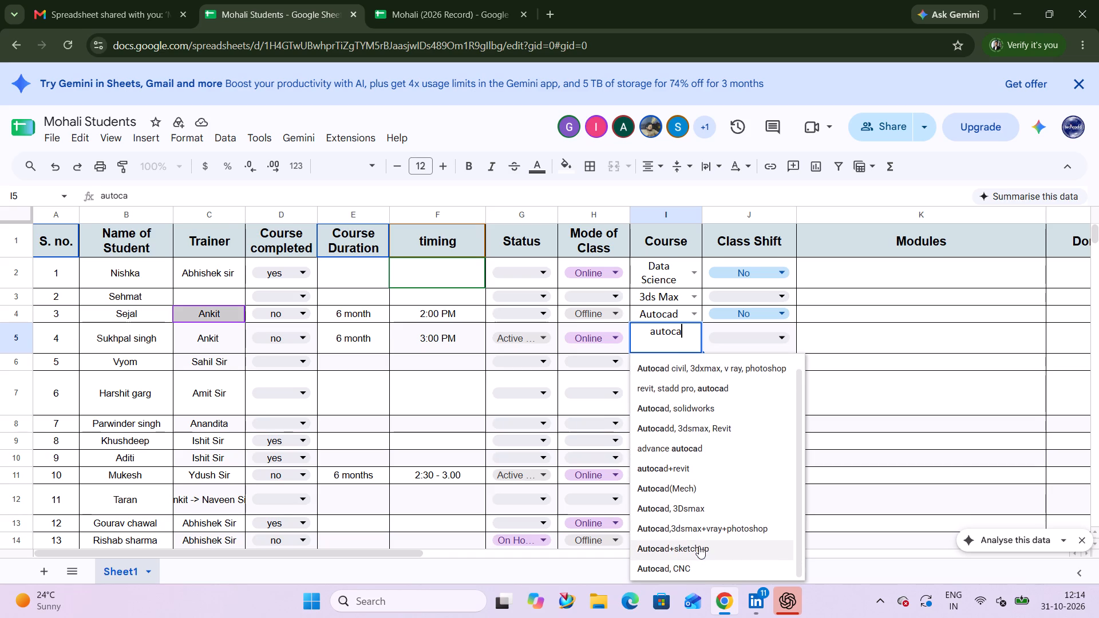
{"action": "scroll", "coordinate": [721, 423], "scroll_direction": "up", "scroll_amount": 6}
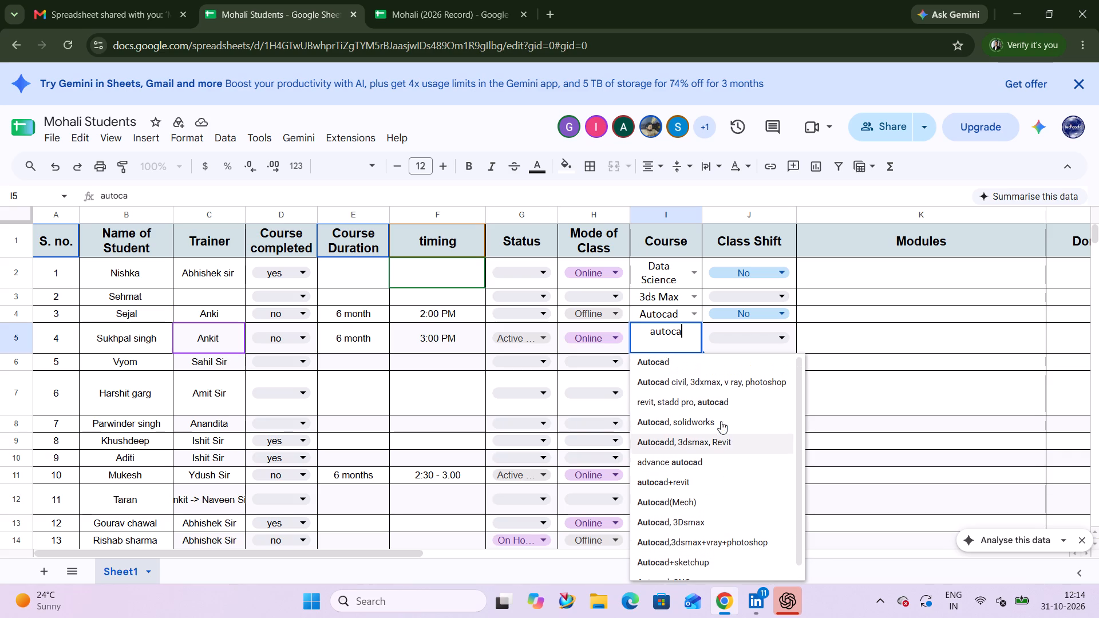
{"action": "left_click", "coordinate": [691, 366]}
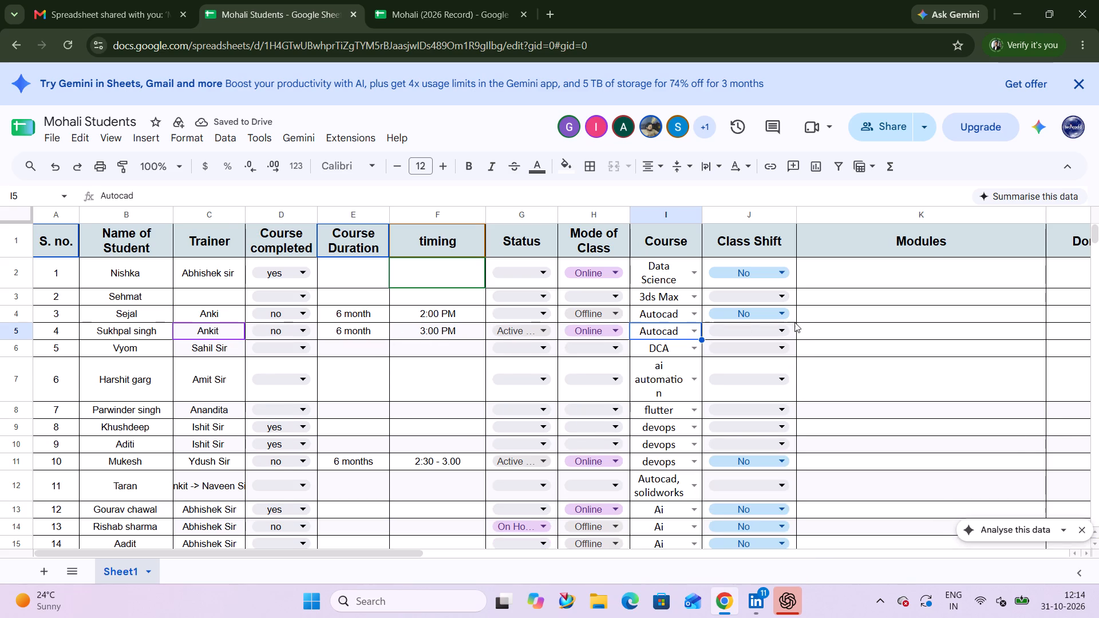
Set the class shift for student number 4 to Yes.
{"action": "left_click", "coordinate": [763, 331]}
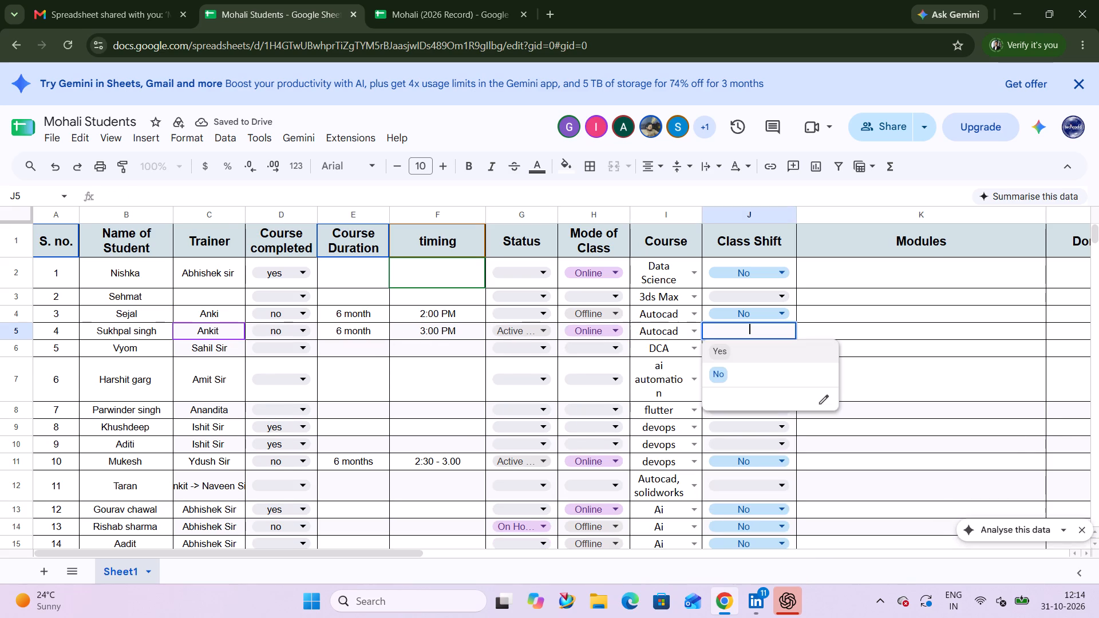
{"action": "left_click", "coordinate": [722, 352]}
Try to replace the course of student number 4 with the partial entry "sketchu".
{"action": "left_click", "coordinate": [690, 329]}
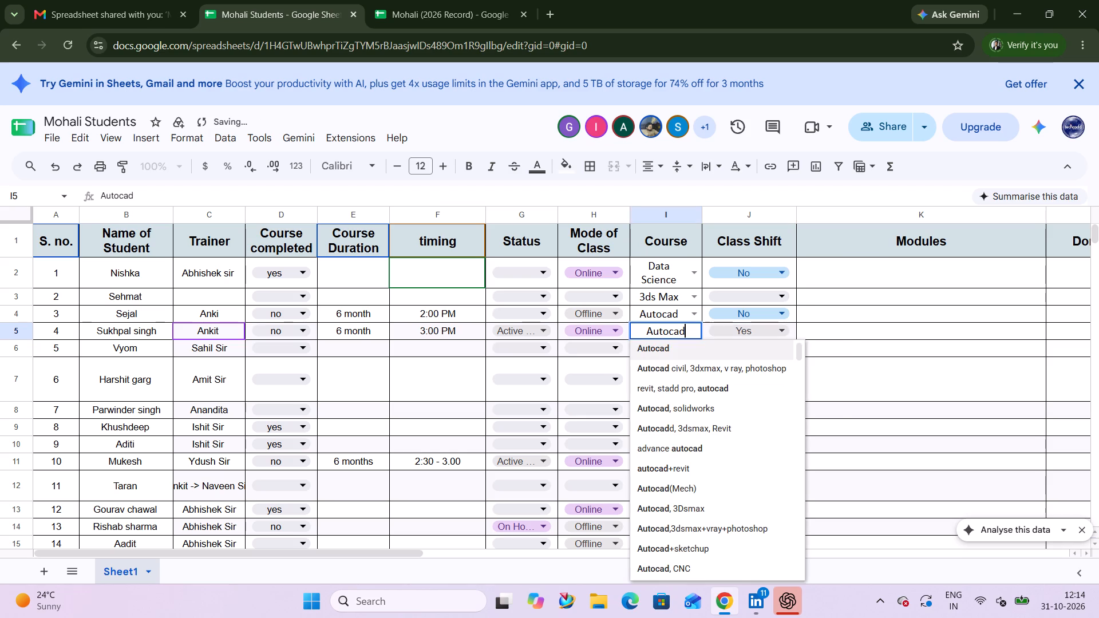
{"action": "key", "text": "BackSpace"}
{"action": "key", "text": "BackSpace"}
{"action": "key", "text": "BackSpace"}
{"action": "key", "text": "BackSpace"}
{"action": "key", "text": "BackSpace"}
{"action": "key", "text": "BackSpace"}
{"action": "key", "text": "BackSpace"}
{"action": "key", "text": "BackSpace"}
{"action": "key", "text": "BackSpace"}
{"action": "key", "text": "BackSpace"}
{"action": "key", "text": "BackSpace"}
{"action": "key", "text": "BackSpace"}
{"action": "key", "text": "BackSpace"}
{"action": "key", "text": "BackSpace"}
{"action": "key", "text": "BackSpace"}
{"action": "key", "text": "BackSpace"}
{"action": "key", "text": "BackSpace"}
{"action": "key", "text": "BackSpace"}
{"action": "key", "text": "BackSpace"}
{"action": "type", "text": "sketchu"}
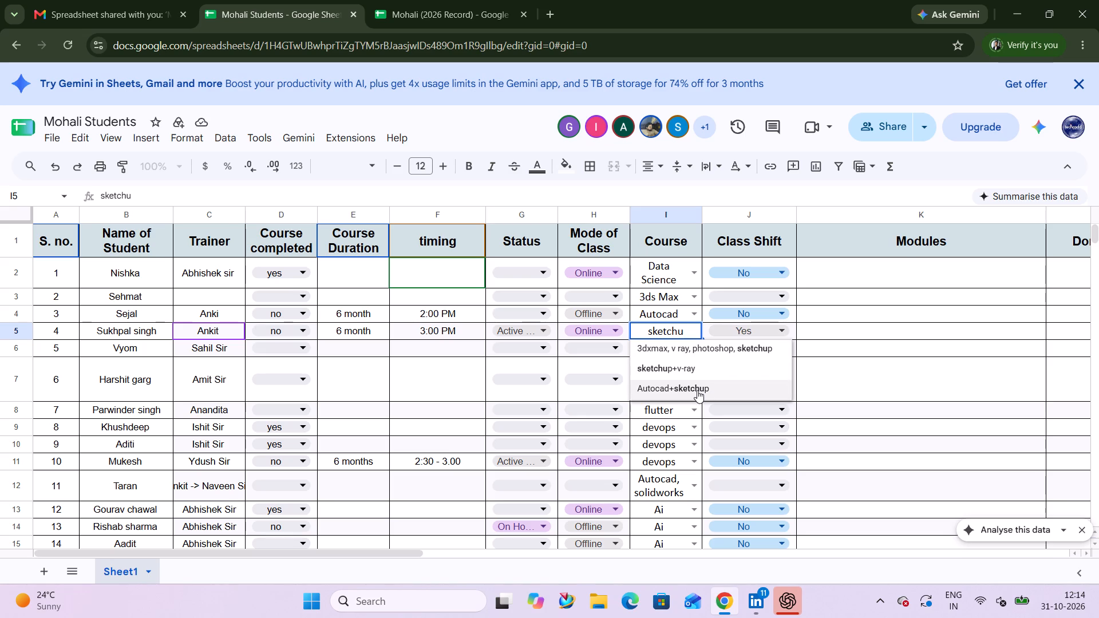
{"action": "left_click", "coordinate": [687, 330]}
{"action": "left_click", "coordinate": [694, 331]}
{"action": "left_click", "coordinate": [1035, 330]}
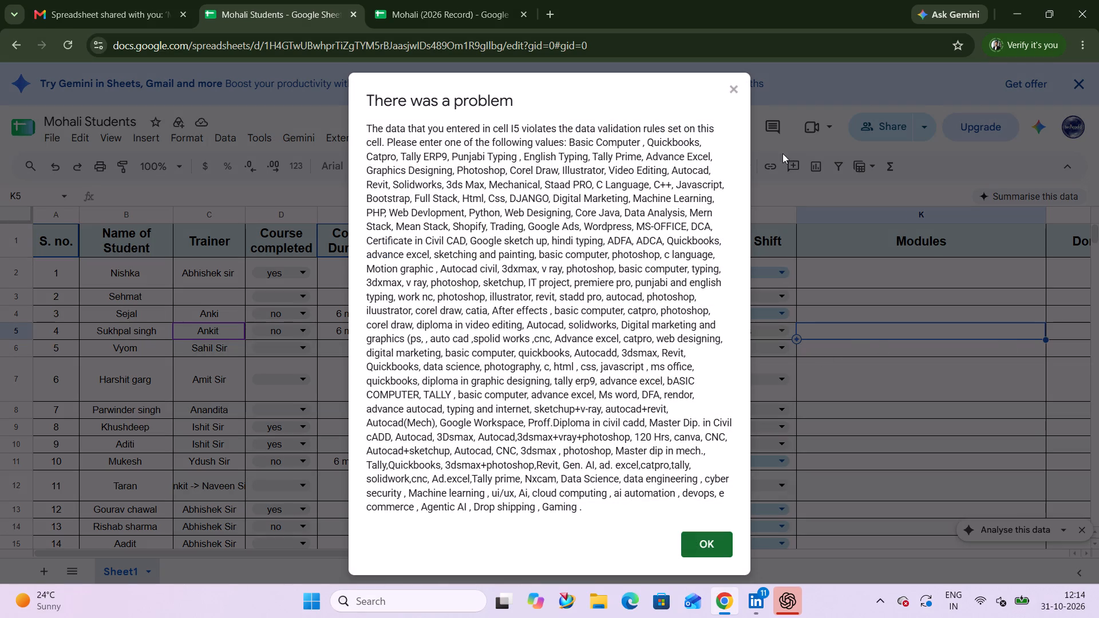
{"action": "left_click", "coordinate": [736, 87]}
Fill the course cell of student number 4 with red.
{"action": "left_click", "coordinate": [685, 328]}
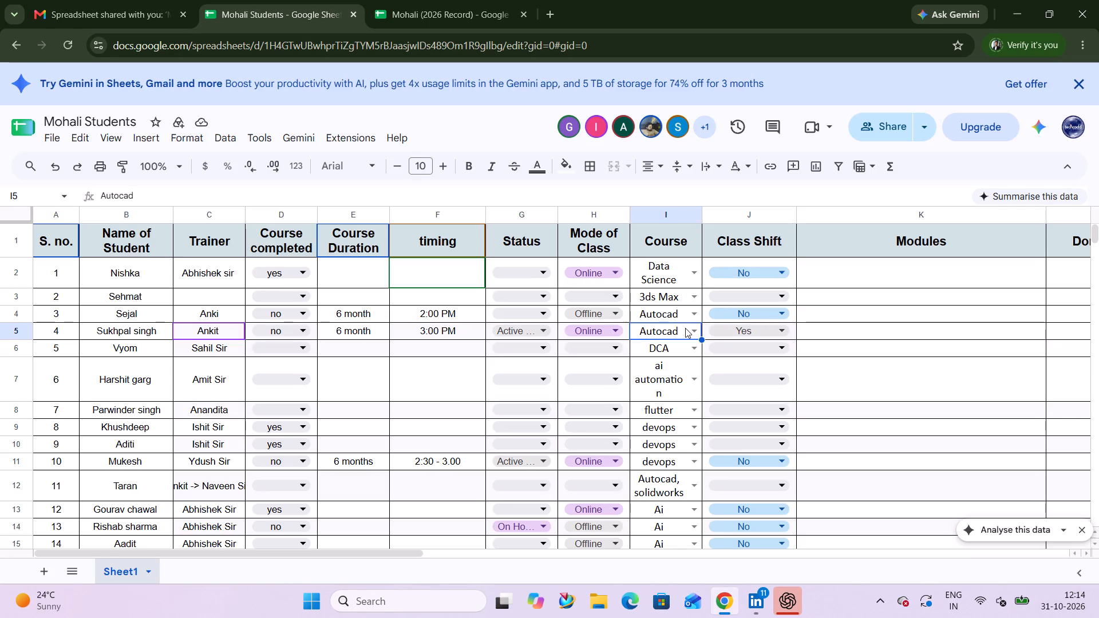
{"action": "left_click", "coordinate": [576, 168]}
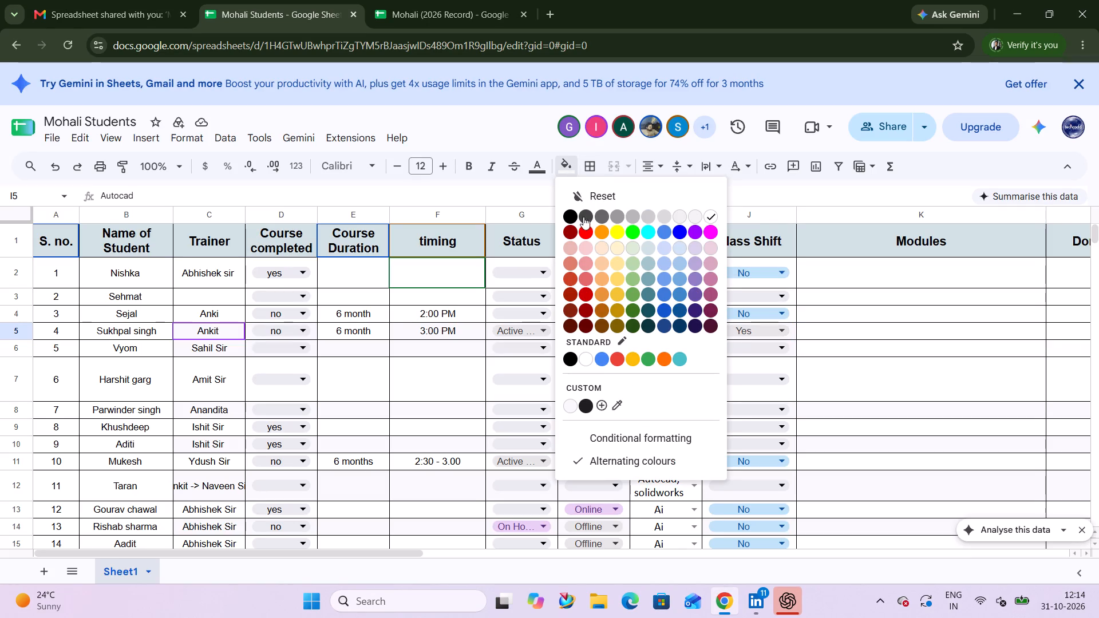
{"action": "left_click", "coordinate": [587, 231]}
{"action": "left_click", "coordinate": [884, 319]}
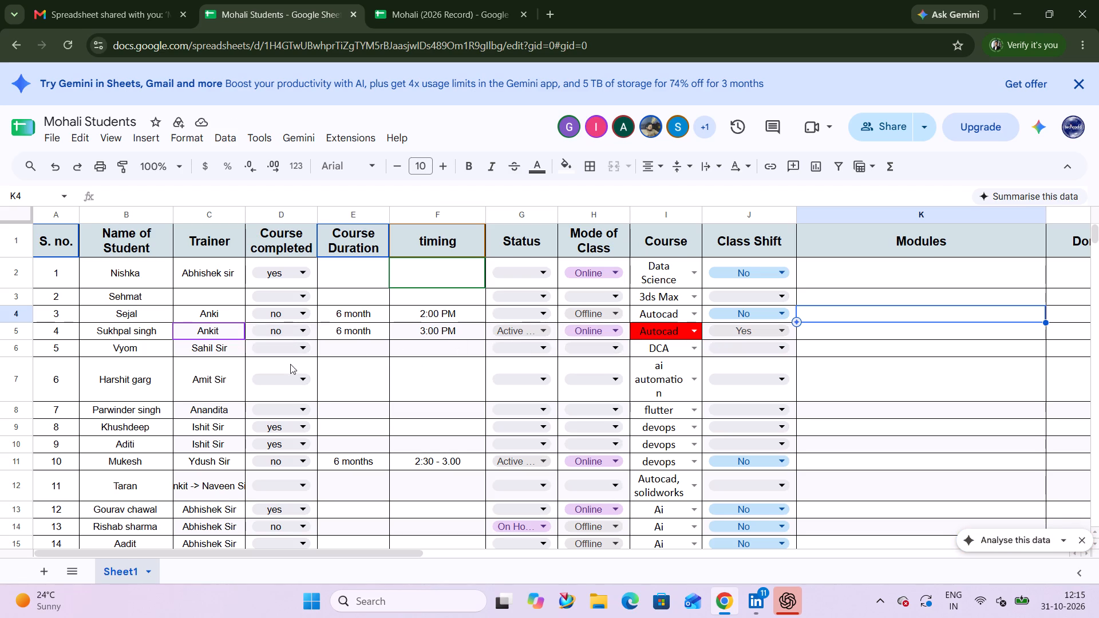
Set course completed to no for student number 20, who is taught by Ankit Sir.
{"action": "scroll", "coordinate": [219, 461], "scroll_direction": "down", "scroll_amount": 2}
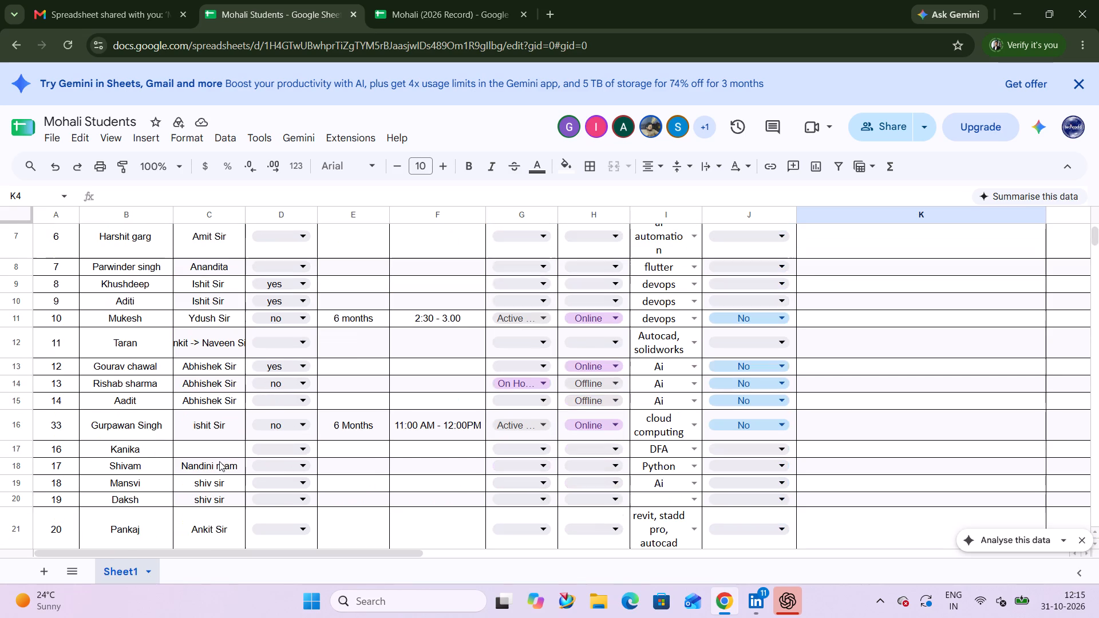
{"action": "scroll", "coordinate": [220, 486], "scroll_direction": "down", "scroll_amount": 2}
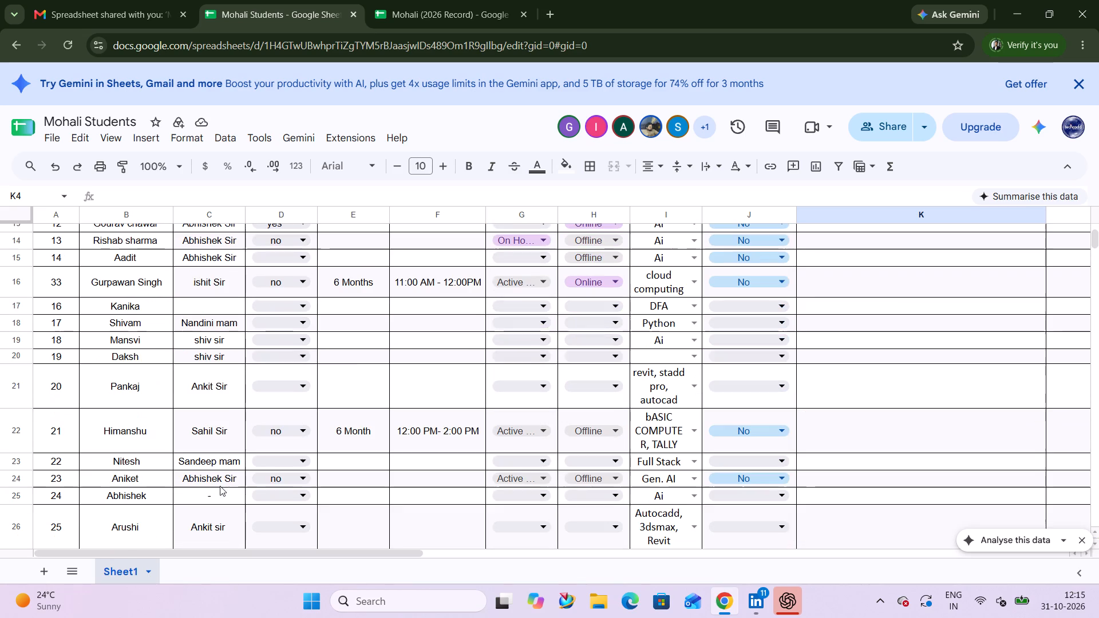
{"action": "left_click", "coordinate": [220, 381]}
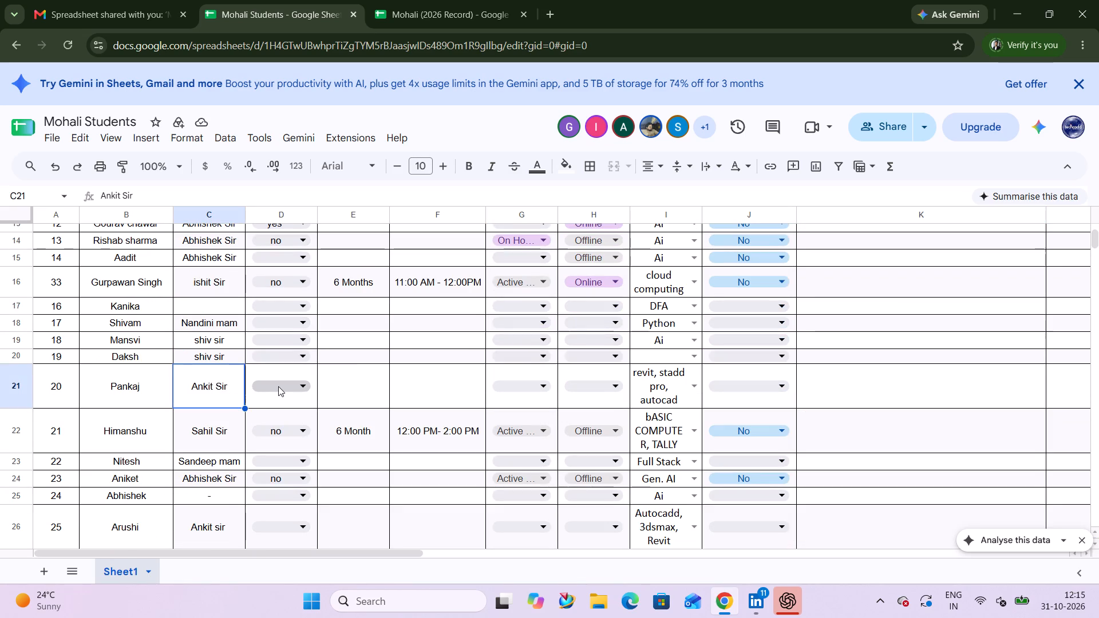
{"action": "left_click", "coordinate": [278, 386]}
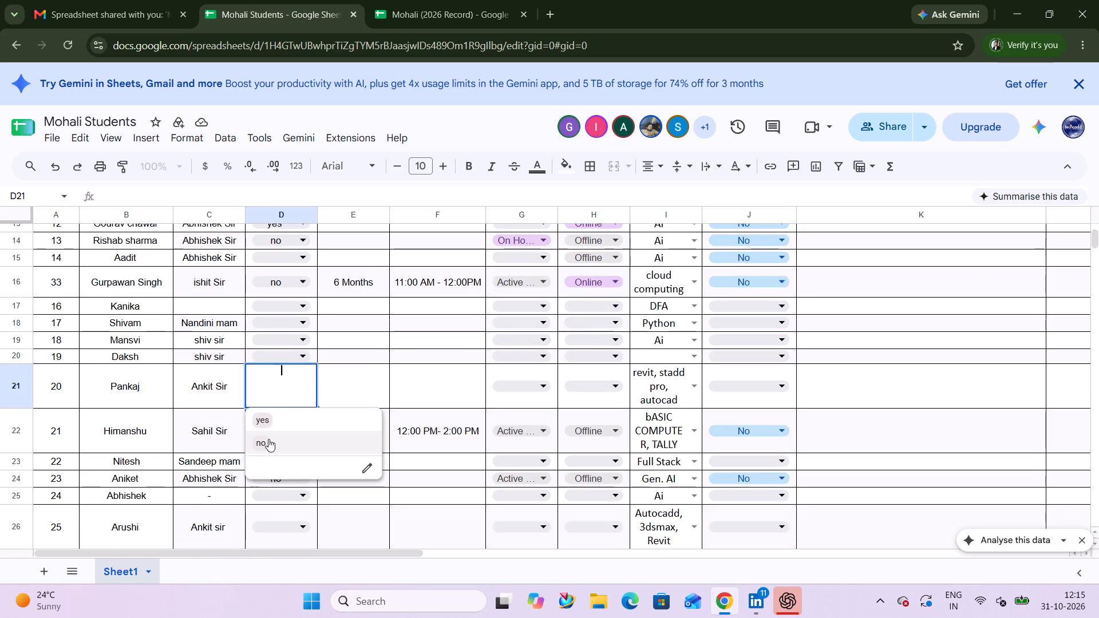
{"action": "left_click", "coordinate": [268, 439]}
Review the column headings and the student rows down to student number 20's course duration.
{"action": "scroll", "coordinate": [284, 387], "scroll_direction": "up", "scroll_amount": 4}
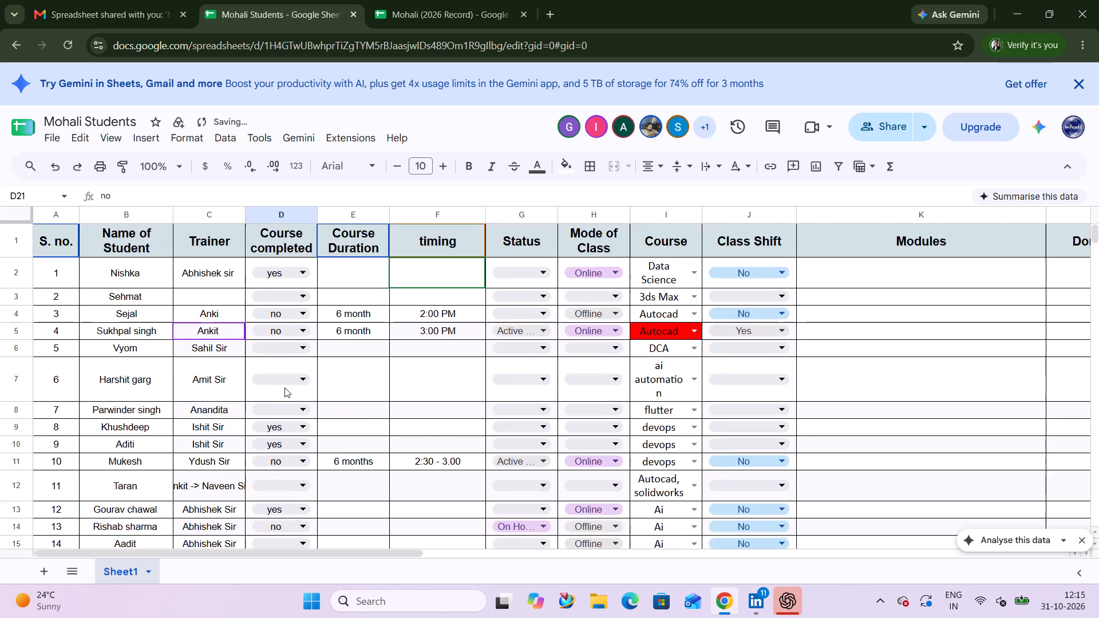
{"action": "scroll", "coordinate": [284, 387], "scroll_direction": "up", "scroll_amount": 3}
{"action": "scroll", "coordinate": [288, 387], "scroll_direction": "down", "scroll_amount": 3}
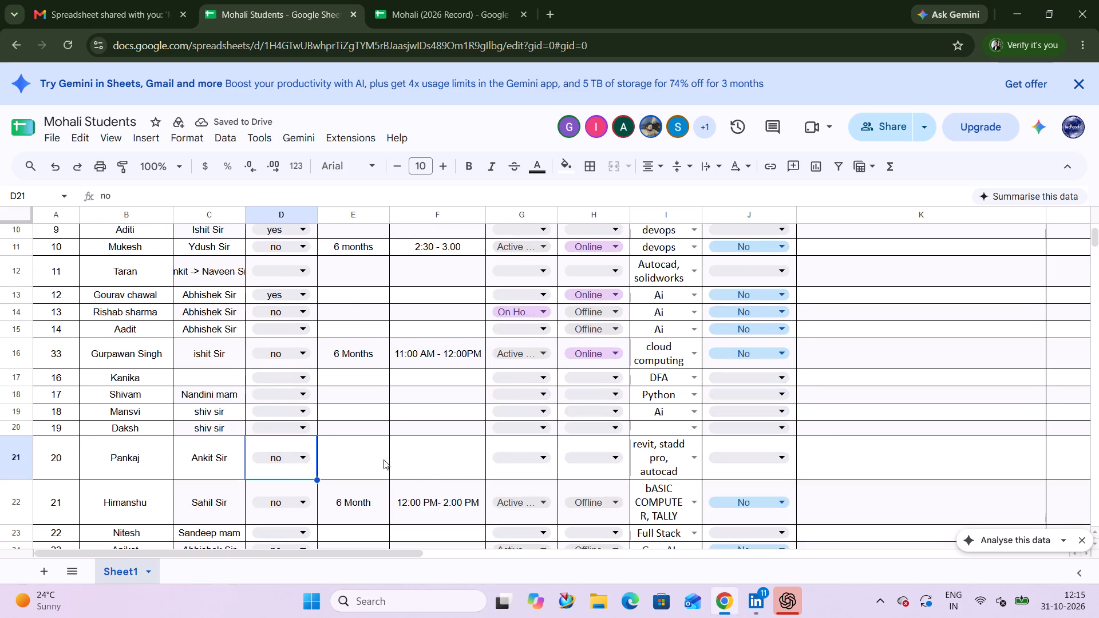
{"action": "left_click", "coordinate": [362, 465]}
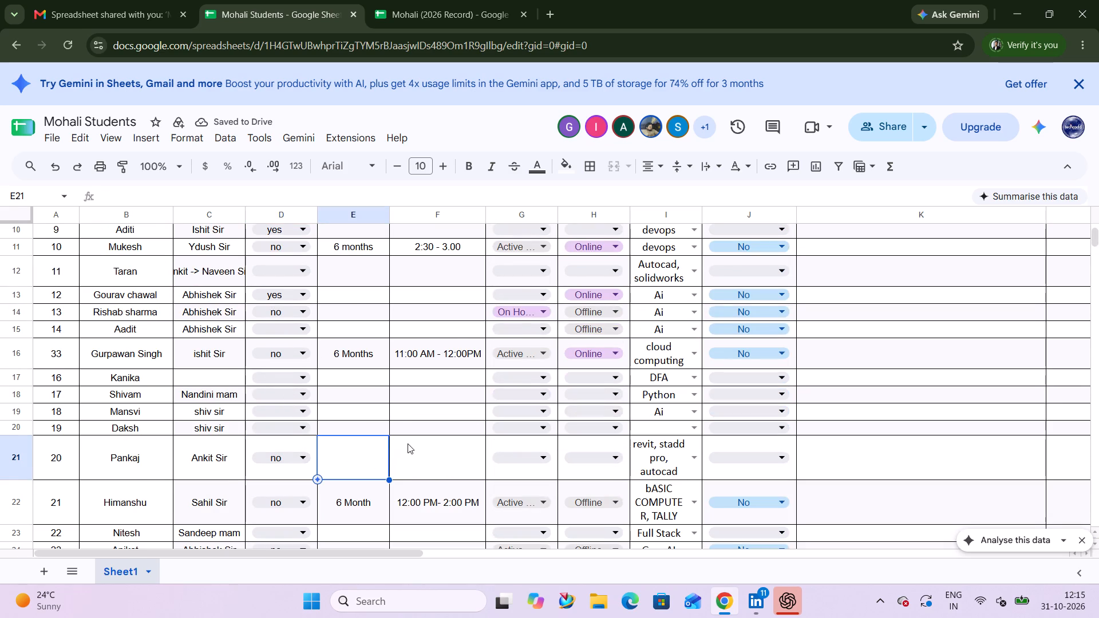
{"action": "scroll", "coordinate": [396, 434], "scroll_direction": "up", "scroll_amount": 4}
{"action": "scroll", "coordinate": [396, 434], "scroll_direction": "down", "scroll_amount": 1}
{"action": "scroll", "coordinate": [396, 434], "scroll_direction": "up", "scroll_amount": 2}
{"action": "scroll", "coordinate": [396, 434], "scroll_direction": "down", "scroll_amount": 1}
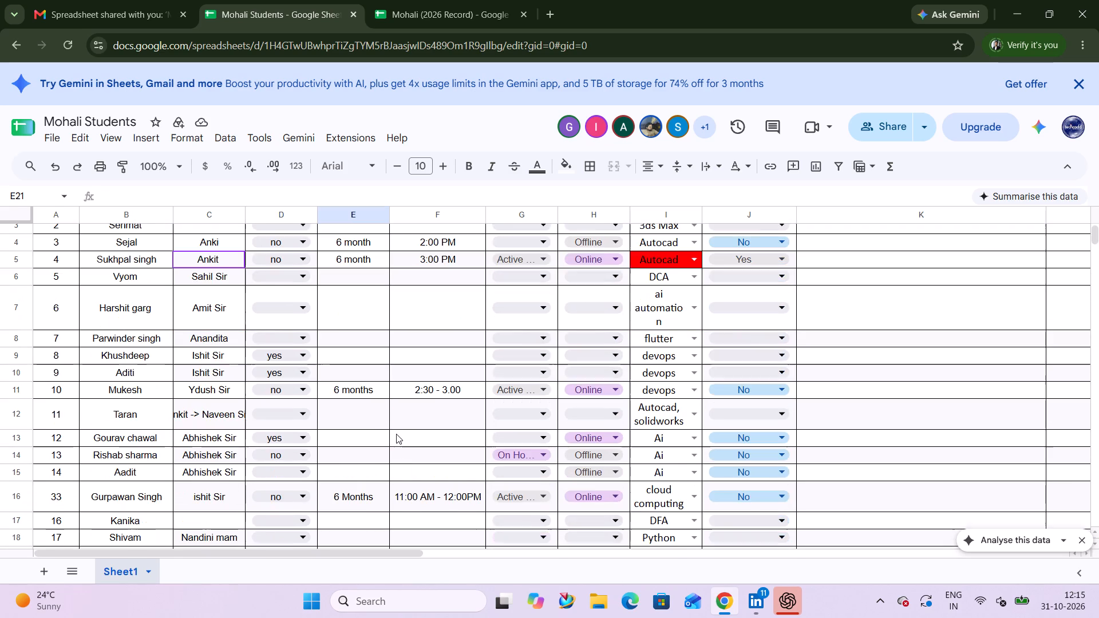
{"action": "scroll", "coordinate": [396, 434], "scroll_direction": "up", "scroll_amount": 2}
{"action": "left_click", "coordinate": [25, 249]}
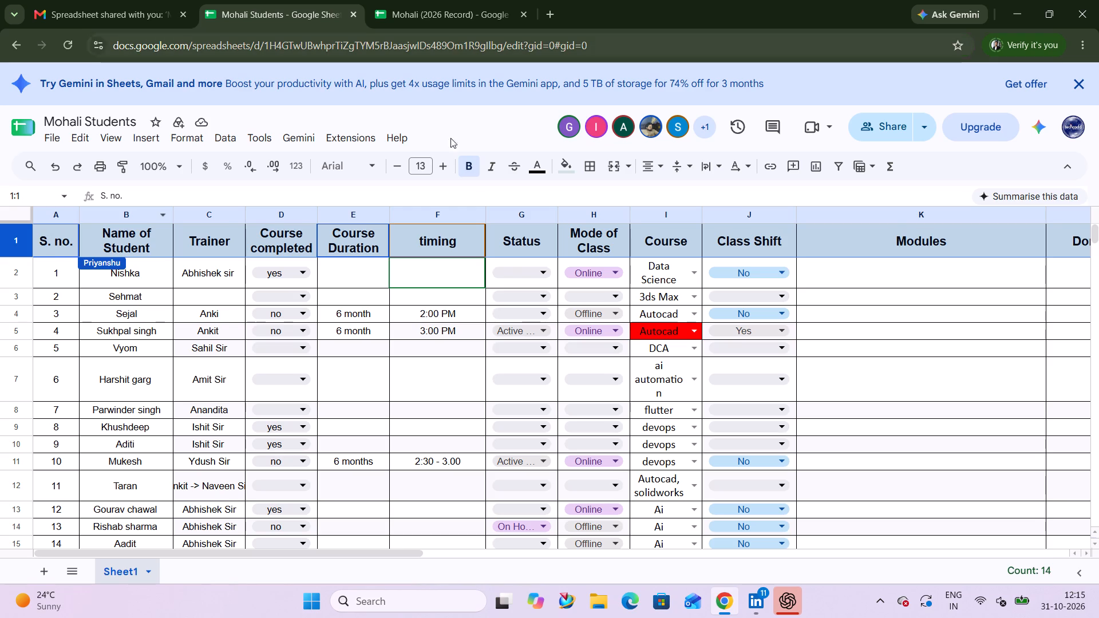
{"action": "key", "text": "Escape"}
{"action": "left_click", "coordinate": [846, 441]}
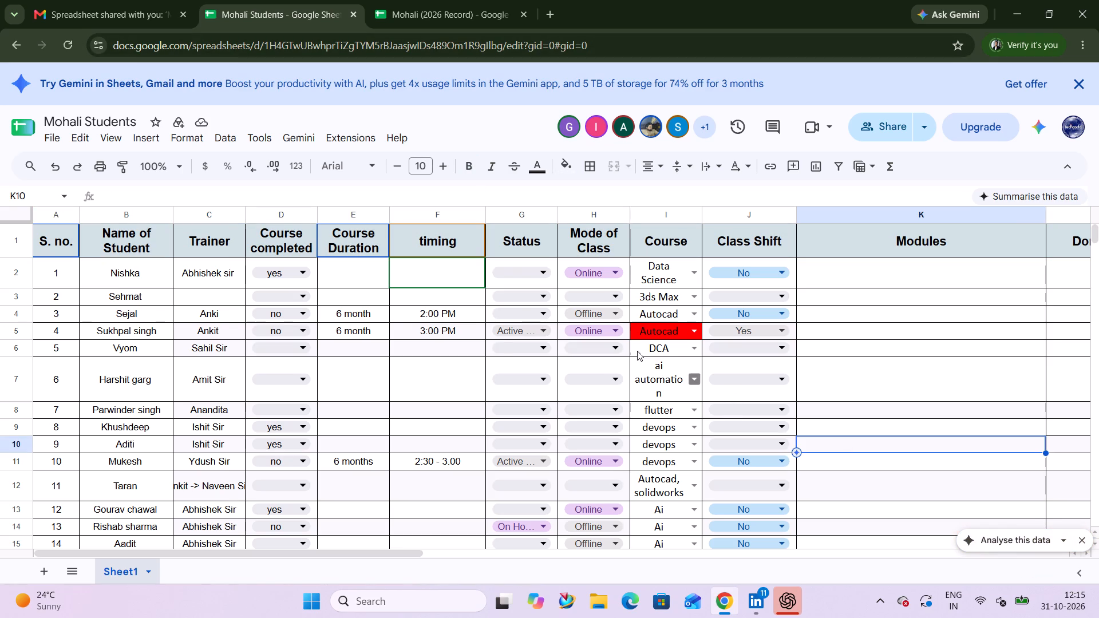
Set course completed to no for student number 11, whose trainer is Ankit -> Naveen Sir.
{"action": "scroll", "coordinate": [537, 264], "scroll_direction": "down", "scroll_amount": 1}
{"action": "scroll", "coordinate": [495, 363], "scroll_direction": "down", "scroll_amount": 2}
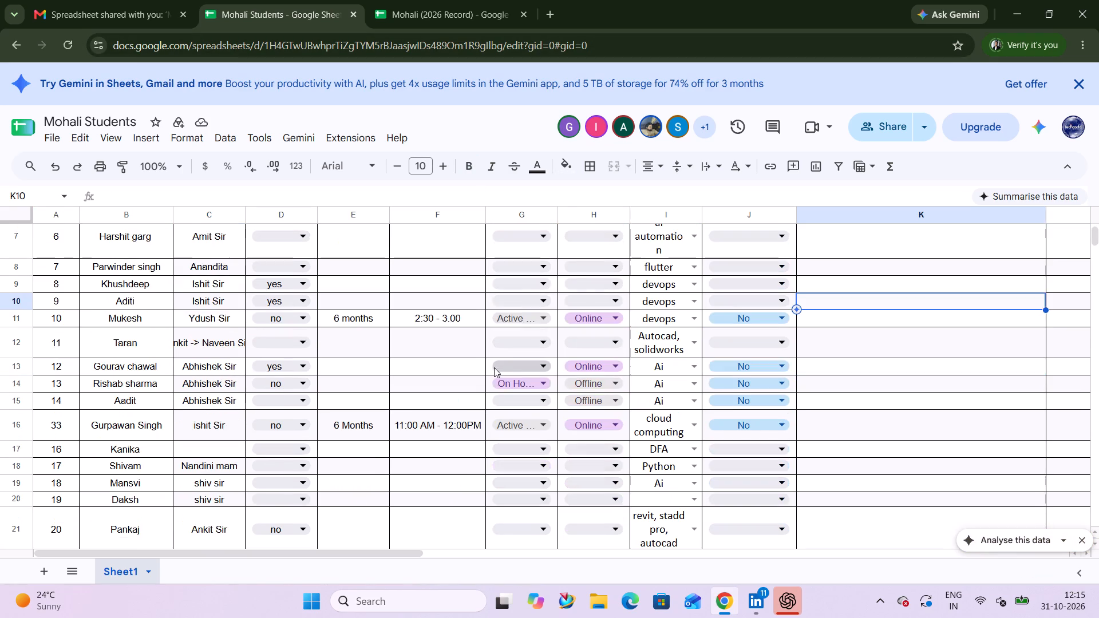
{"action": "scroll", "coordinate": [154, 369], "scroll_direction": "up", "scroll_amount": 6}
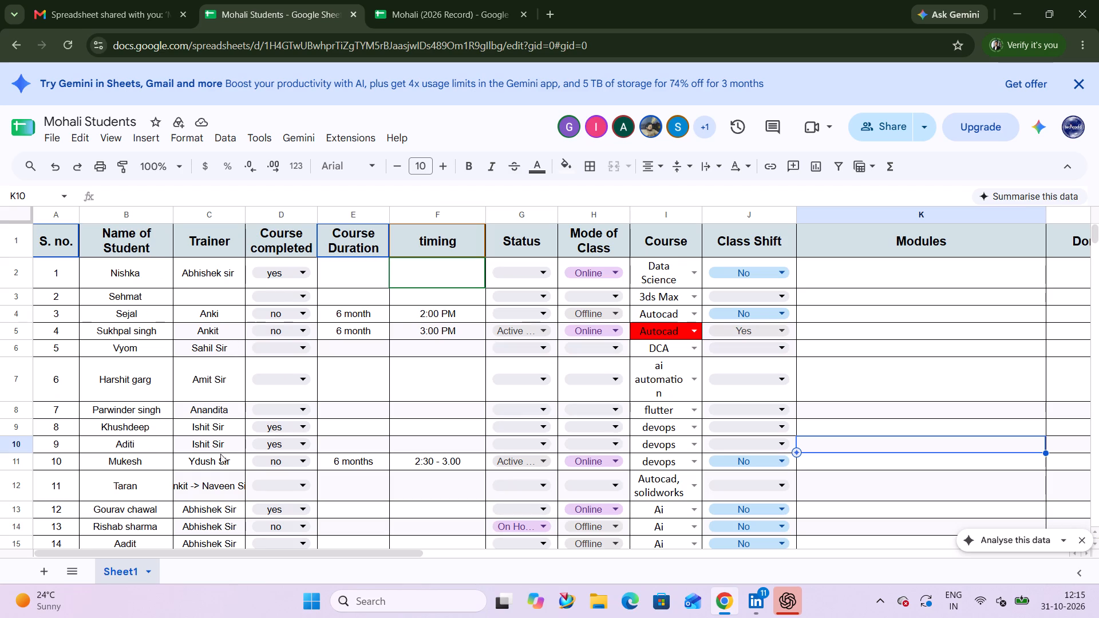
{"action": "left_click", "coordinate": [216, 486]}
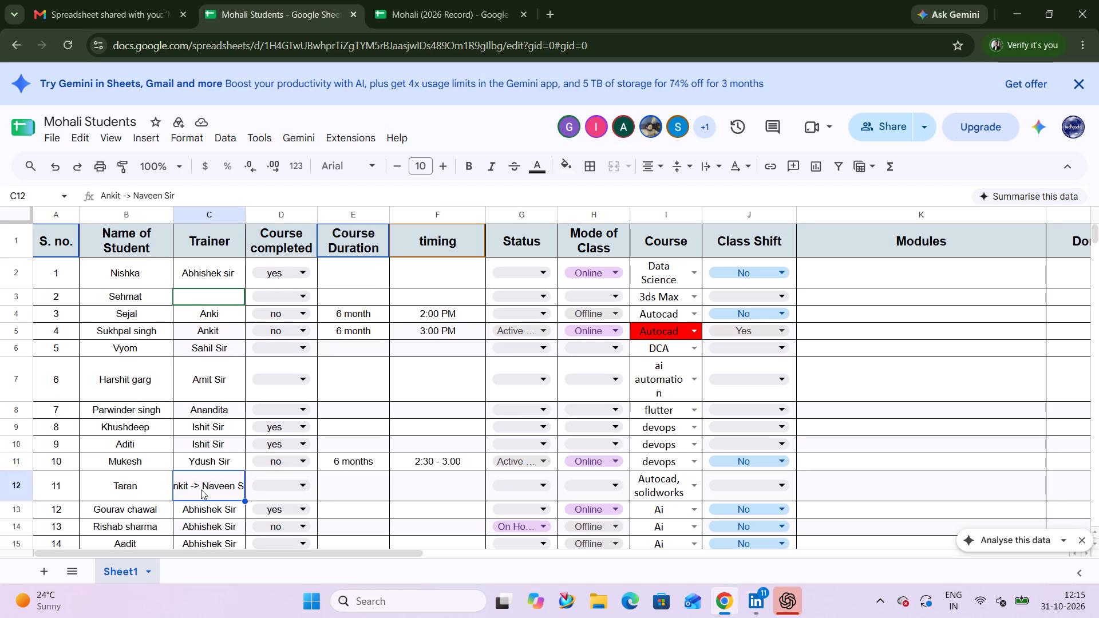
{"action": "left_click", "coordinate": [267, 483]}
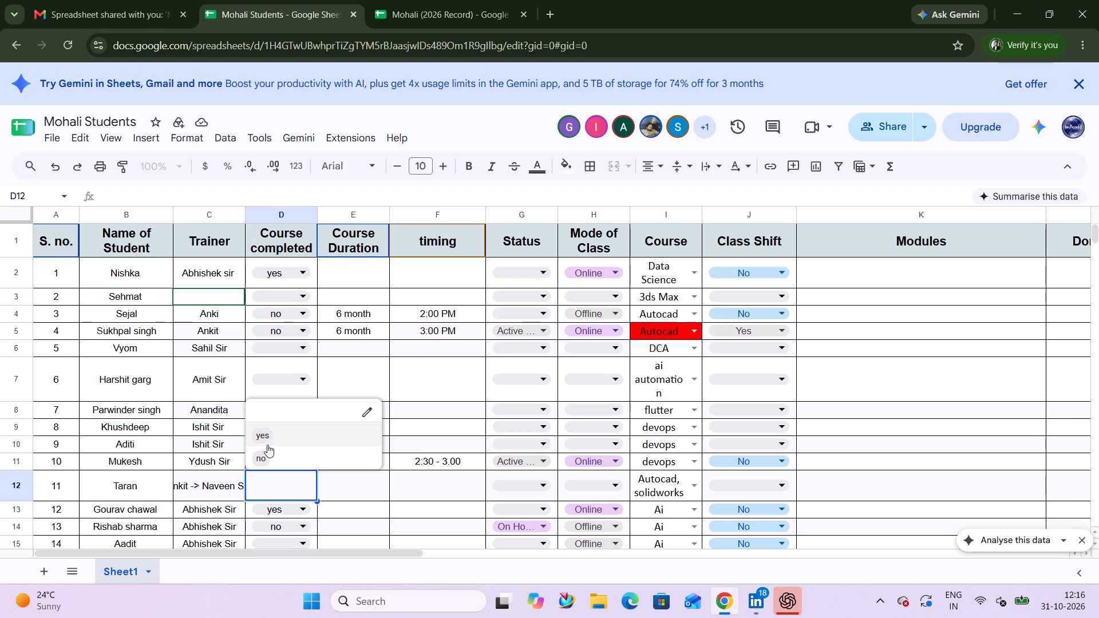
{"action": "left_click", "coordinate": [267, 453]}
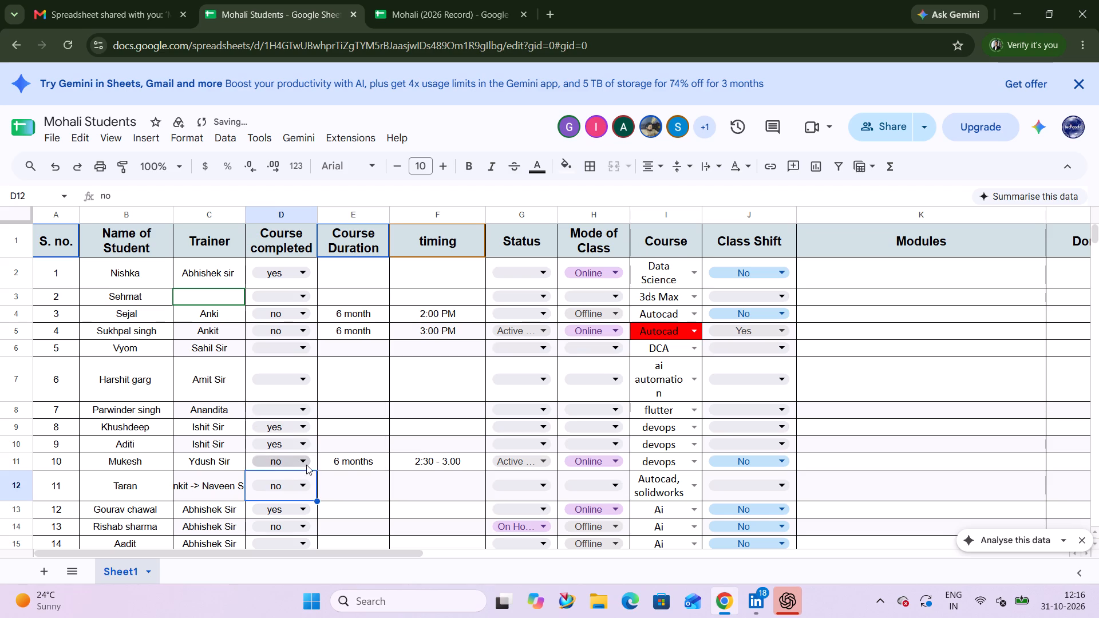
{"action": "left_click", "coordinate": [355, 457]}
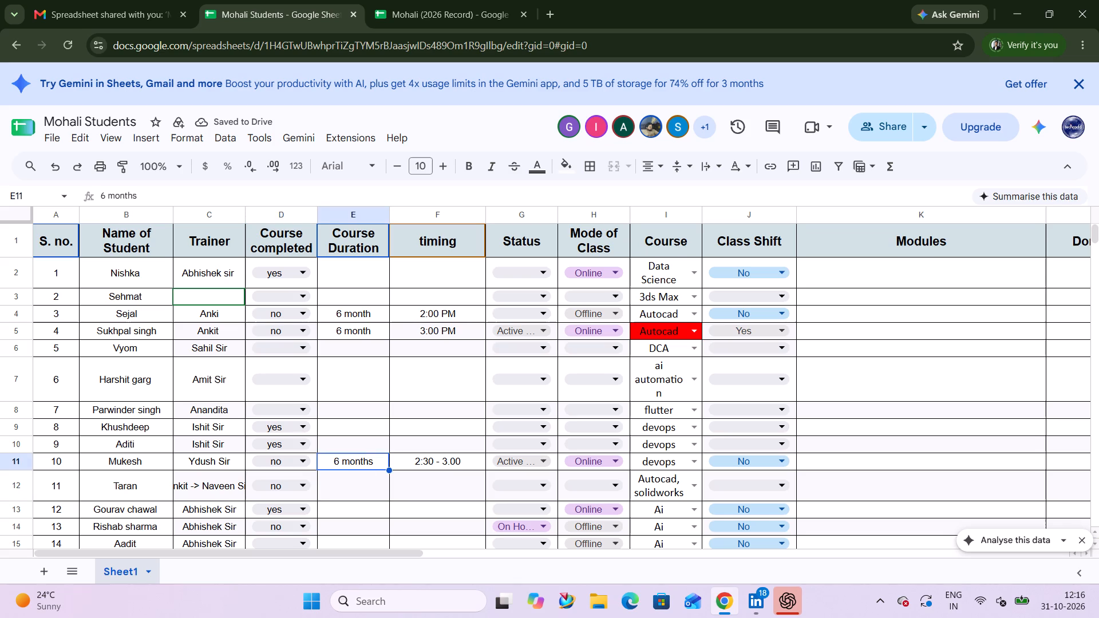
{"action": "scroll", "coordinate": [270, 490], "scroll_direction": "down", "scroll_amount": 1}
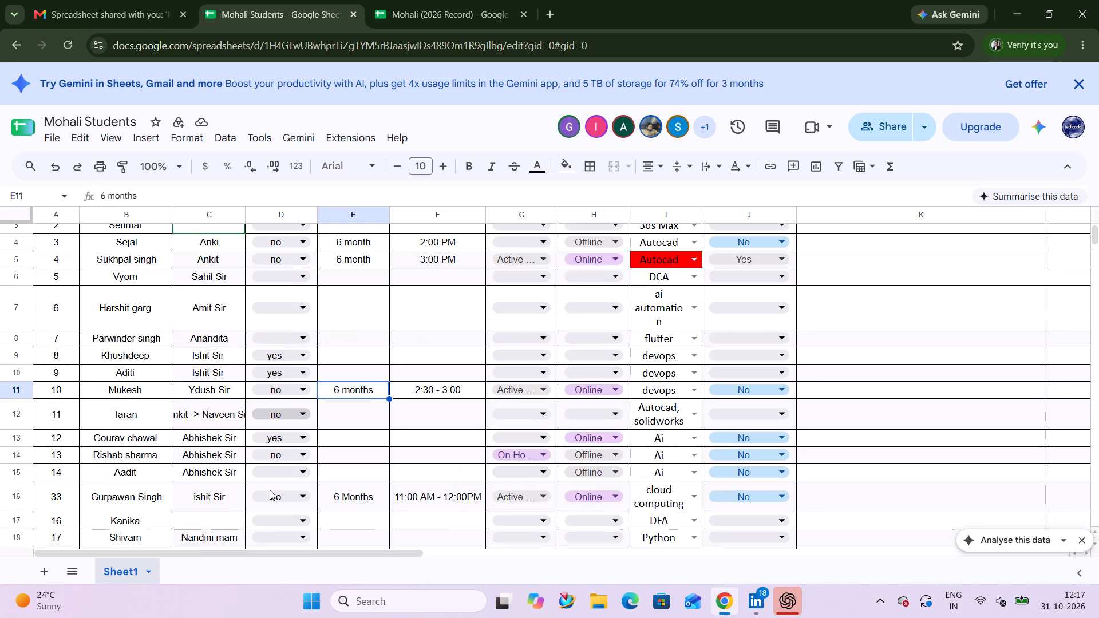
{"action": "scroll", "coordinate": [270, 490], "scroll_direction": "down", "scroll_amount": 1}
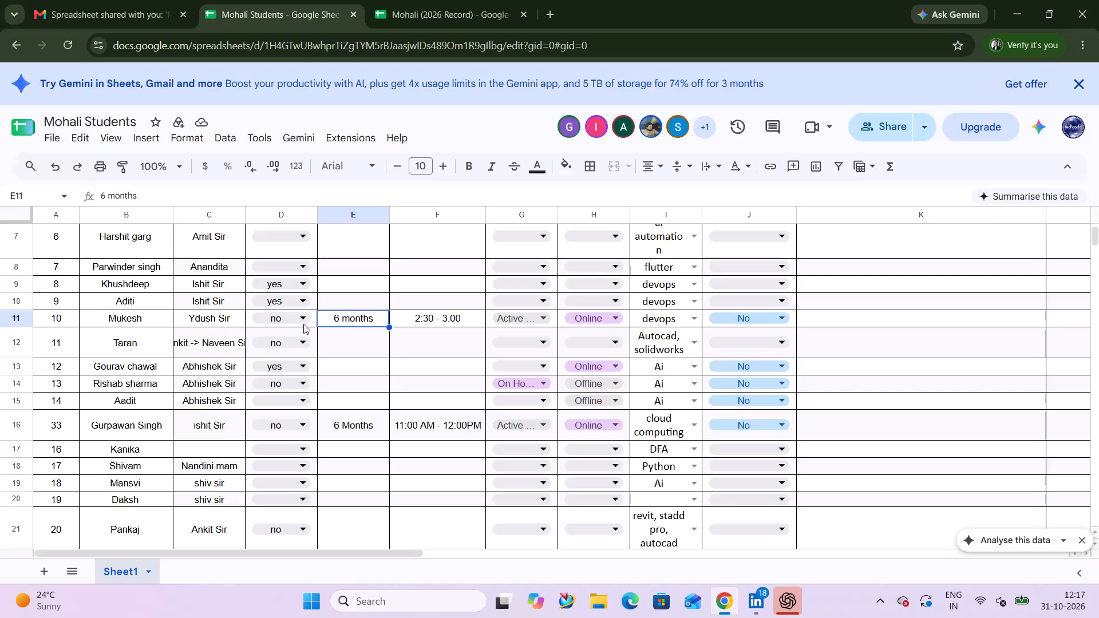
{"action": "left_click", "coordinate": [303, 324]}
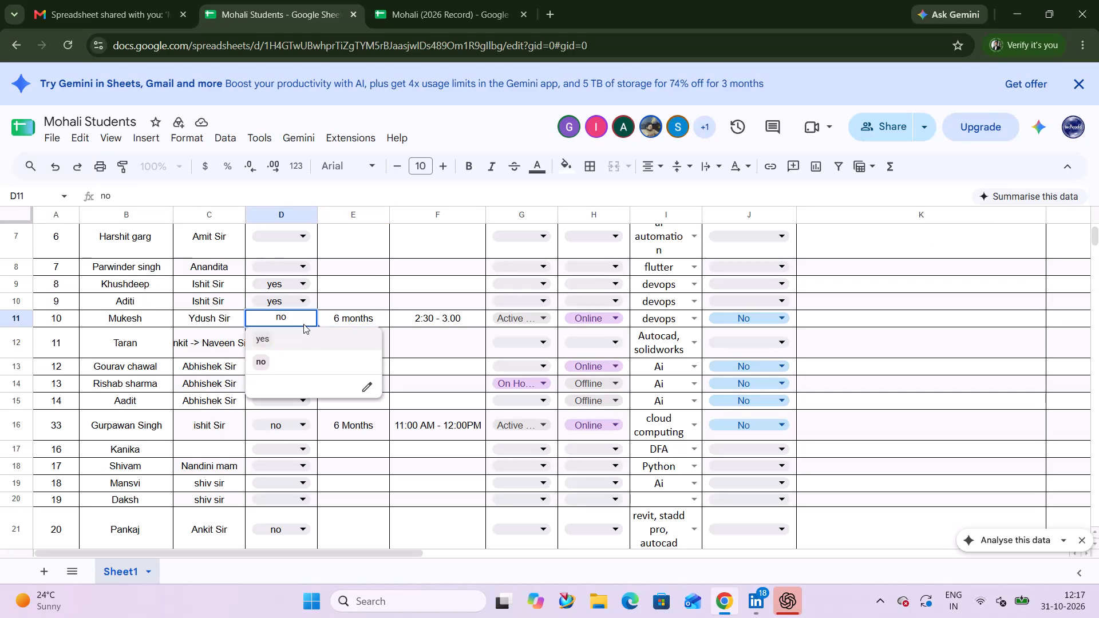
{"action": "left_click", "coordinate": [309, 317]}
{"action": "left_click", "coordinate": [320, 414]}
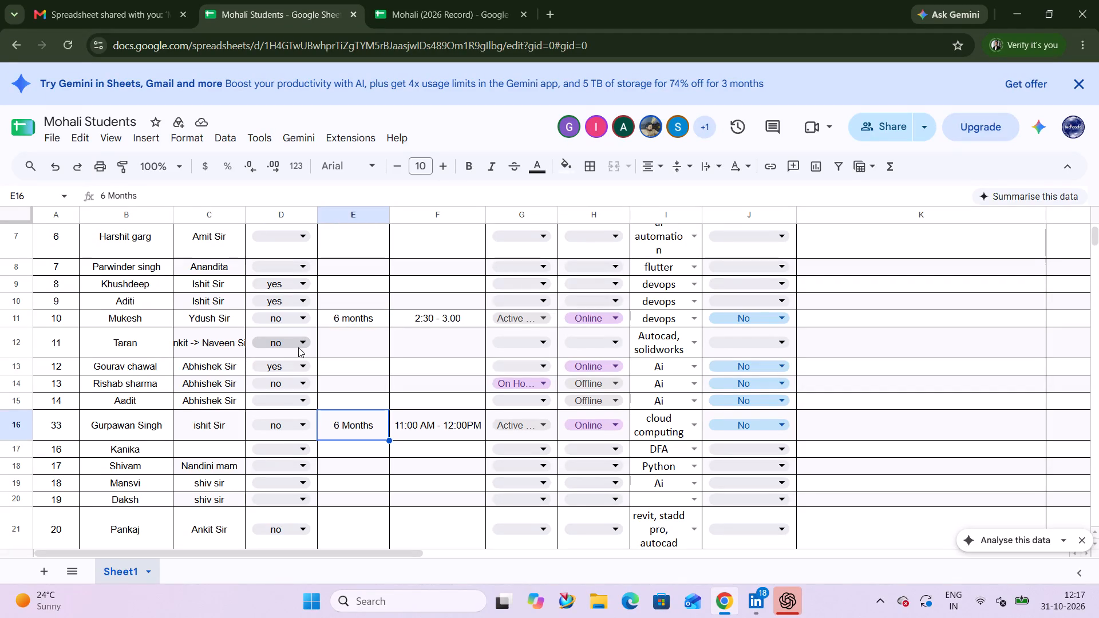
For student number 11, choose no for course completed again and enter a course duration of 4 month.
{"action": "left_click", "coordinate": [302, 347]}
{"action": "left_click", "coordinate": [266, 390]}
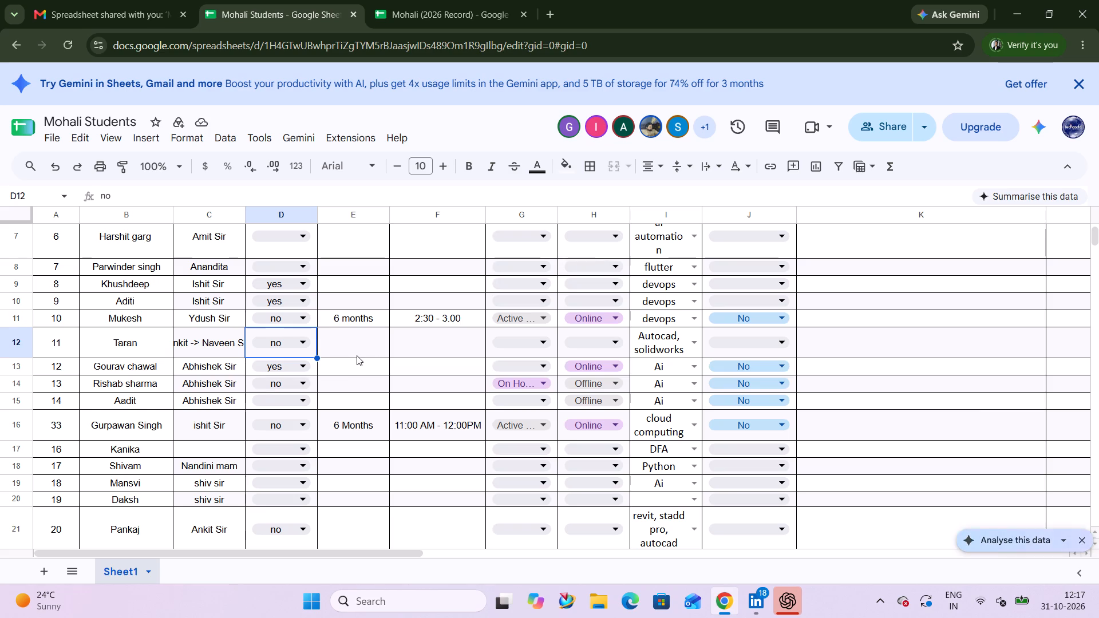
{"action": "left_click", "coordinate": [358, 346]}
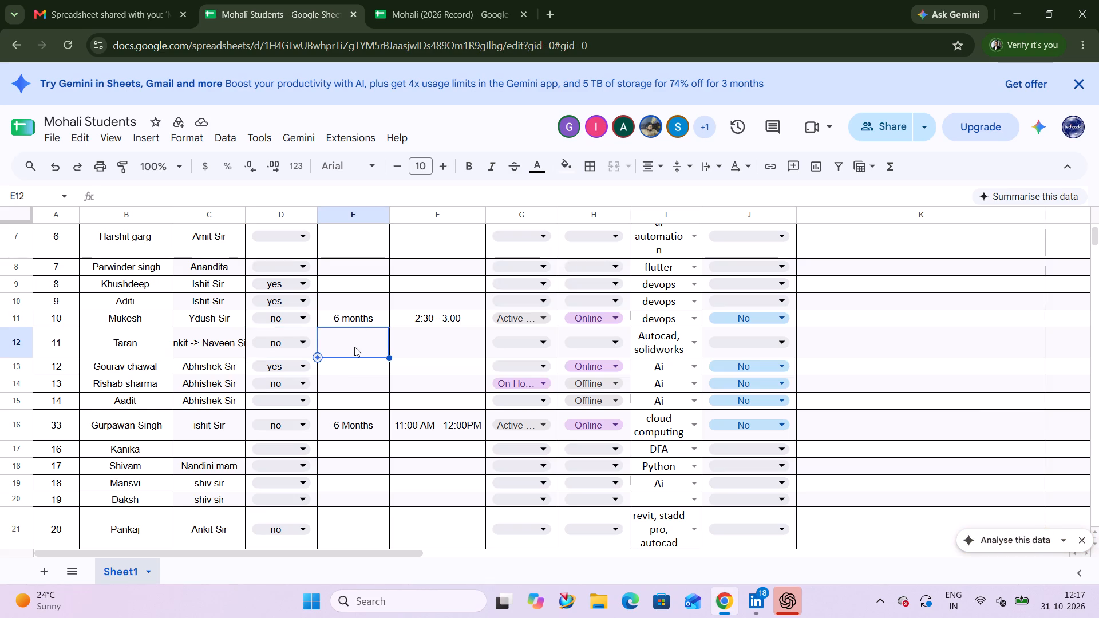
{"action": "key", "text": "4"}
{"action": "key", "text": "space"}
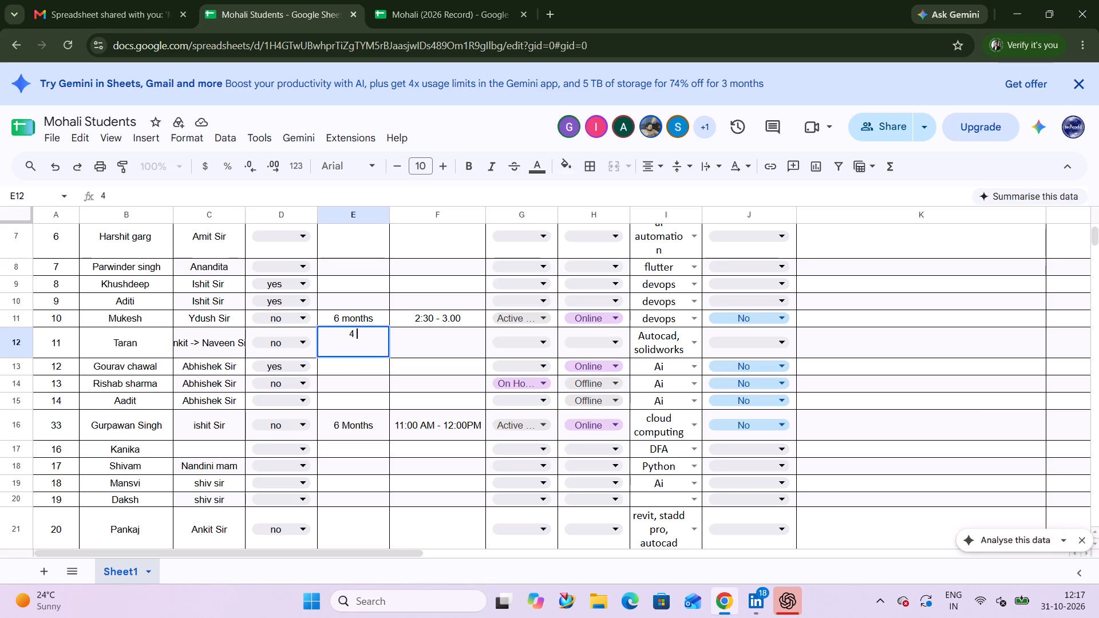
{"action": "type", "text": "month"}
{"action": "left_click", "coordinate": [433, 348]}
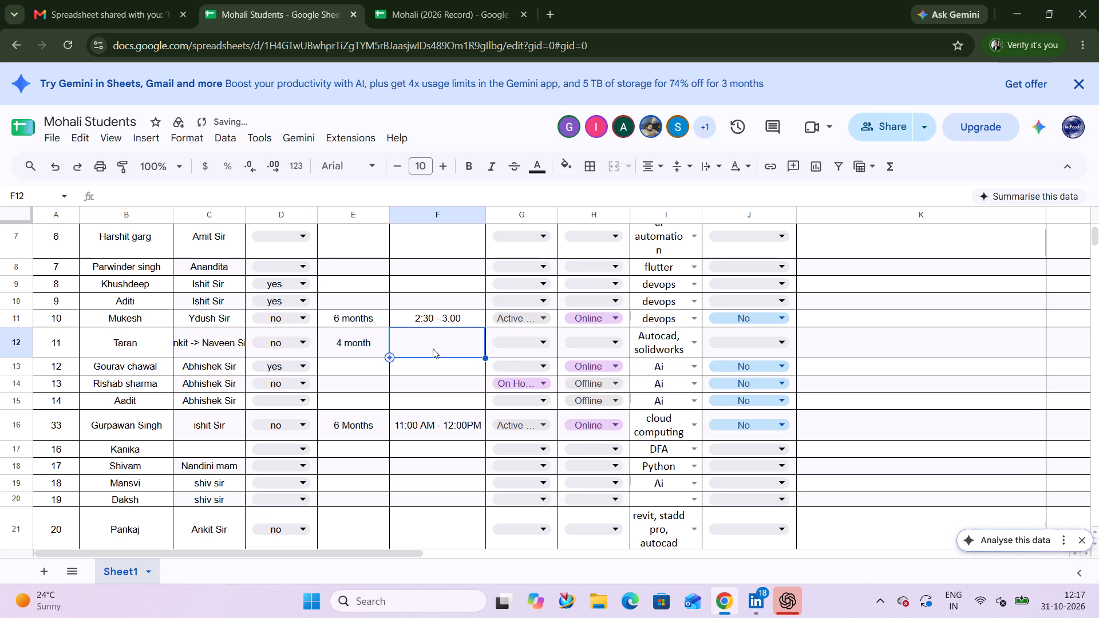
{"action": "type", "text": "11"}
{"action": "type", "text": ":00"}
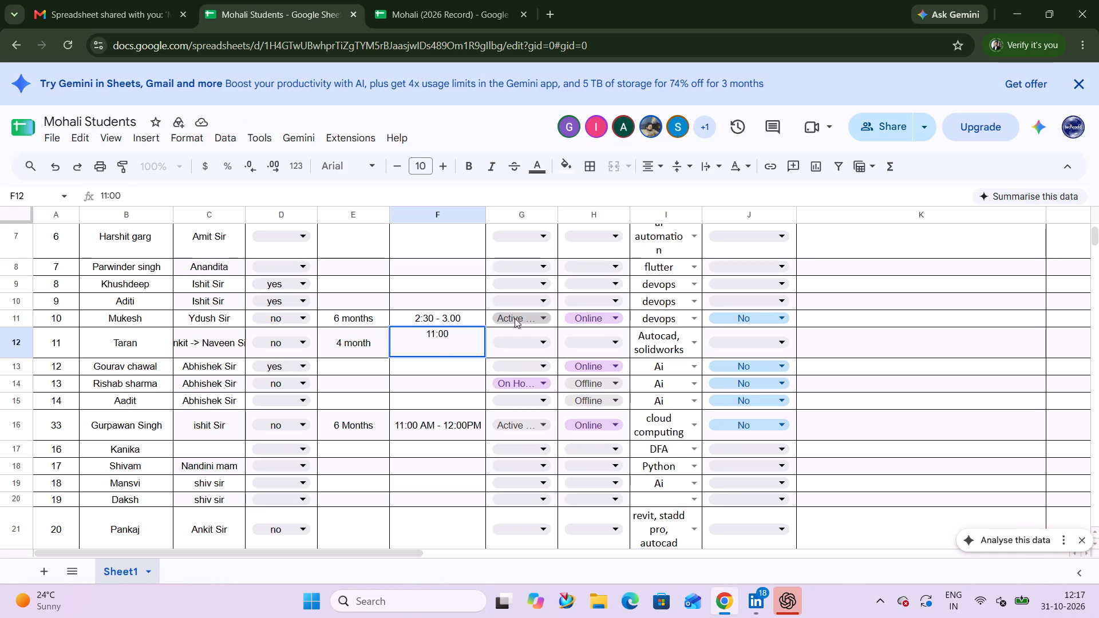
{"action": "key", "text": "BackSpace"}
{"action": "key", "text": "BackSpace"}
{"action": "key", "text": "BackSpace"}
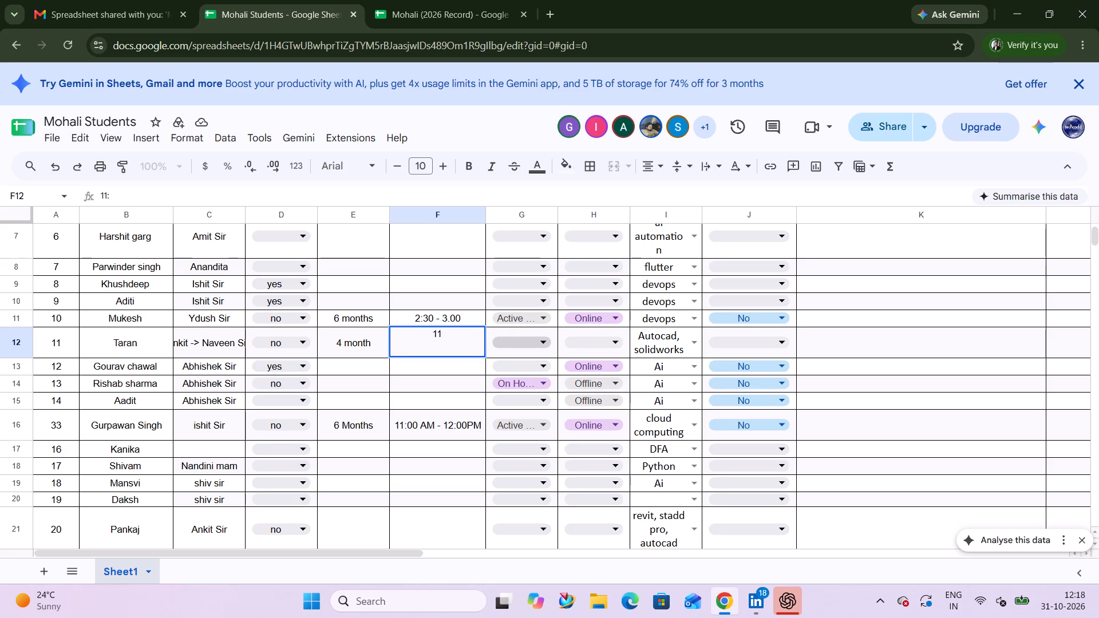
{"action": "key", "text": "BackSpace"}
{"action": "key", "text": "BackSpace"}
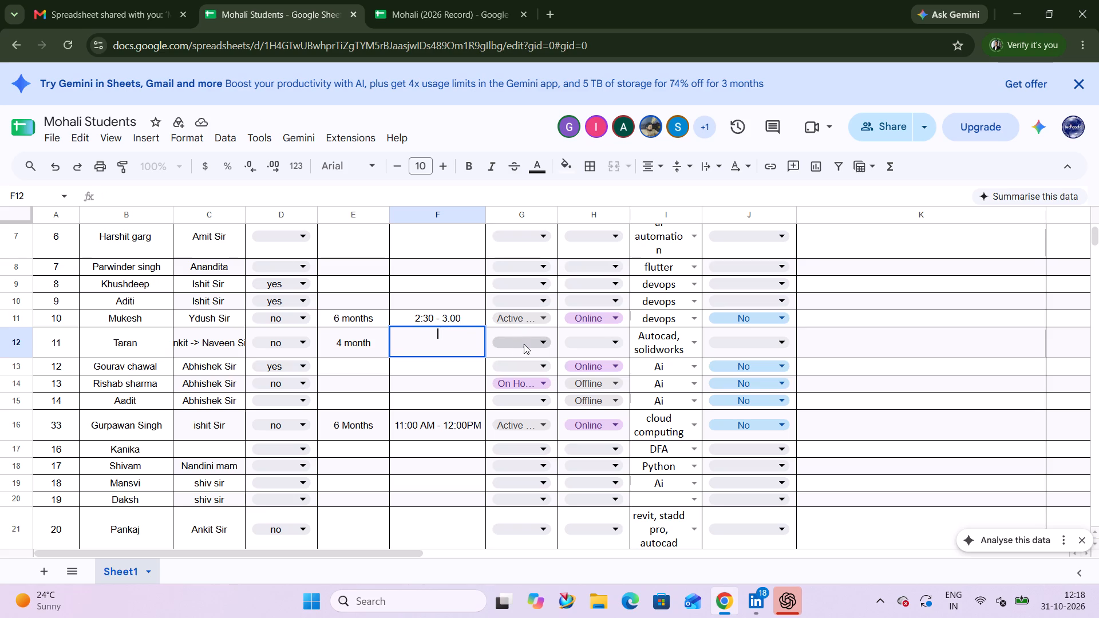
Set student number 11's status to On Hold (Class on Hold Due Some reason) and the mode of class to Online.
{"action": "left_click", "coordinate": [524, 344]}
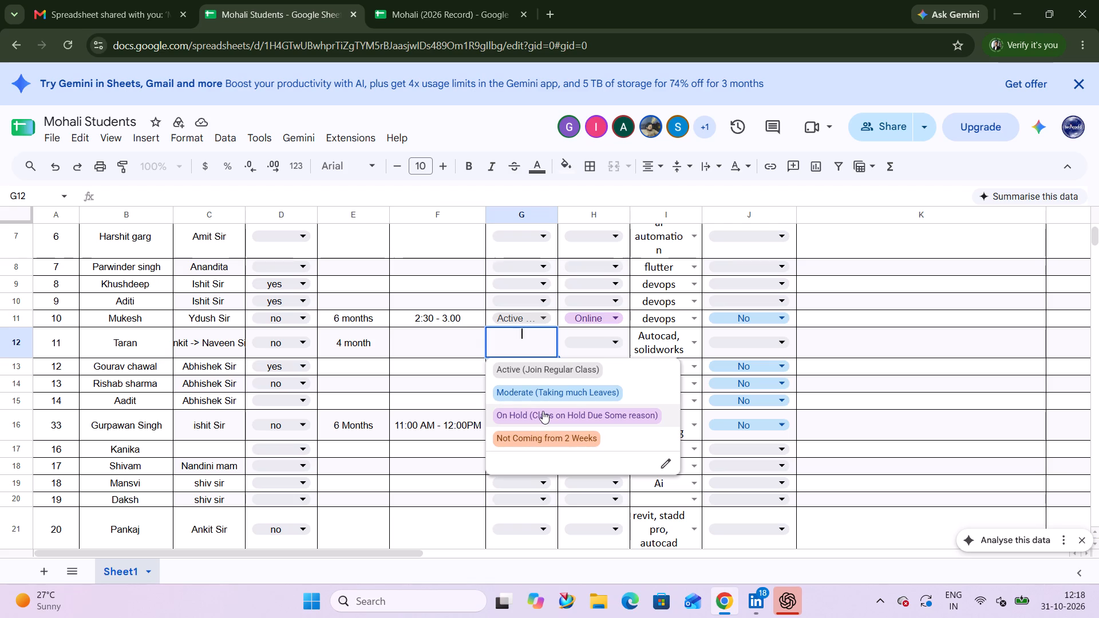
{"action": "left_click", "coordinate": [543, 411]}
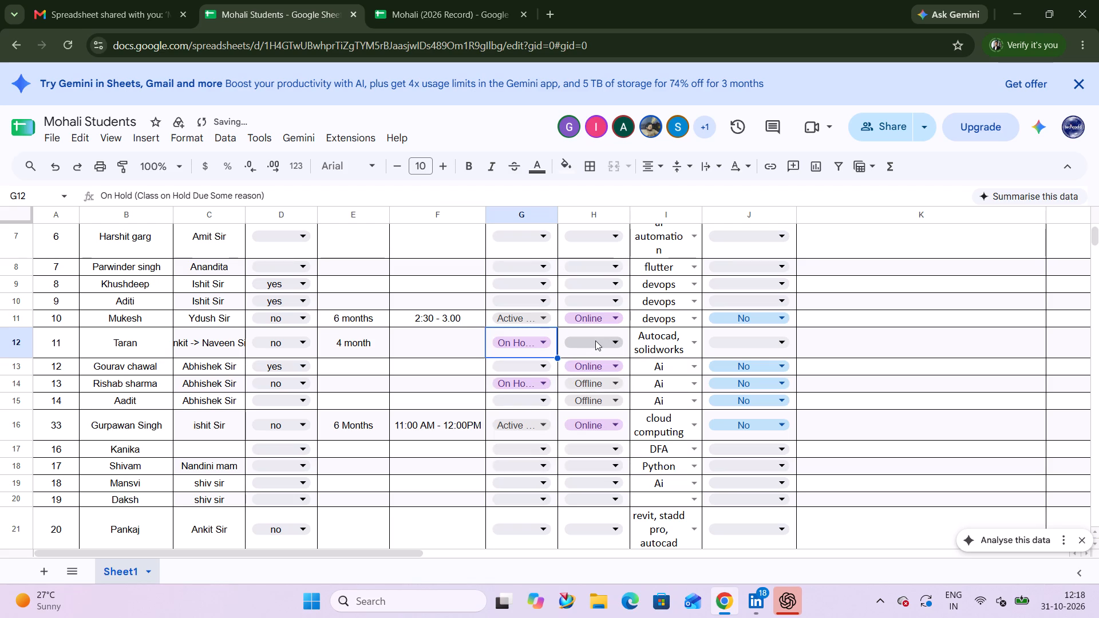
{"action": "left_click", "coordinate": [595, 342]}
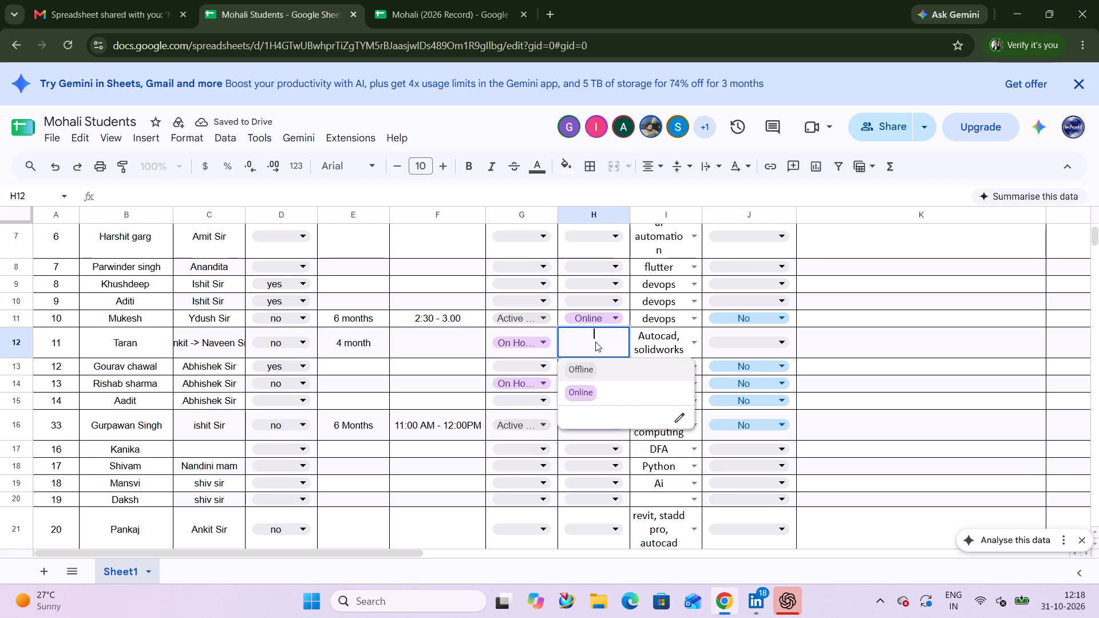
{"action": "left_click", "coordinate": [587, 391]}
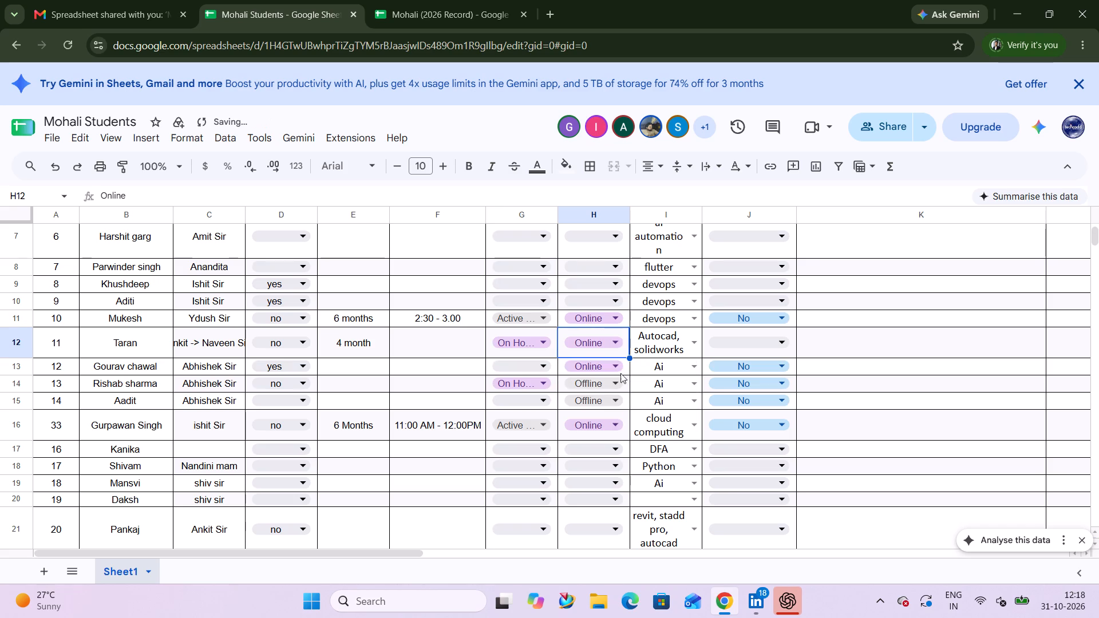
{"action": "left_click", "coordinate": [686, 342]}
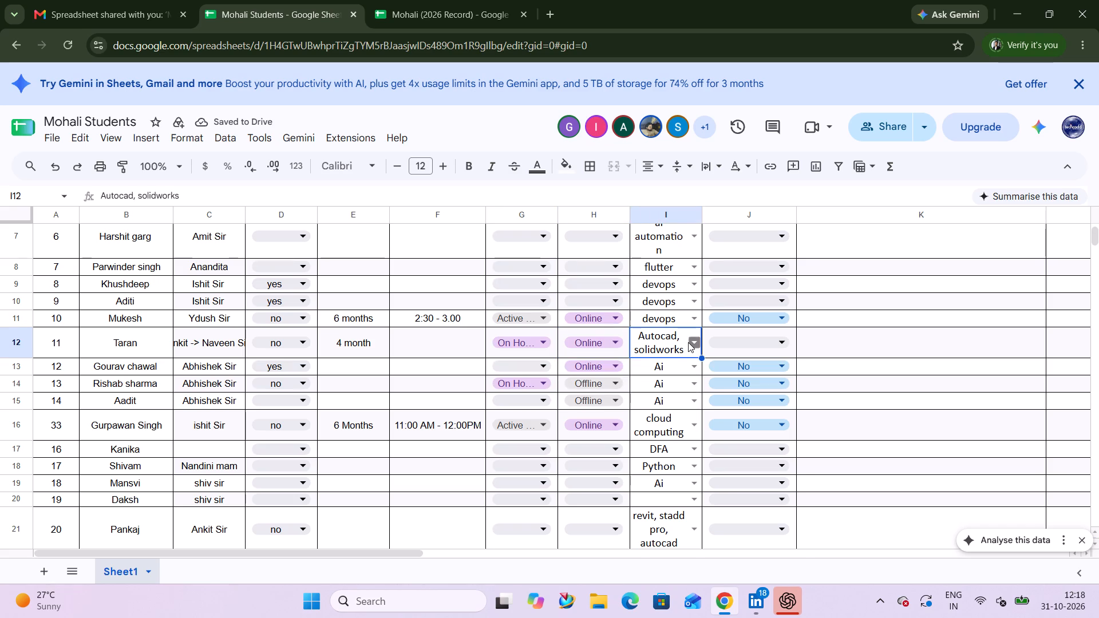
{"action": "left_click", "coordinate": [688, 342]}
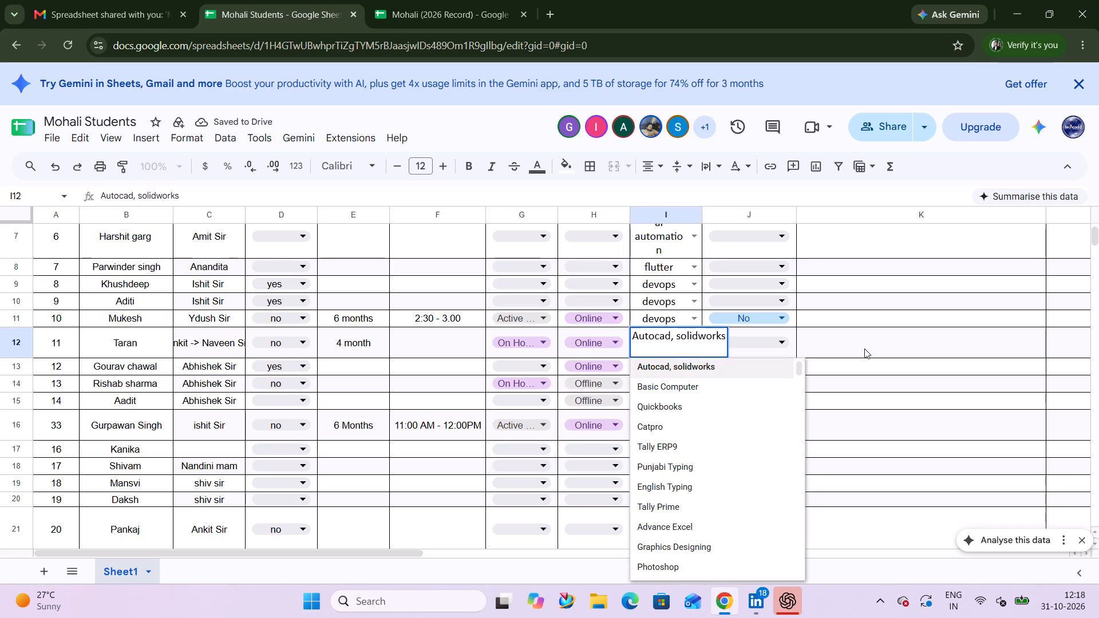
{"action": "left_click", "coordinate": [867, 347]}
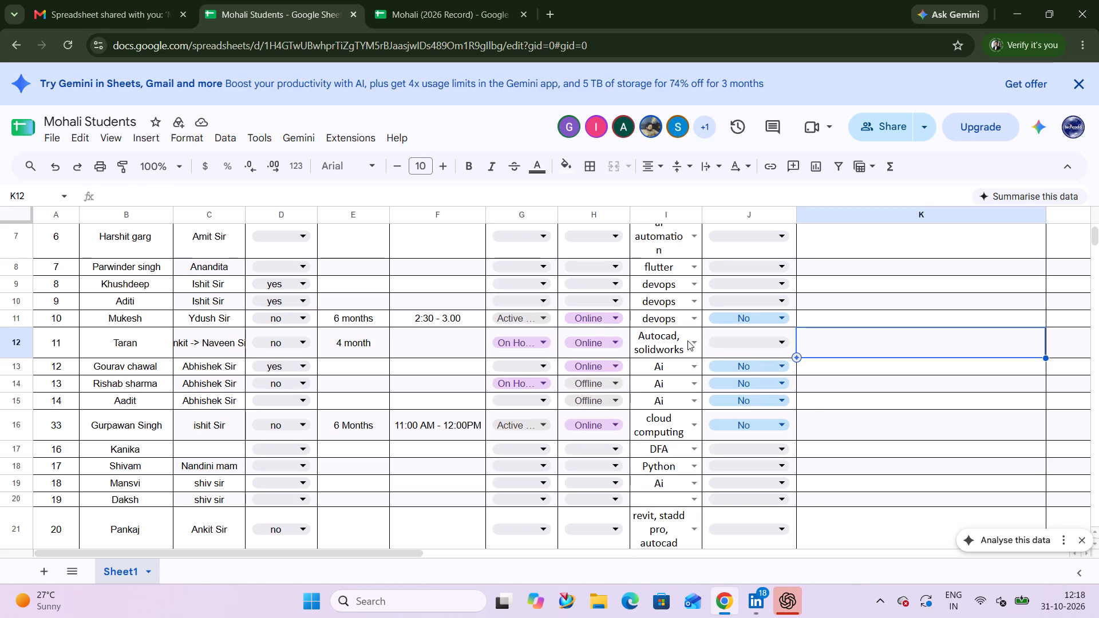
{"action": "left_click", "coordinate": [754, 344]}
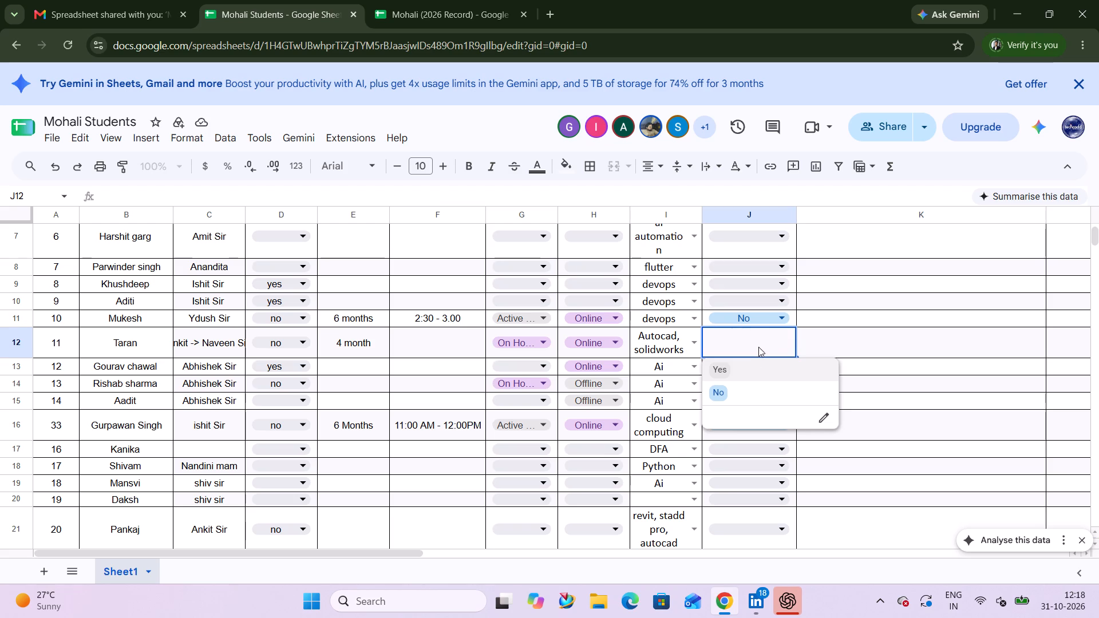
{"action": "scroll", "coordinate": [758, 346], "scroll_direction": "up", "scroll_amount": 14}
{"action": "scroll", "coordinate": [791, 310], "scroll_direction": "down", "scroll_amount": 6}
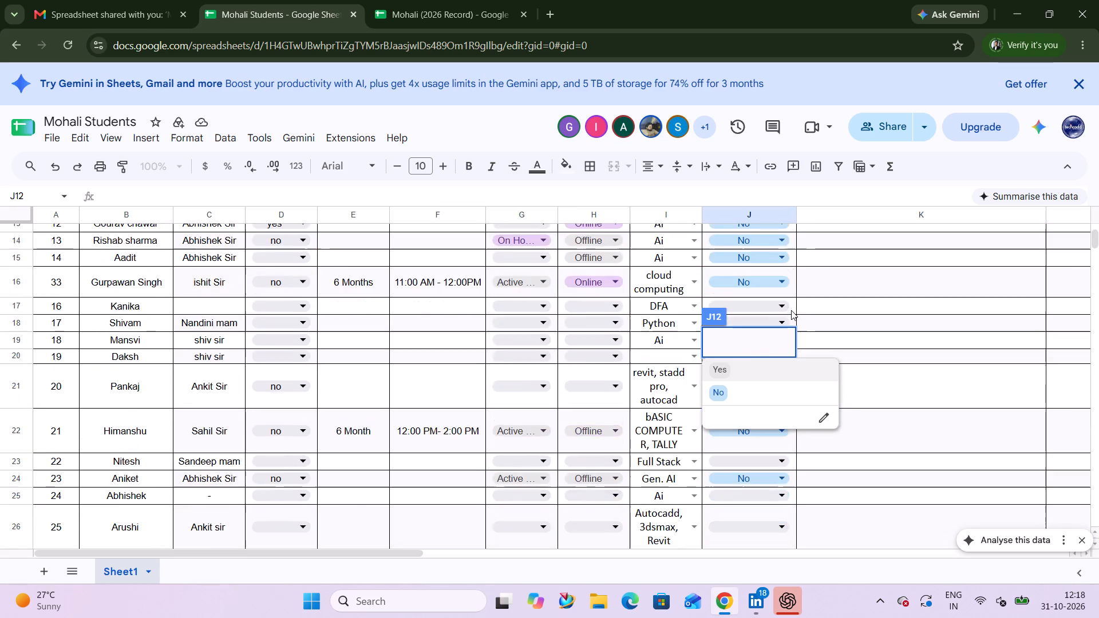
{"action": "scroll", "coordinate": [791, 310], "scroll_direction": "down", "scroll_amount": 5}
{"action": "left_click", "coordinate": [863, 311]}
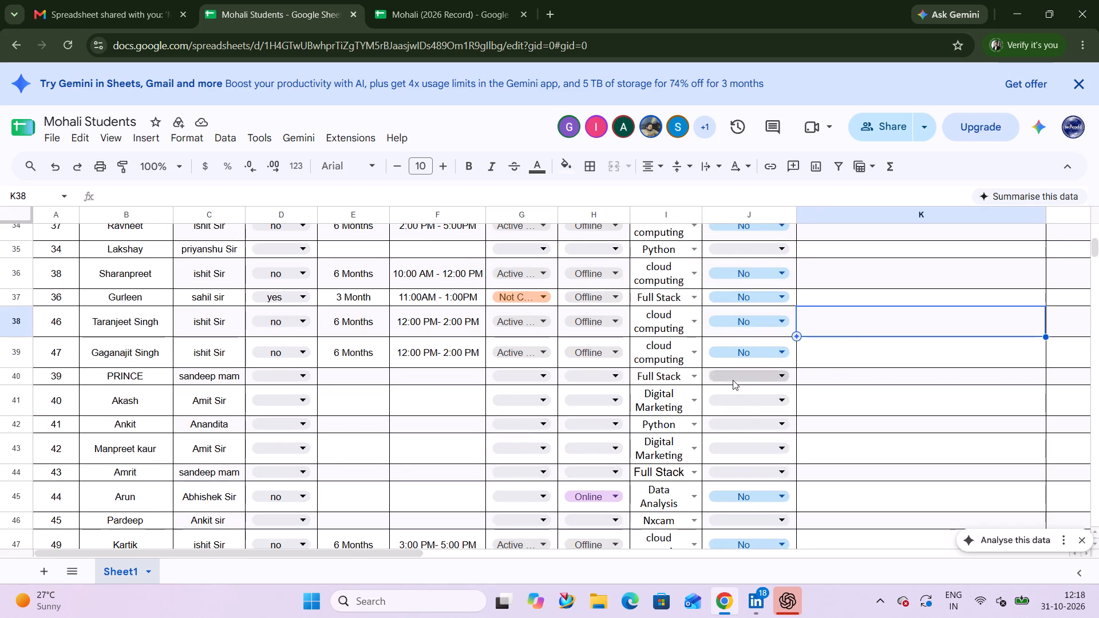
Check student number 11's entries against the column headings in the first row.
{"action": "scroll", "coordinate": [266, 370], "scroll_direction": "up", "scroll_amount": 2}
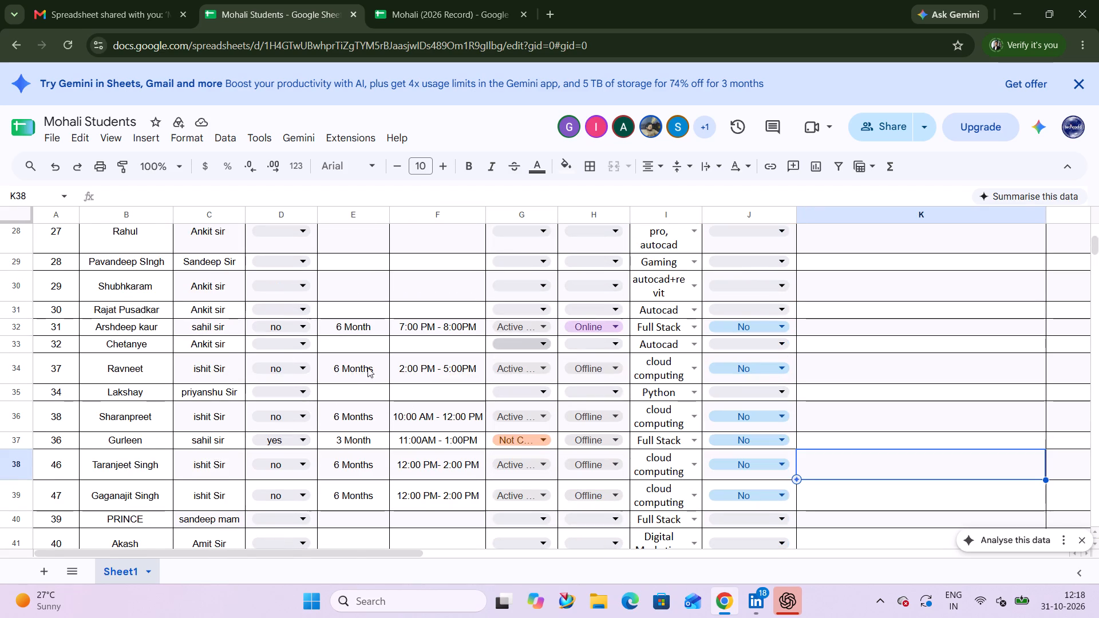
{"action": "scroll", "coordinate": [155, 342], "scroll_direction": "up", "scroll_amount": 8}
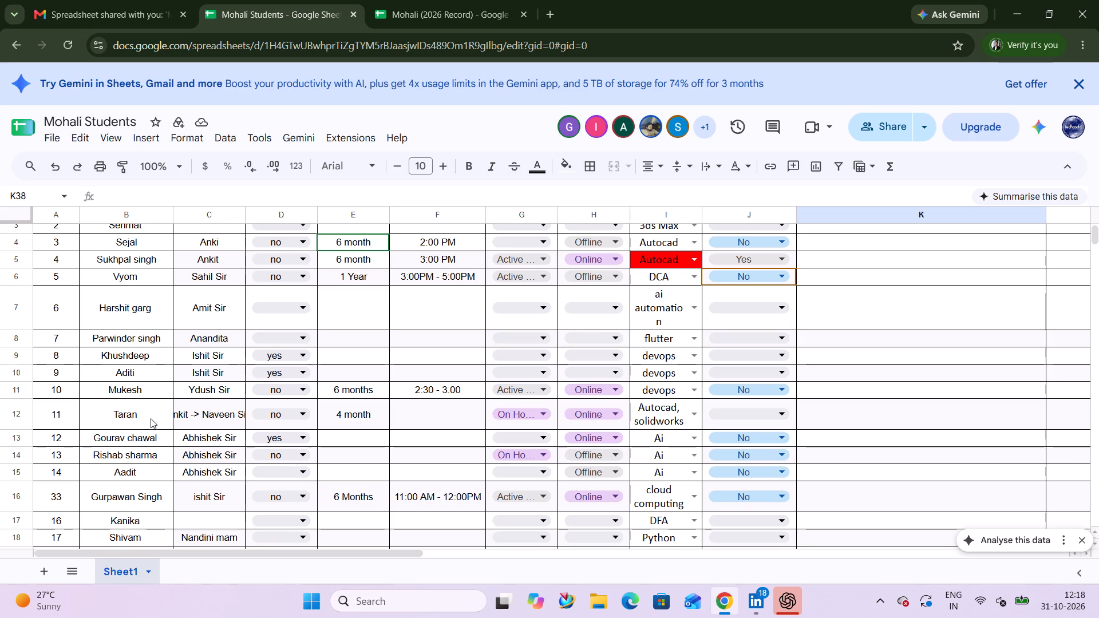
{"action": "left_click", "coordinate": [145, 421]}
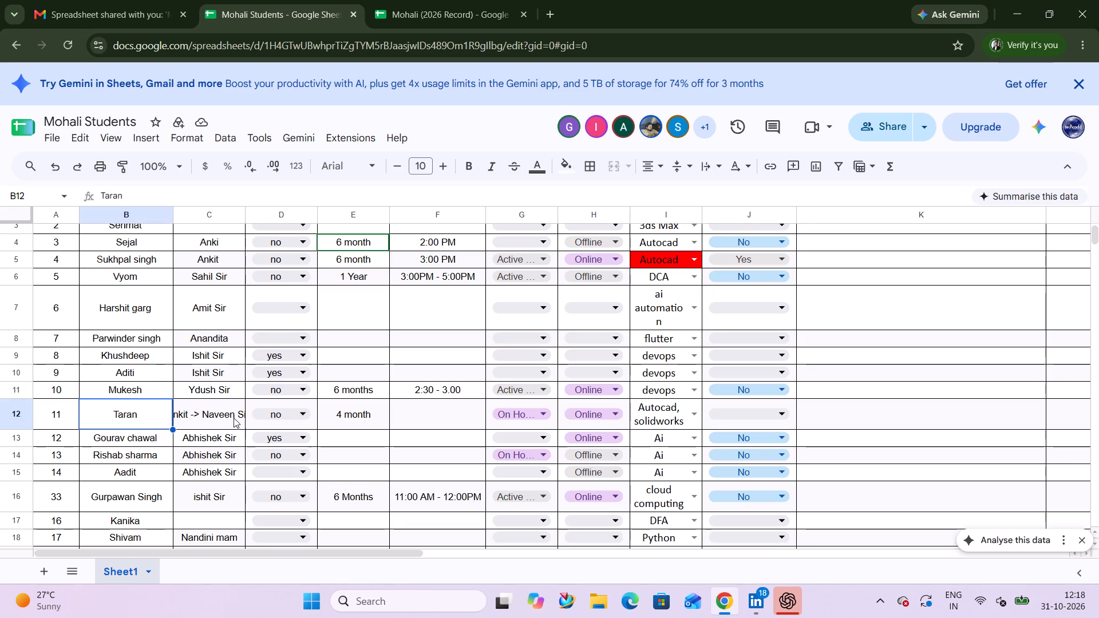
{"action": "scroll", "coordinate": [270, 416], "scroll_direction": "up", "scroll_amount": 4}
{"action": "scroll", "coordinate": [270, 416], "scroll_direction": "down", "scroll_amount": 1}
{"action": "scroll", "coordinate": [270, 416], "scroll_direction": "up", "scroll_amount": 1}
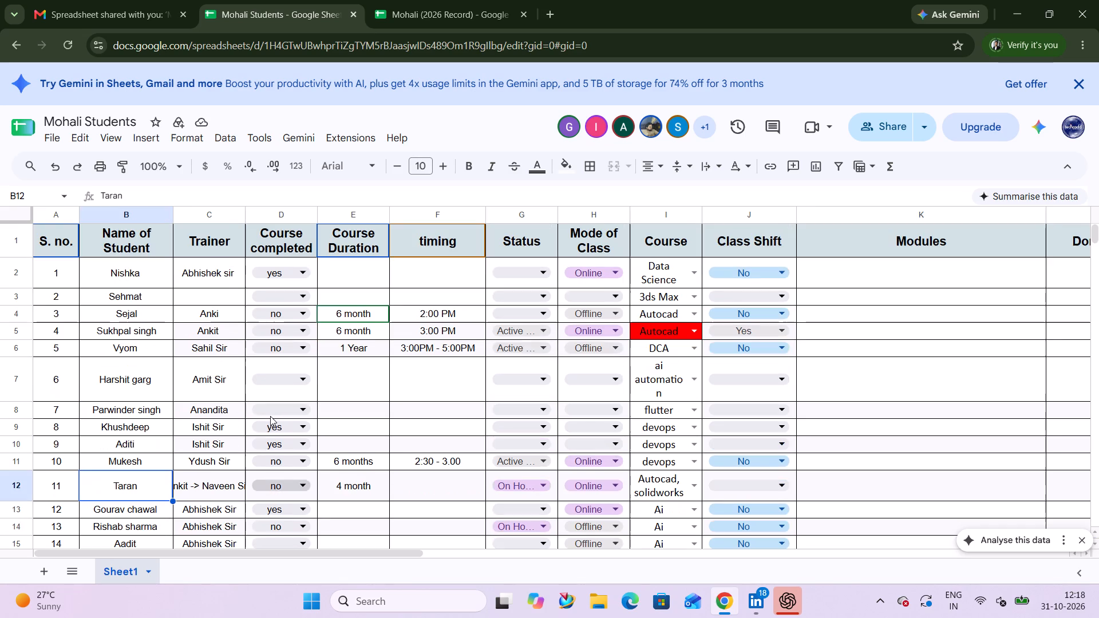
{"action": "scroll", "coordinate": [270, 416], "scroll_direction": "up", "scroll_amount": 1}
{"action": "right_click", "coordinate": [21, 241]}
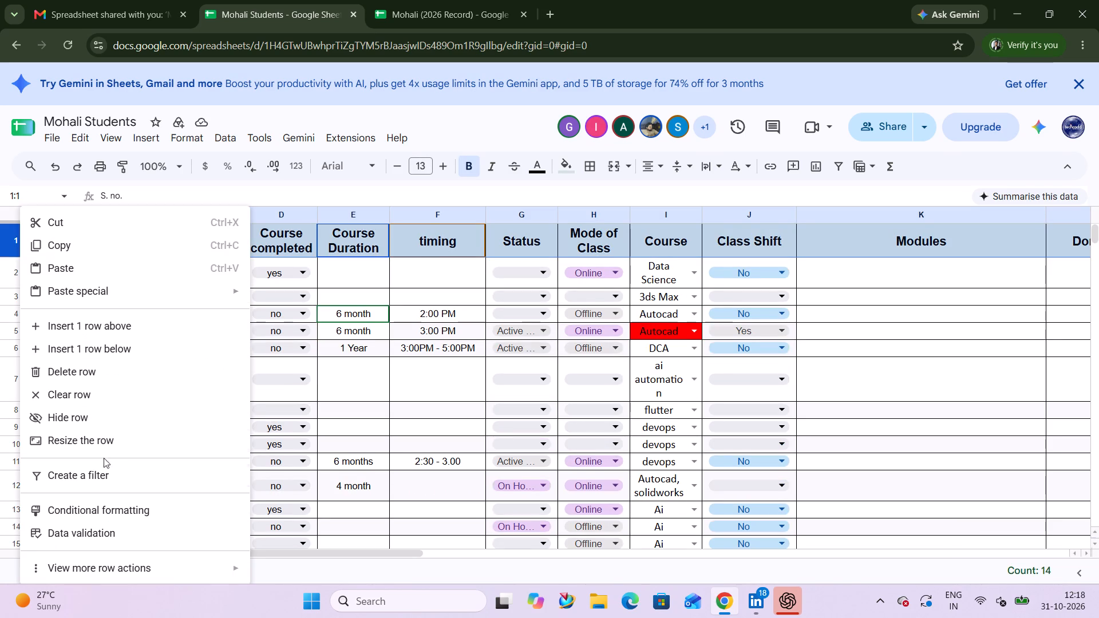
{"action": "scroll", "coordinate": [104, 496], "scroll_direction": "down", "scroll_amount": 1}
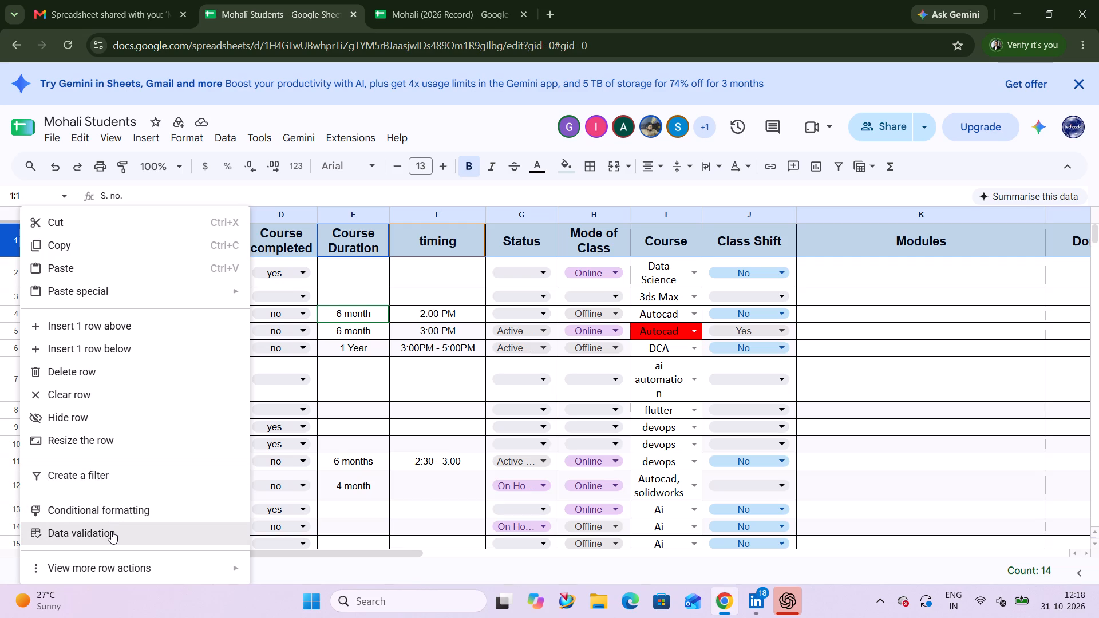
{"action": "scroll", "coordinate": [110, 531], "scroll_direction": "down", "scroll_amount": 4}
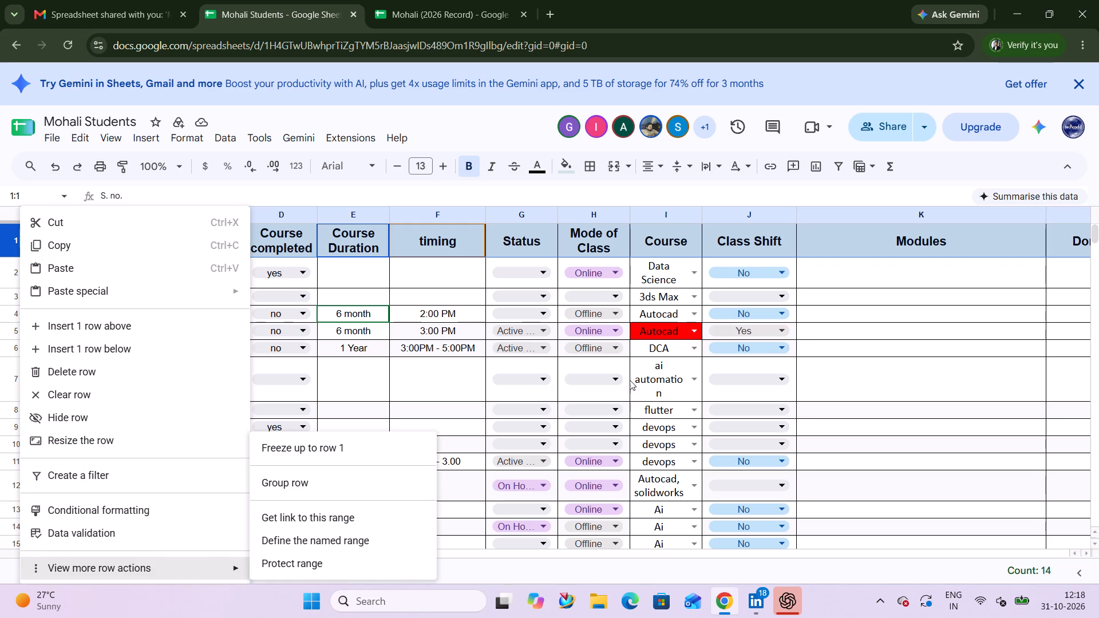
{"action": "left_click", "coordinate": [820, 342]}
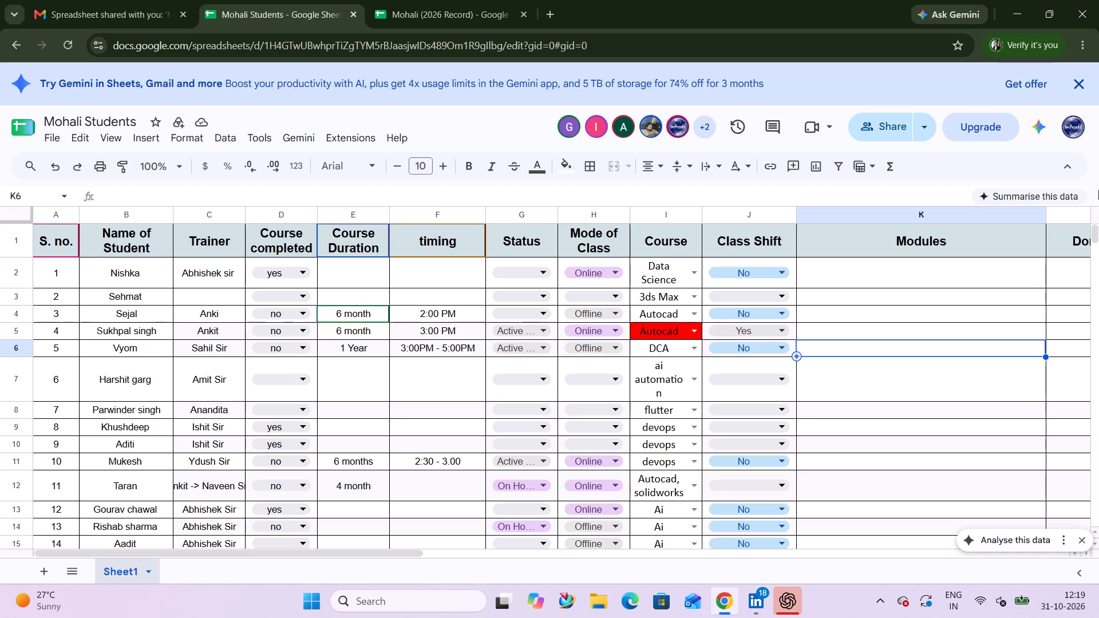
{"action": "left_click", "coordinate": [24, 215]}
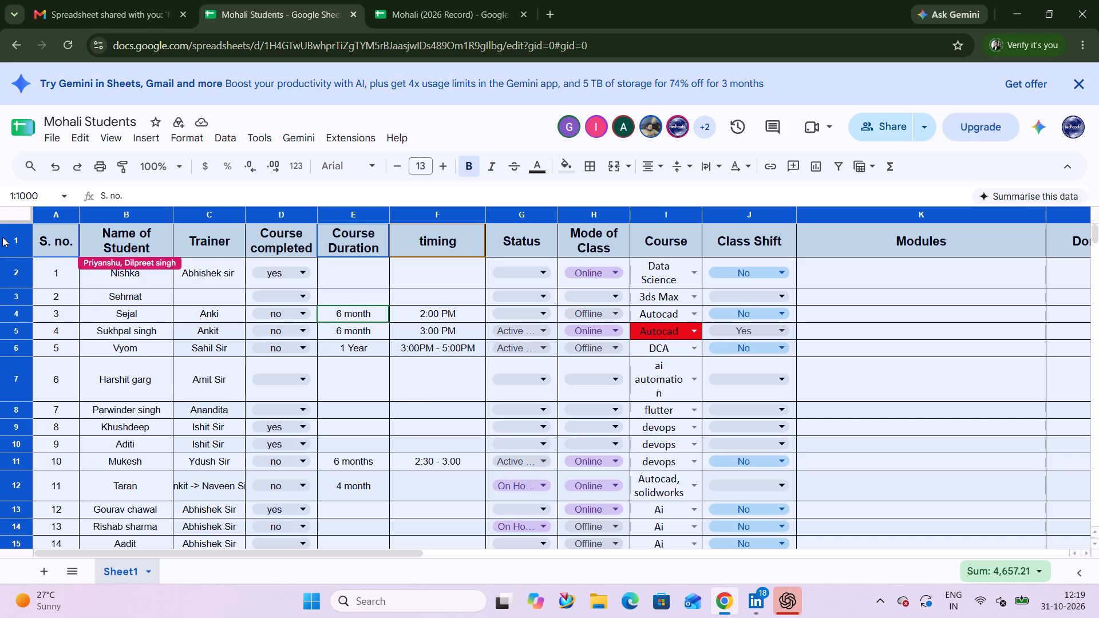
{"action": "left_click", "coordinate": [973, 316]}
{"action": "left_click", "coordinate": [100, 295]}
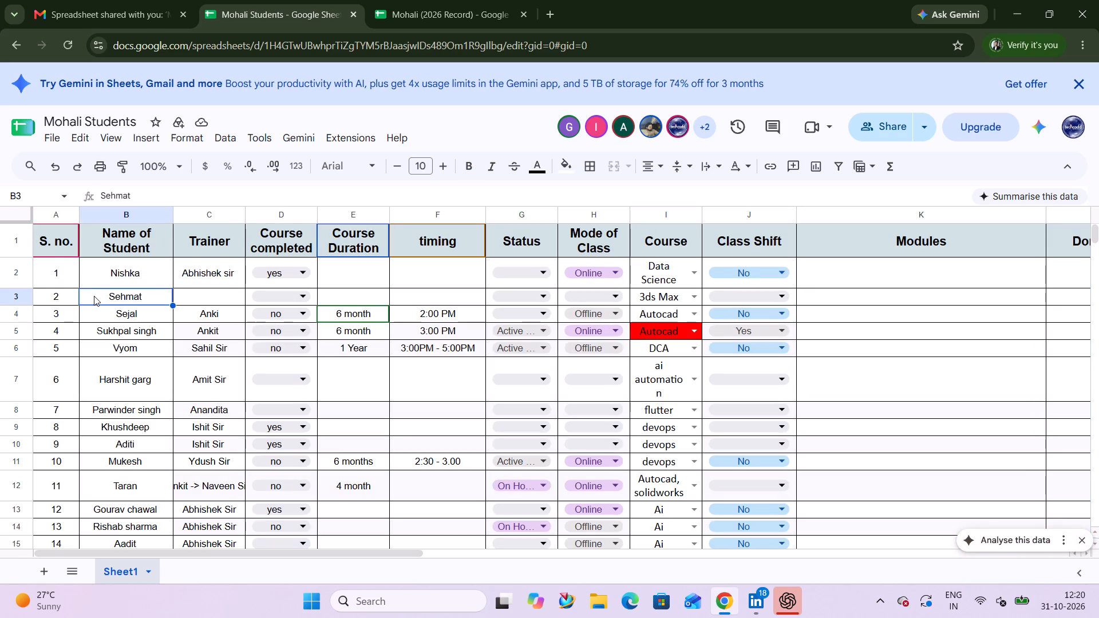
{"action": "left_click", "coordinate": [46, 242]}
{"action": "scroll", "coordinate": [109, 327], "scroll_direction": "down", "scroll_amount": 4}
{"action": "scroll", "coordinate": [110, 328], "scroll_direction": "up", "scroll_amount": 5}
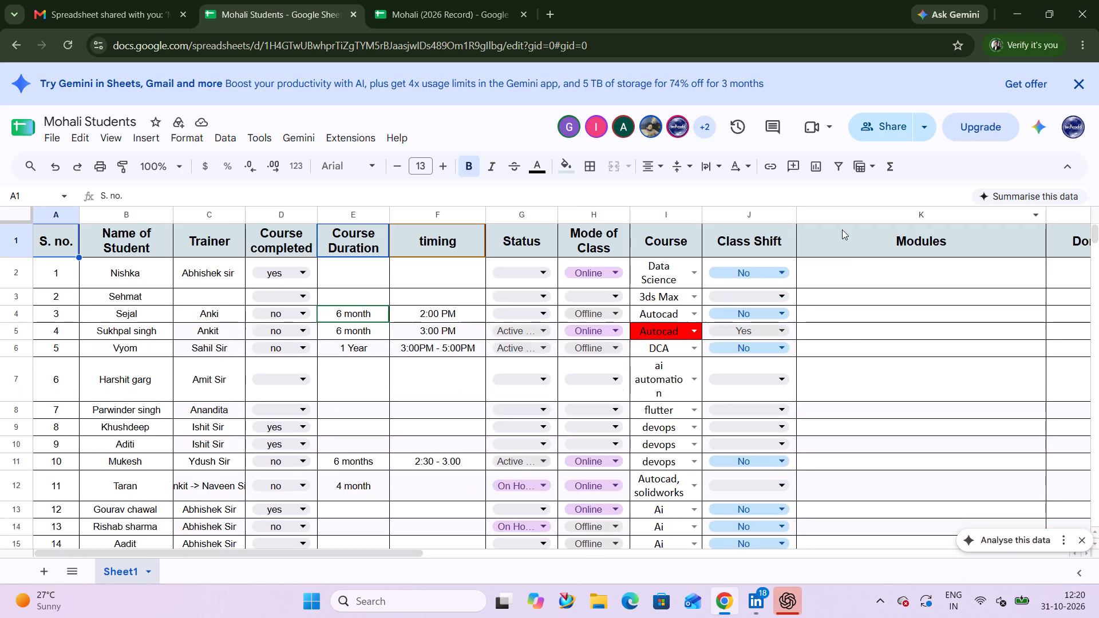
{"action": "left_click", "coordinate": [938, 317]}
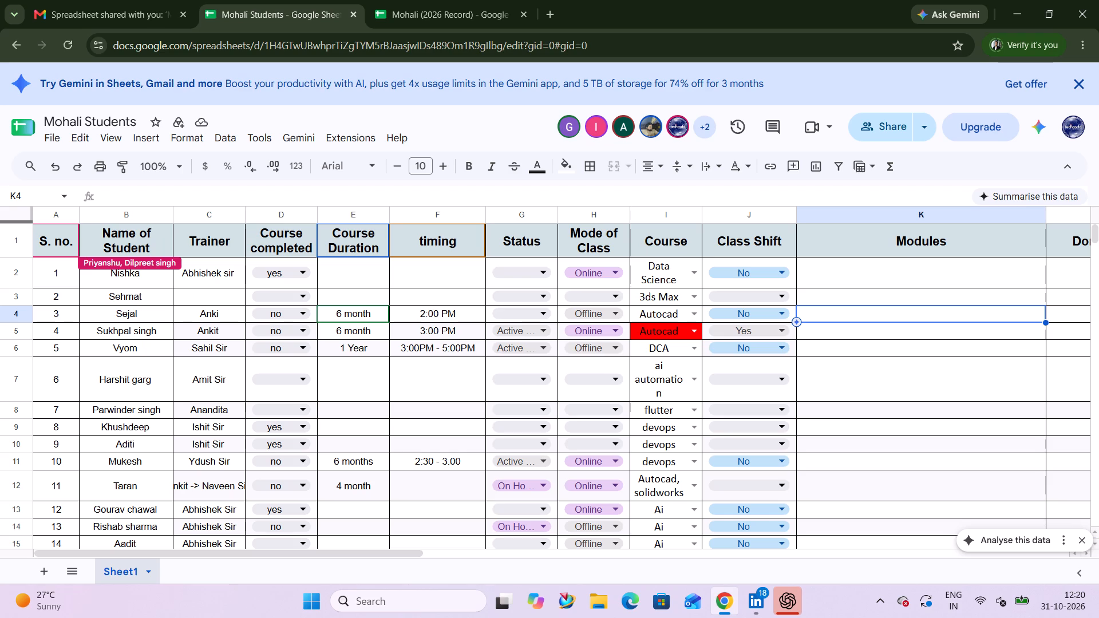
Freeze row 1 so the column headings stay in view above the student rows.
{"action": "left_click_drag", "start_coordinate": [29, 221], "coordinate": [31, 255]}
{"action": "scroll", "coordinate": [316, 410], "scroll_direction": "down", "scroll_amount": 5}
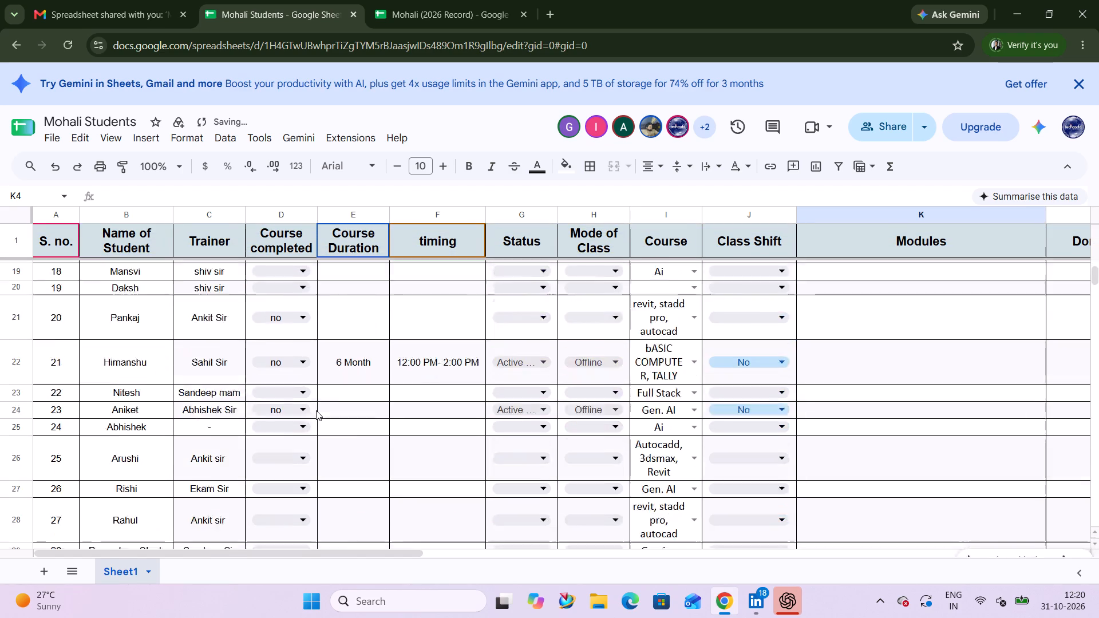
{"action": "scroll", "coordinate": [316, 410], "scroll_direction": "down", "scroll_amount": 2}
{"action": "left_click", "coordinate": [930, 335]}
{"action": "scroll", "coordinate": [833, 408], "scroll_direction": "up", "scroll_amount": 9}
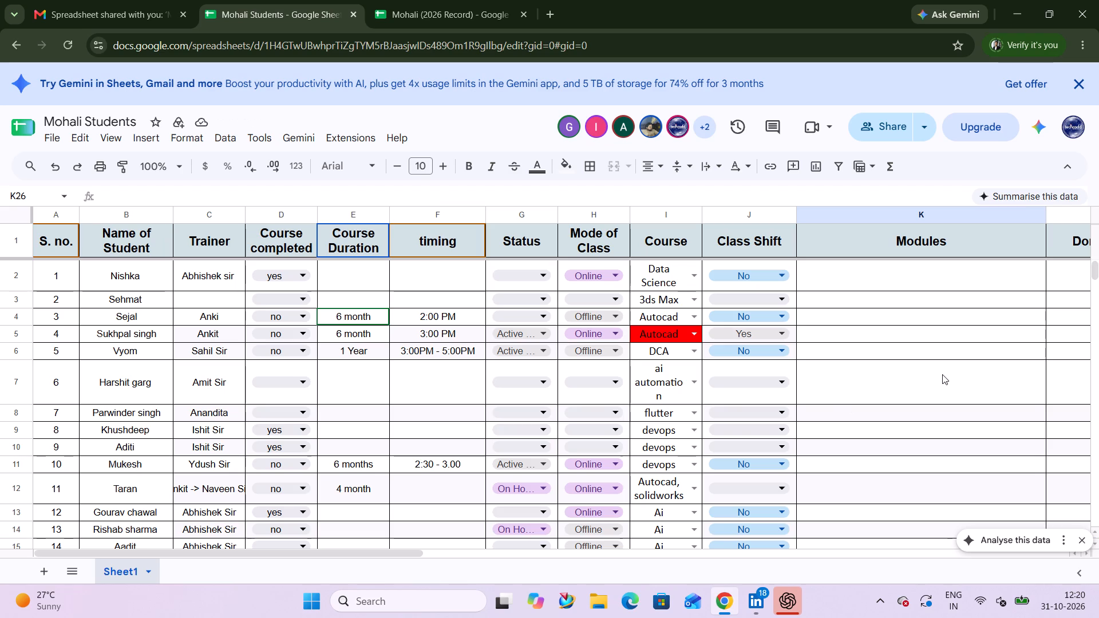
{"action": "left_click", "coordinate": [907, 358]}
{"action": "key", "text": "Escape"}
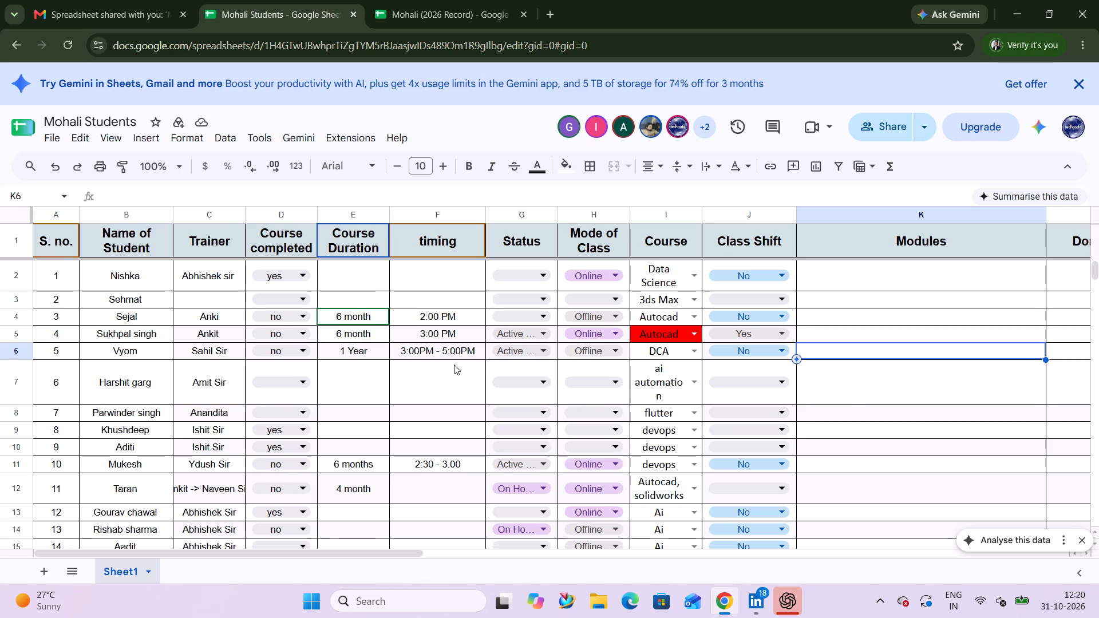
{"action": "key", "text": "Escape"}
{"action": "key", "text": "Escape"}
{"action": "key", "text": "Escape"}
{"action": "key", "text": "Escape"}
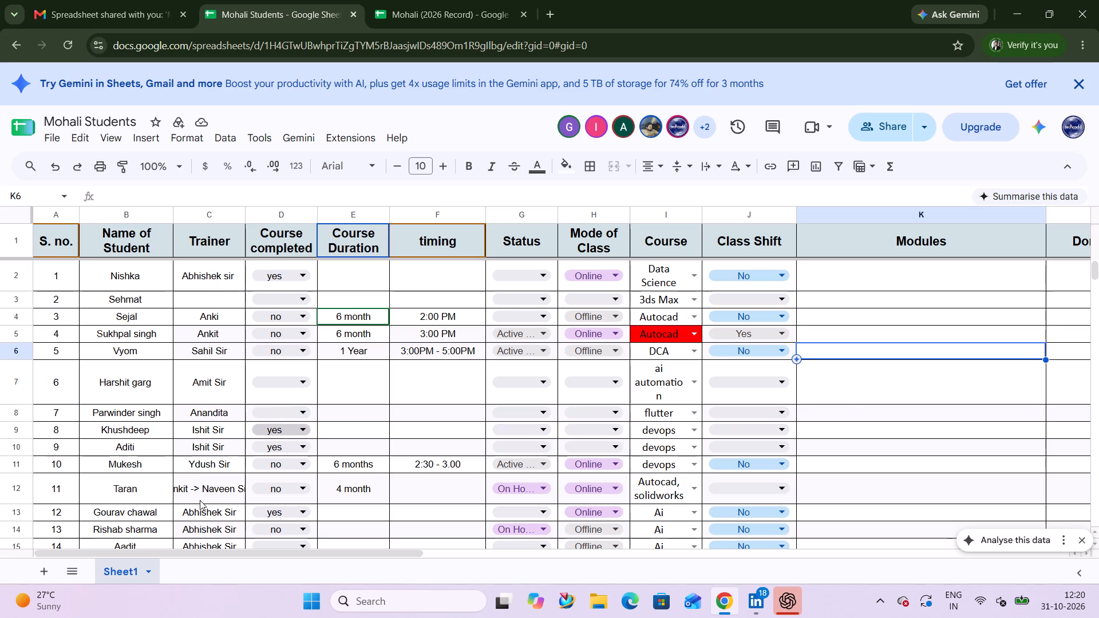
For student number 11, enter 11:00 as the timing and set the class shift to Yes.
{"action": "left_click", "coordinate": [201, 492]}
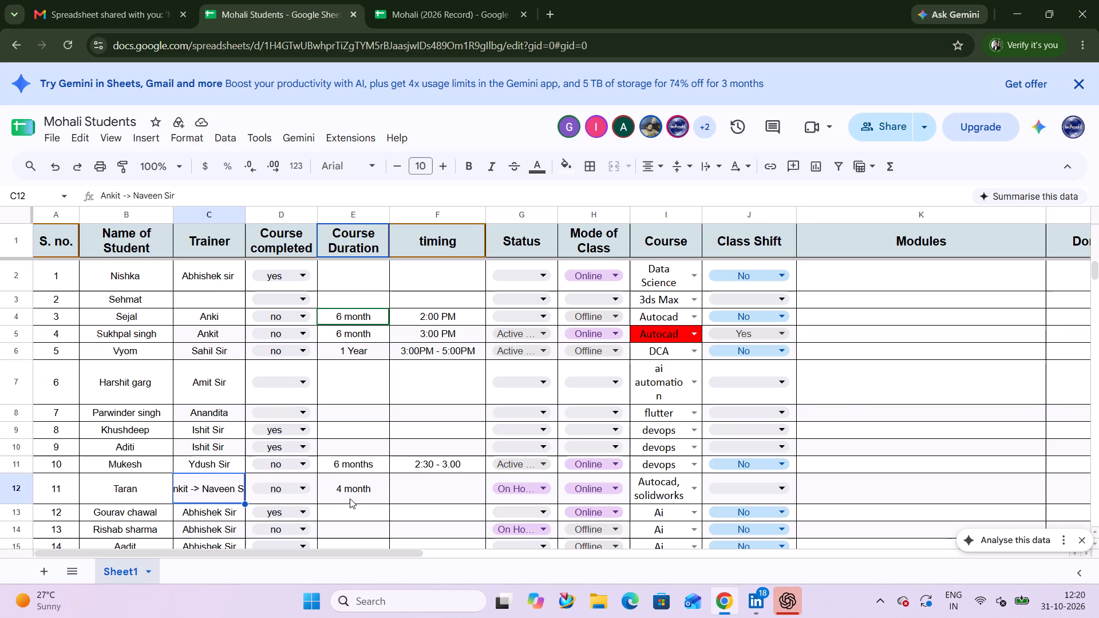
{"action": "left_click", "coordinate": [425, 488]}
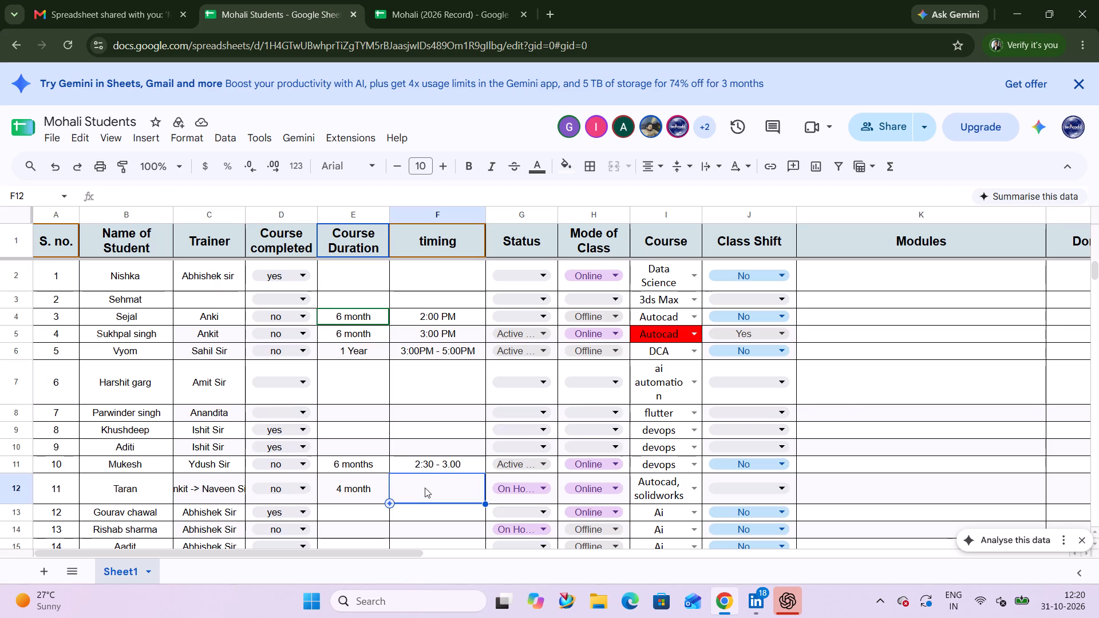
{"action": "type", "text": "11"}
{"action": "type", "text": ":00"}
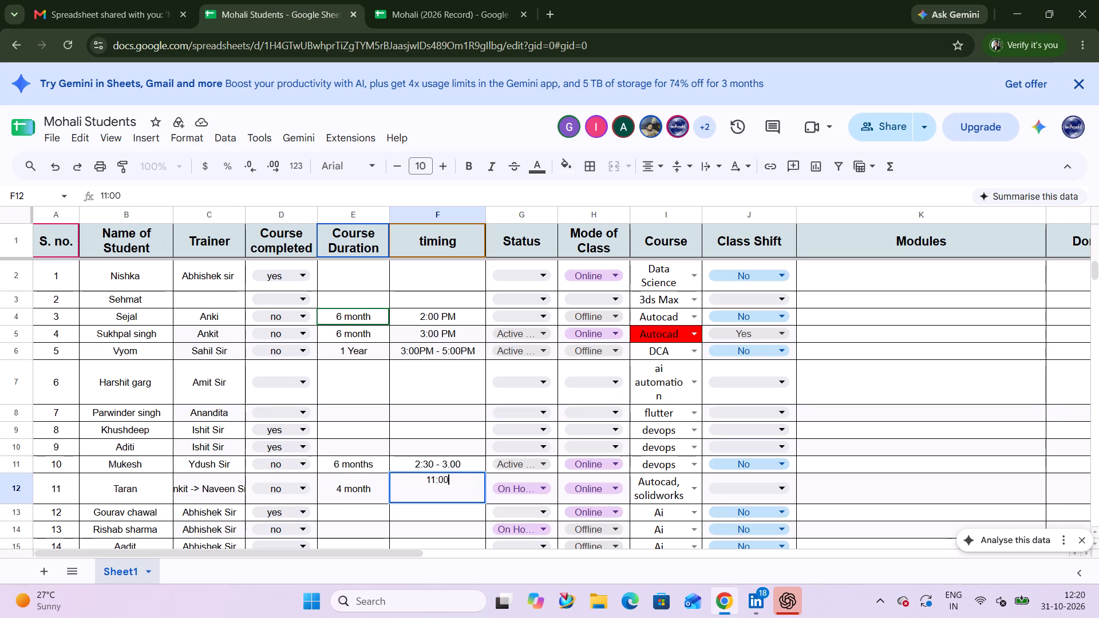
{"action": "left_click", "coordinate": [609, 489]}
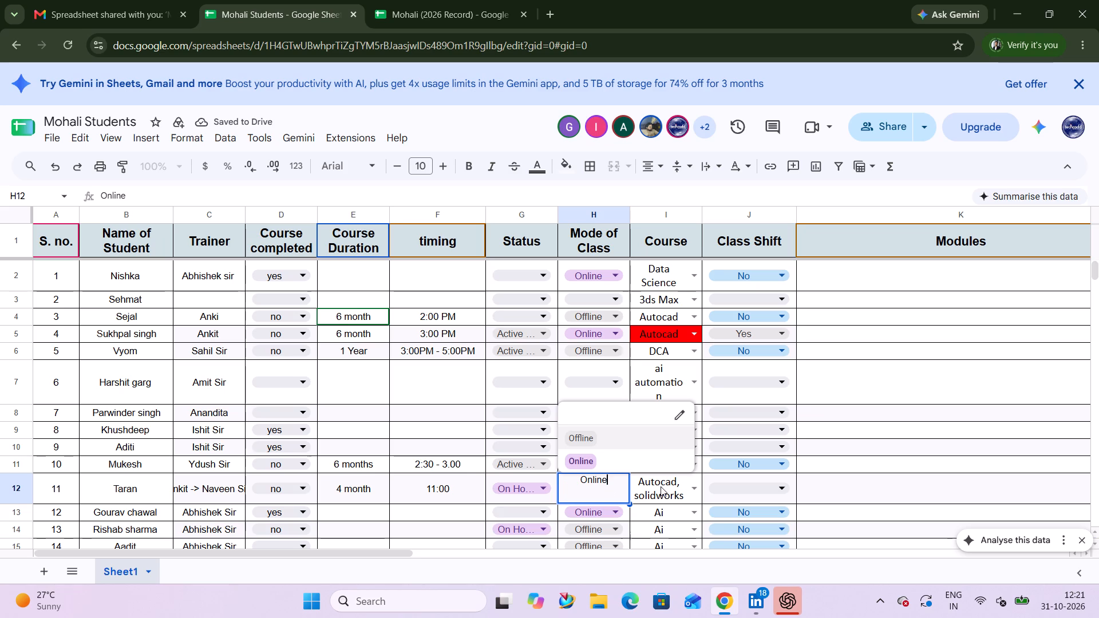
{"action": "left_click", "coordinate": [662, 486]}
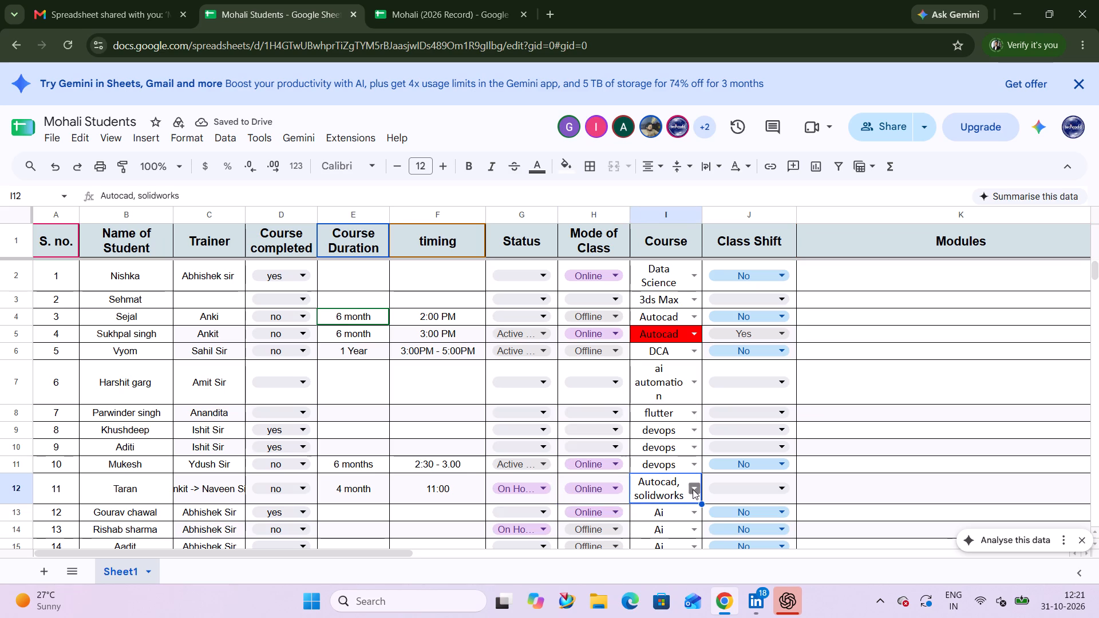
{"action": "left_click", "coordinate": [784, 489]}
{"action": "left_click", "coordinate": [718, 442]}
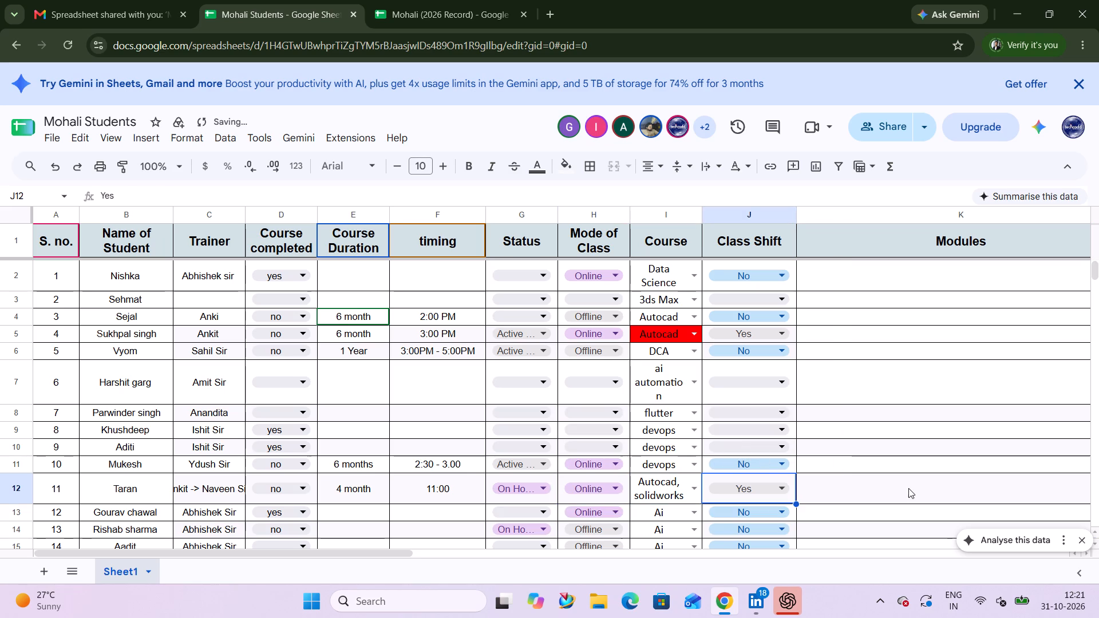
{"action": "left_click", "coordinate": [908, 484]}
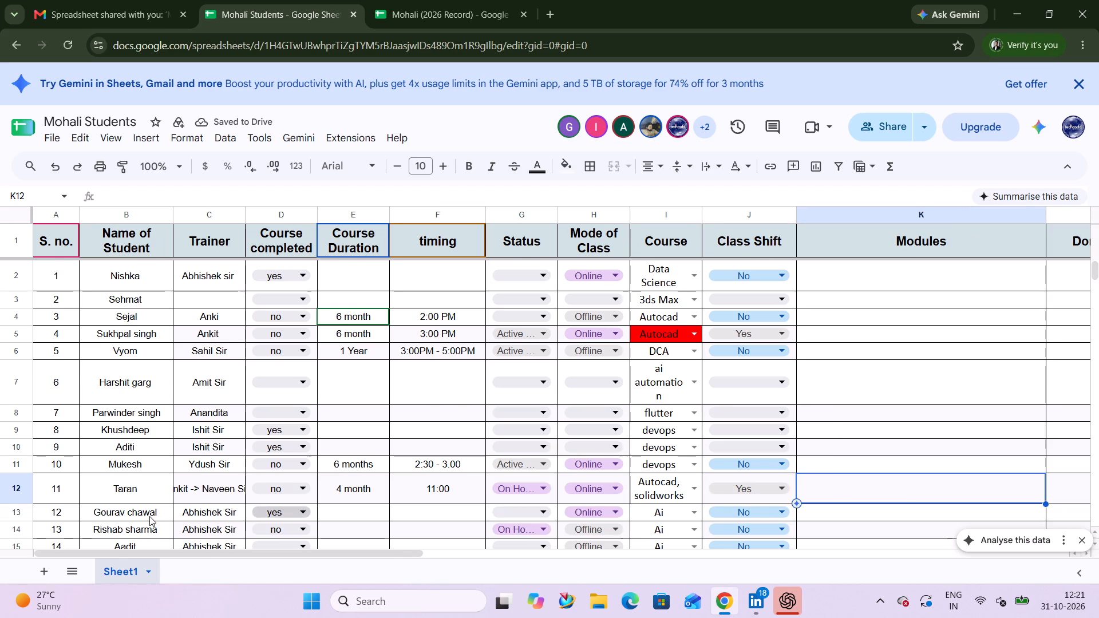
Enter a course duration of 2 month for student number 20, taught by Ankit Sir.
{"action": "scroll", "coordinate": [163, 506], "scroll_direction": "down", "scroll_amount": 3}
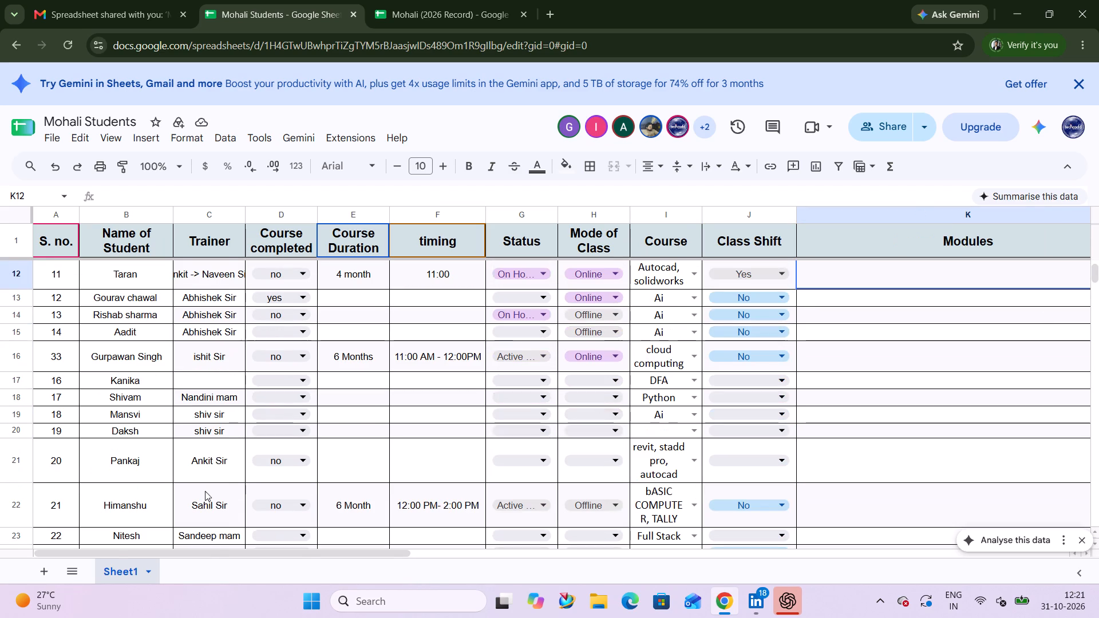
{"action": "left_click", "coordinate": [209, 465]}
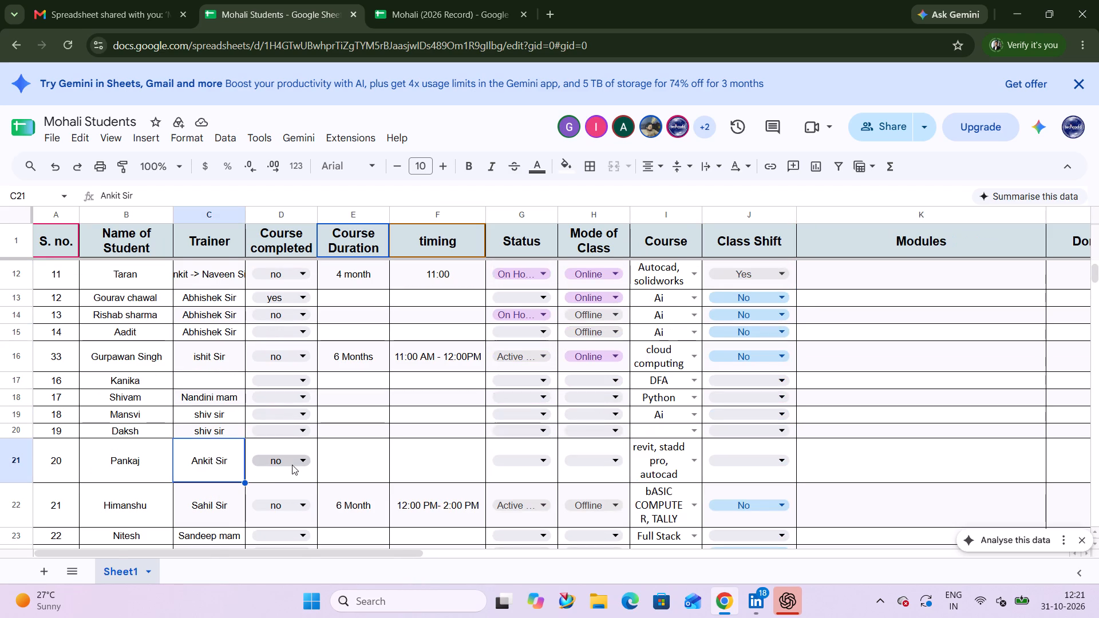
{"action": "left_click", "coordinate": [358, 466]}
{"action": "type", "text": "2 month"}
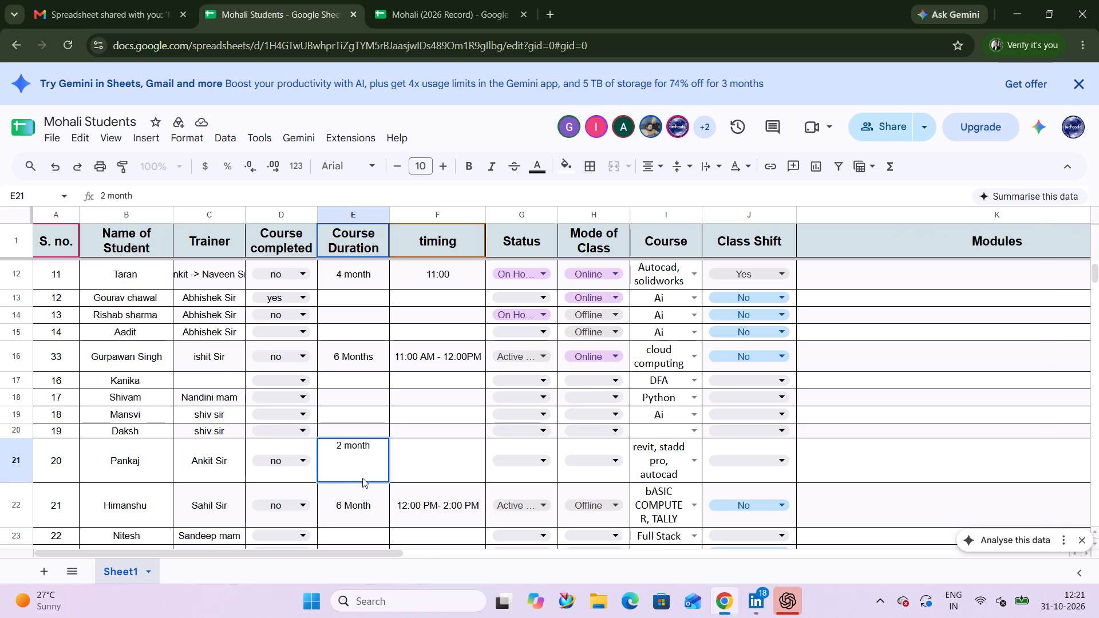
Enter 4:00 PM as student number 20's timing.
{"action": "left_click", "coordinate": [425, 458]}
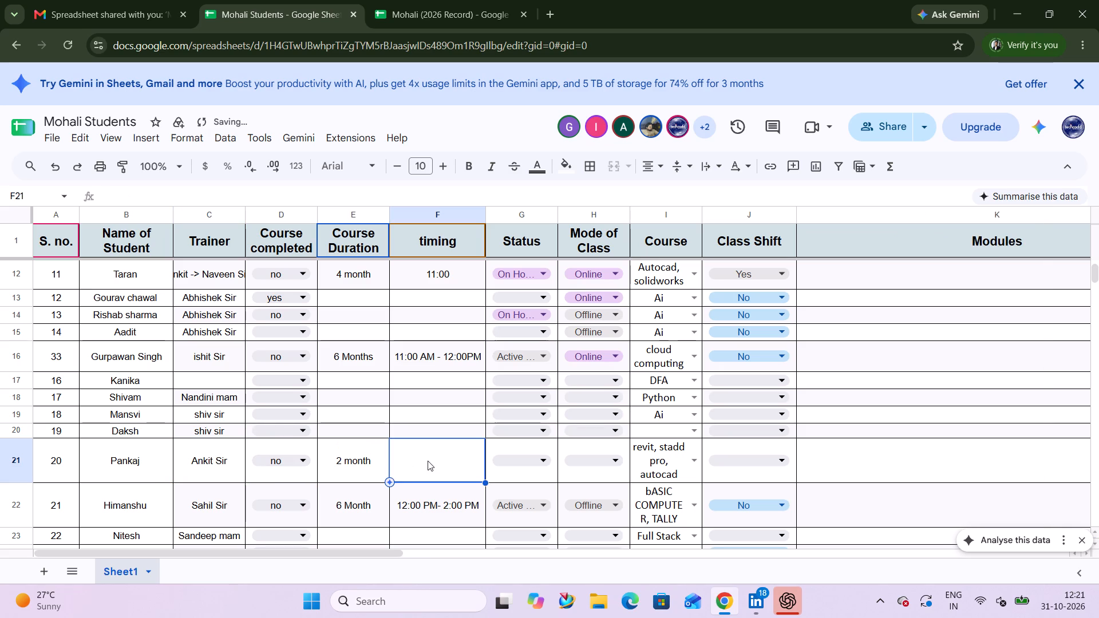
{"action": "key", "text": "4"}
{"action": "type", "text": ";00"}
{"action": "key", "text": "BackSpace"}
{"action": "key", "text": "BackSpace"}
{"action": "key", "text": "BackSpace"}
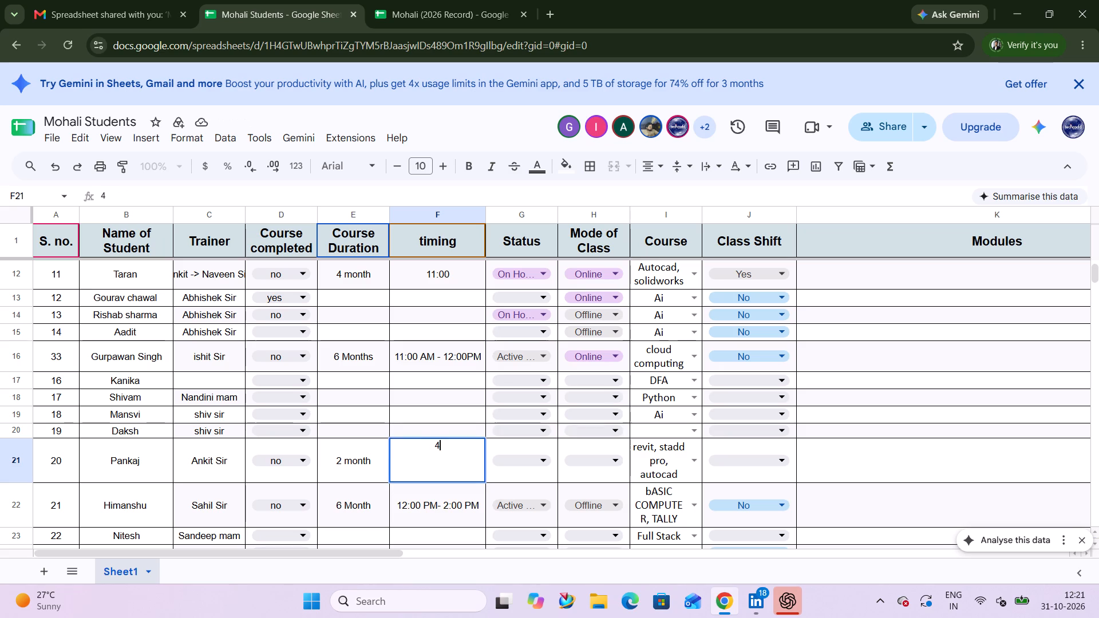
{"action": "type", "text": ":00"}
{"action": "key", "text": "space"}
{"action": "type", "text": "pm"}
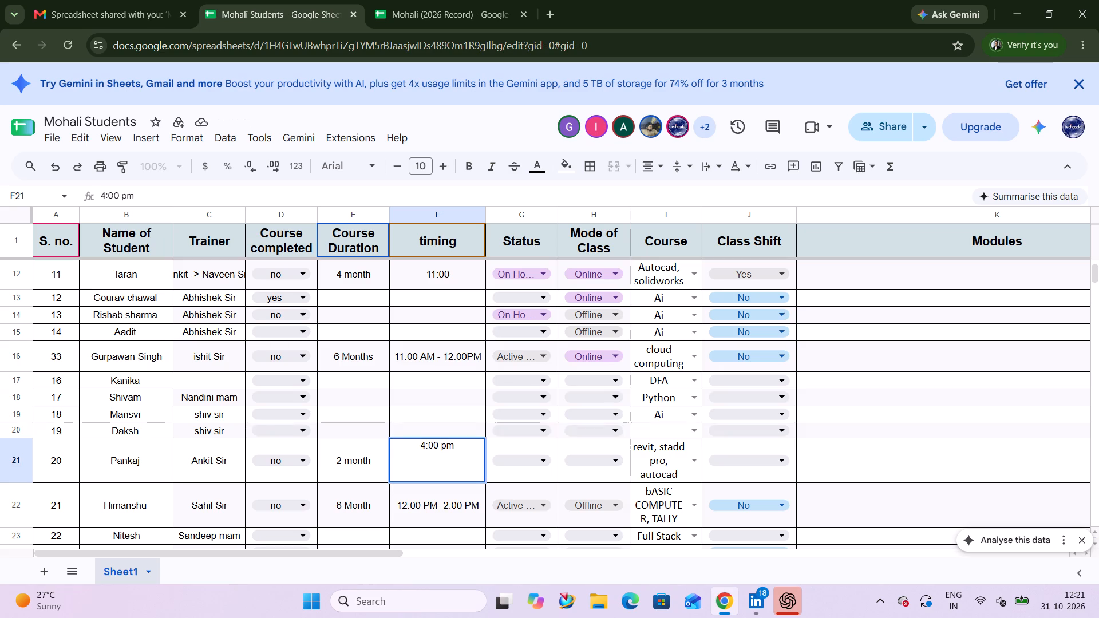
{"action": "key", "text": "BackSpace"}
{"action": "key", "text": "BackSpace"}
{"action": "type", "text": "PM"}
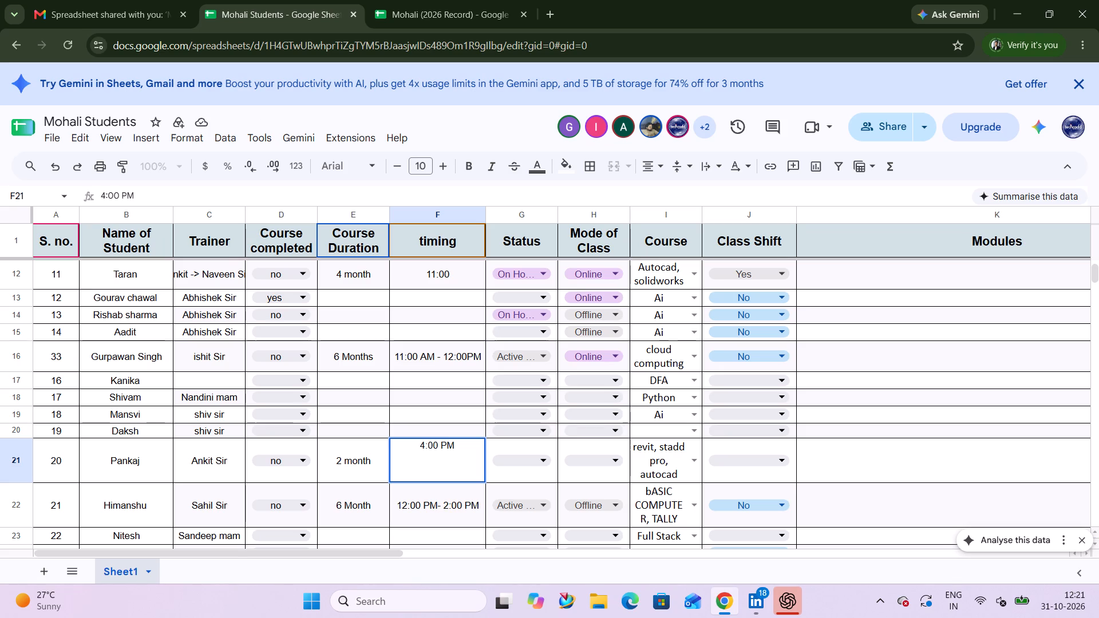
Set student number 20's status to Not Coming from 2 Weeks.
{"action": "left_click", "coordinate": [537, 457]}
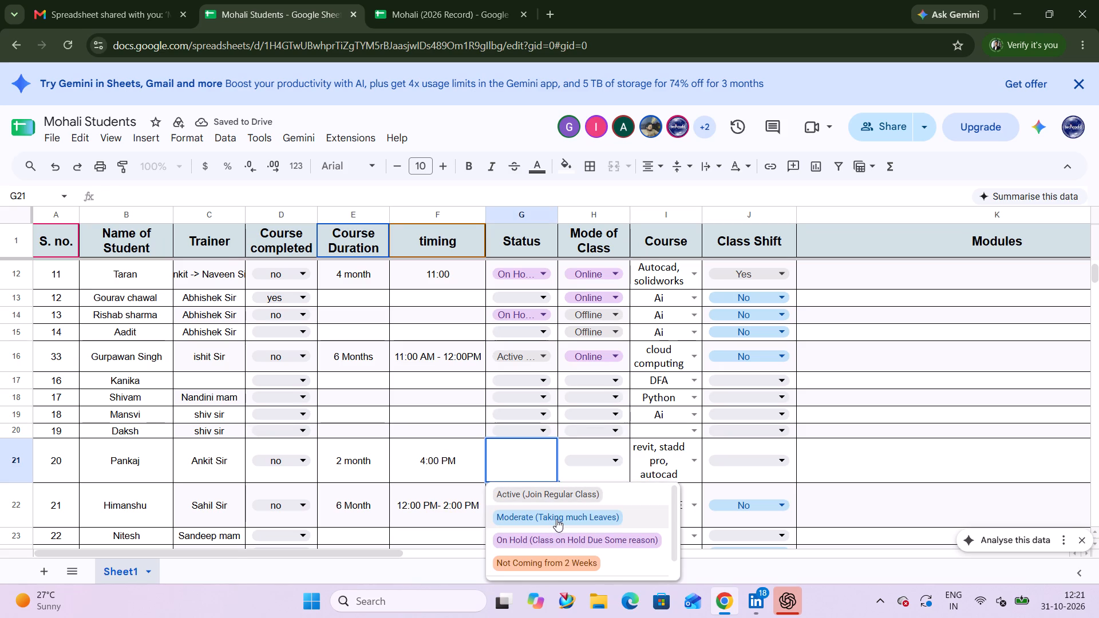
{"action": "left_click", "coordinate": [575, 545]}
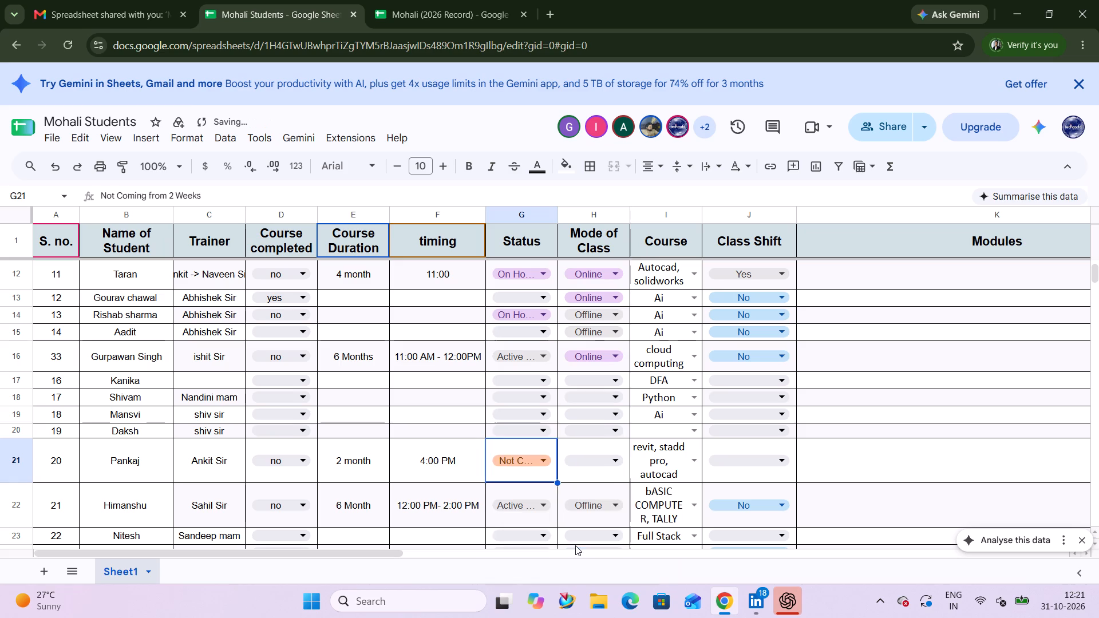
Set student number 20's mode of class to Offline.
{"action": "left_click", "coordinate": [606, 459]}
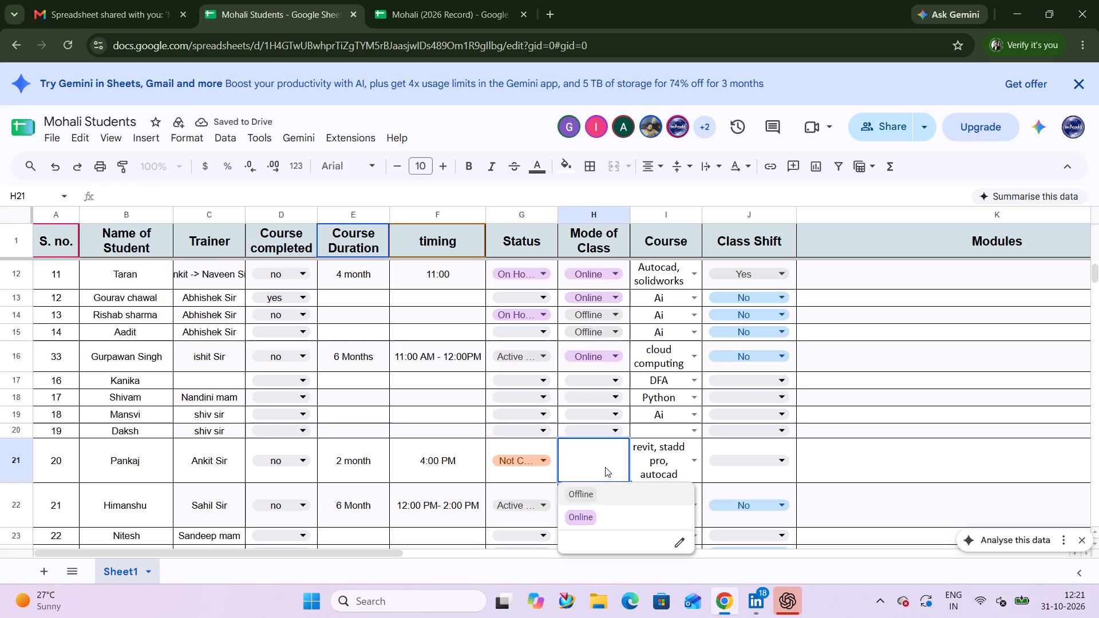
{"action": "left_click", "coordinate": [592, 491]}
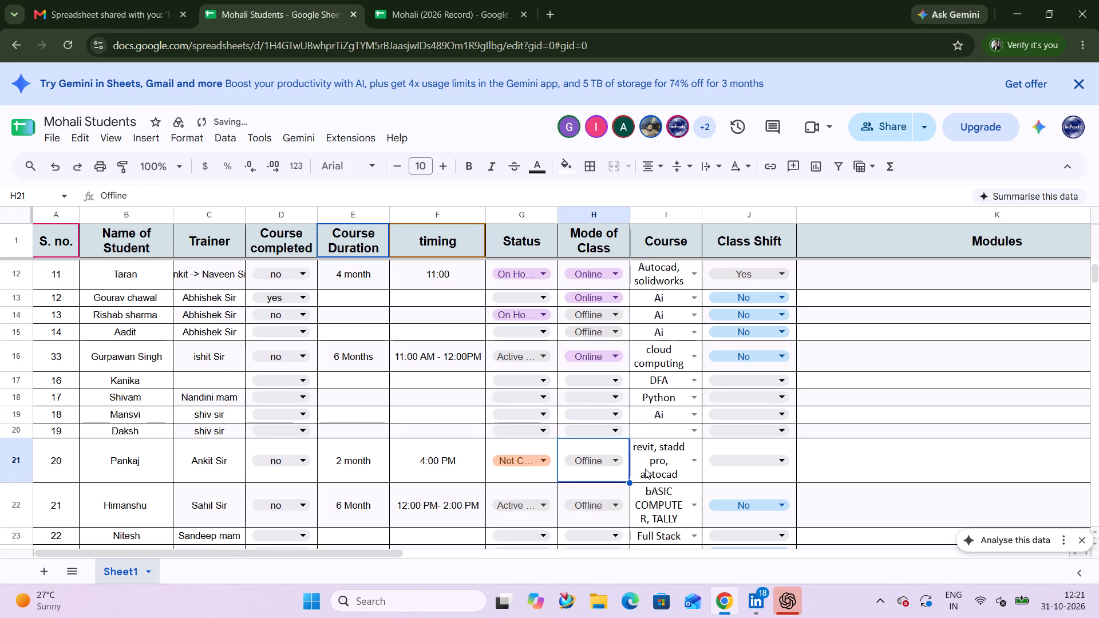
{"action": "left_click", "coordinate": [690, 461]}
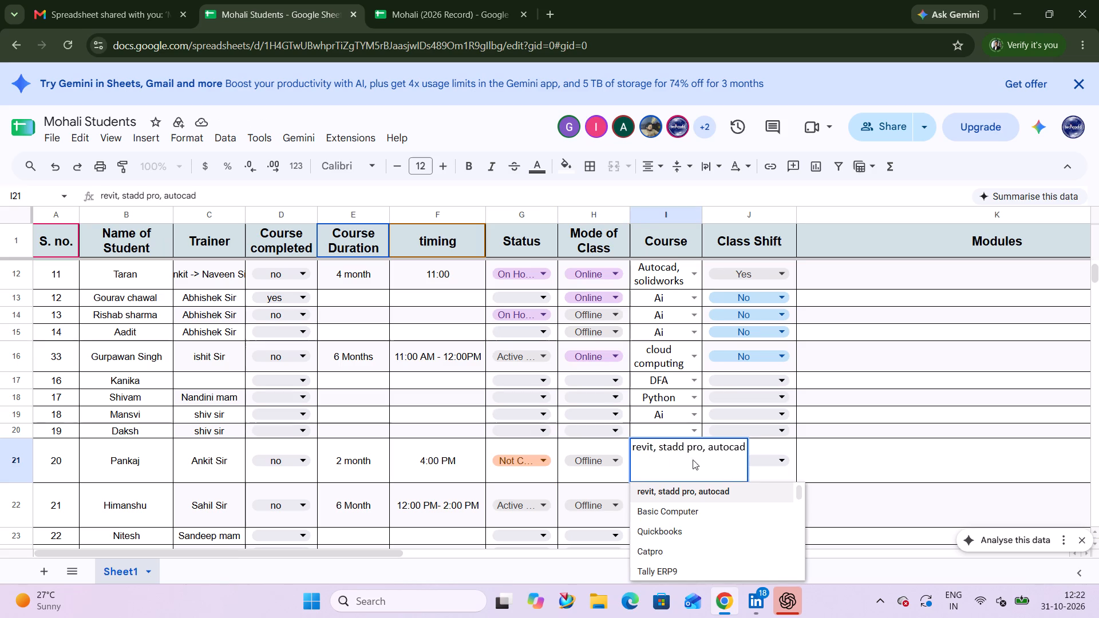
{"action": "key", "text": "Escape"}
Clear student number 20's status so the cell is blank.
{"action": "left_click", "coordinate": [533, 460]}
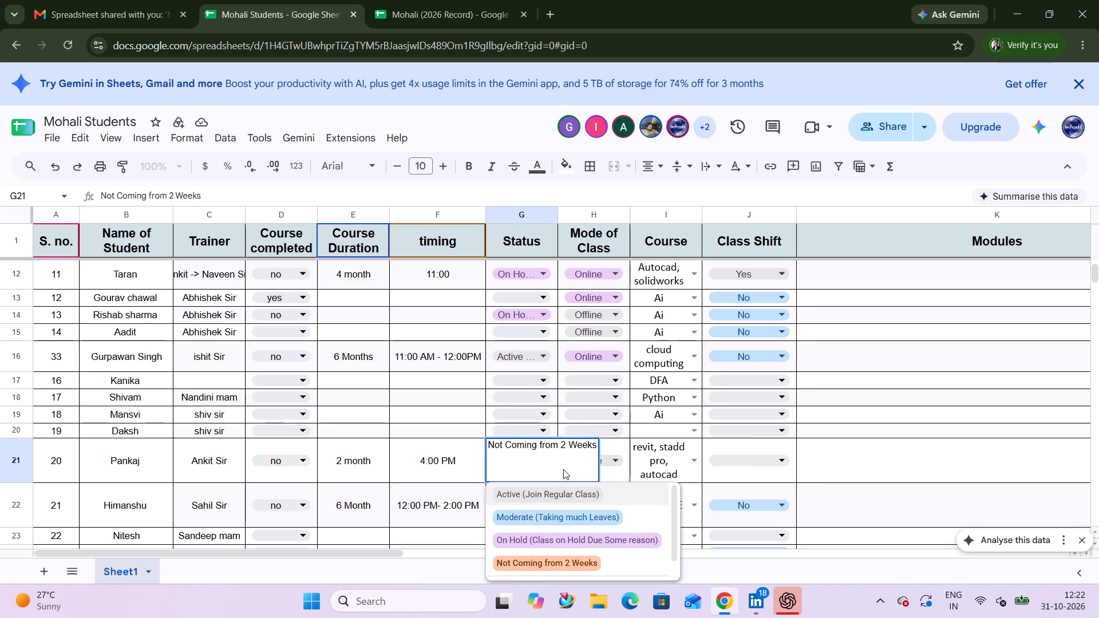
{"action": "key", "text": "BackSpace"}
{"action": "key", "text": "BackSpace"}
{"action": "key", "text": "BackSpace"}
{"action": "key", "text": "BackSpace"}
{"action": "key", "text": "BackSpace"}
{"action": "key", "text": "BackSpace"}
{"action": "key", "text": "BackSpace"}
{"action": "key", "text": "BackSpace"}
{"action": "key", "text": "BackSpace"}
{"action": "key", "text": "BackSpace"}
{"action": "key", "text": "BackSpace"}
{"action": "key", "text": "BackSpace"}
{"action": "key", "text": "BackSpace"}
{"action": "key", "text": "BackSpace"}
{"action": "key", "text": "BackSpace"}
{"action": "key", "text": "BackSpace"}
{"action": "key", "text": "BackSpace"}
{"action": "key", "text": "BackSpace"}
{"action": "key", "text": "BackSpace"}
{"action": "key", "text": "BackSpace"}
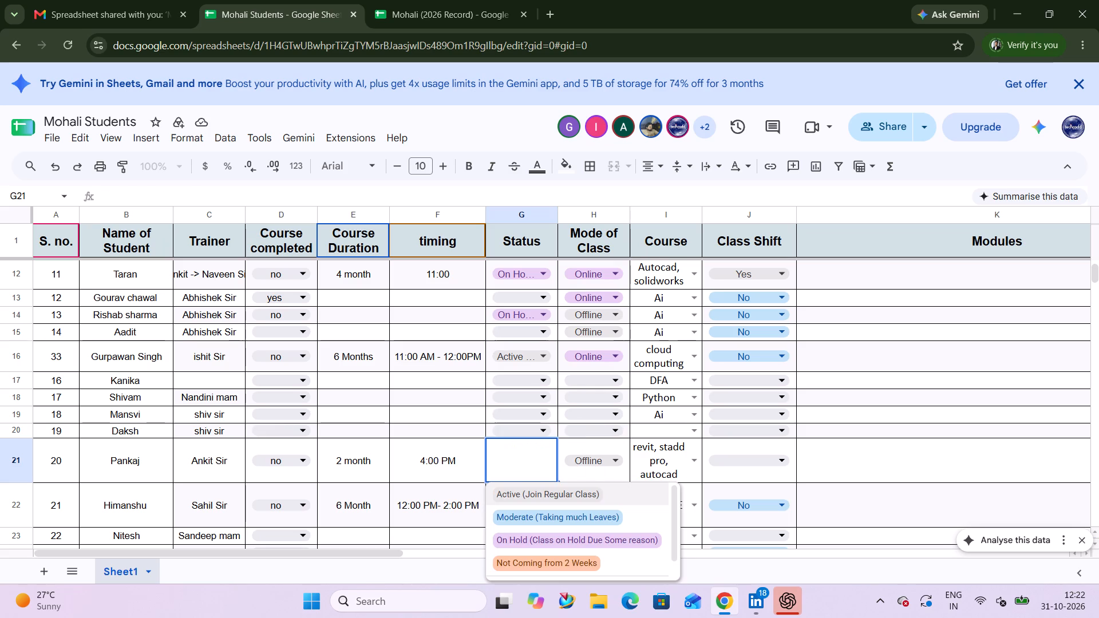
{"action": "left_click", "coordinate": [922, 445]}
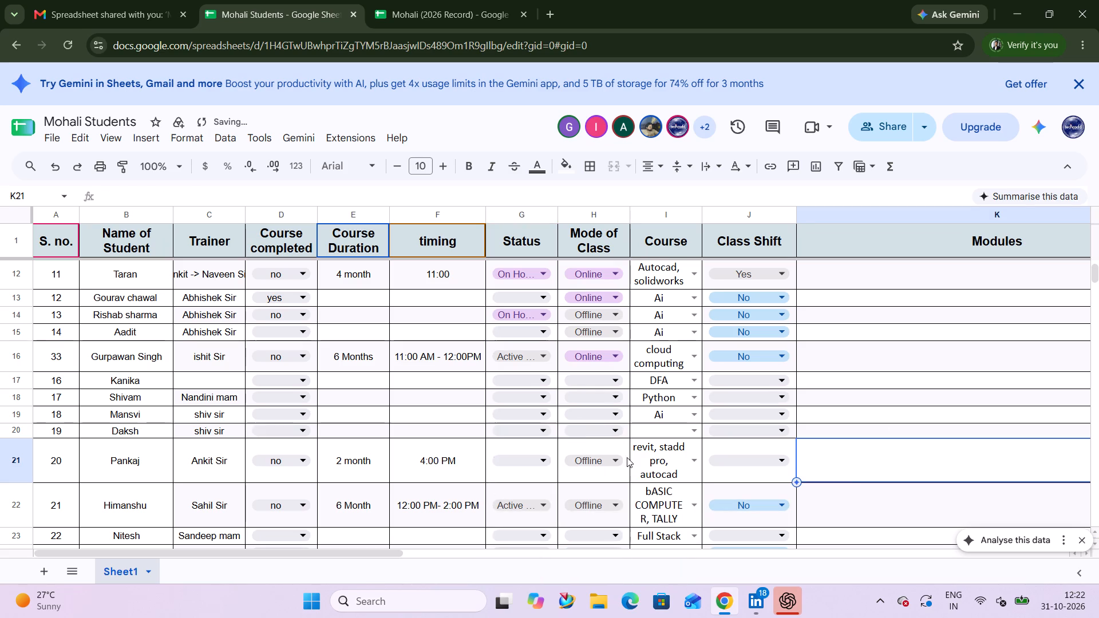
Set student number 20's class shift to Yes.
{"action": "left_click", "coordinate": [741, 460]}
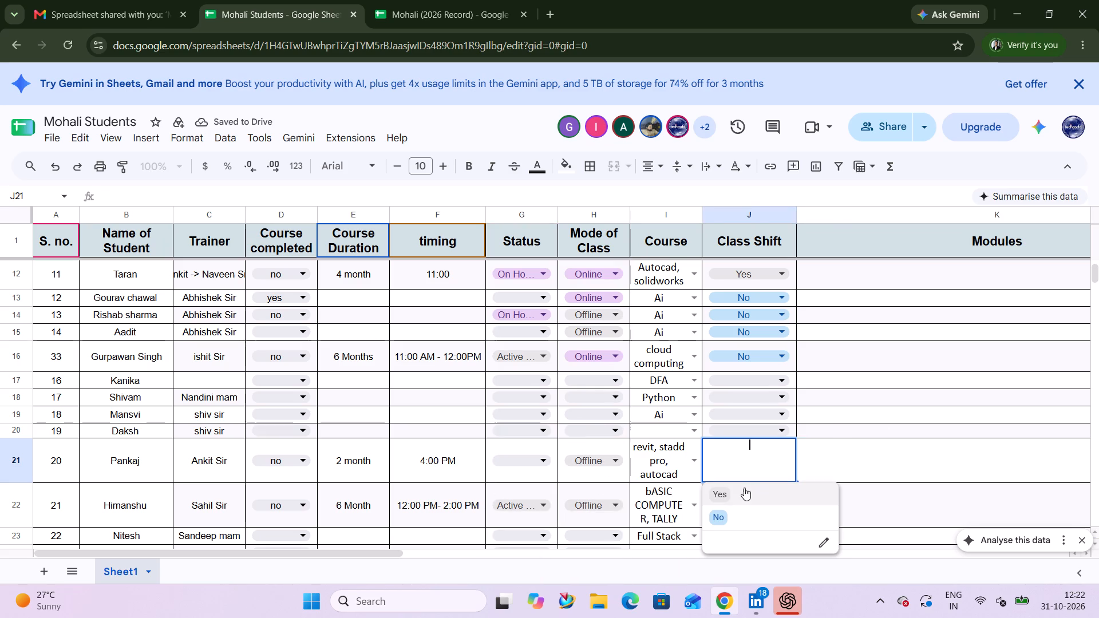
{"action": "left_click", "coordinate": [725, 497]}
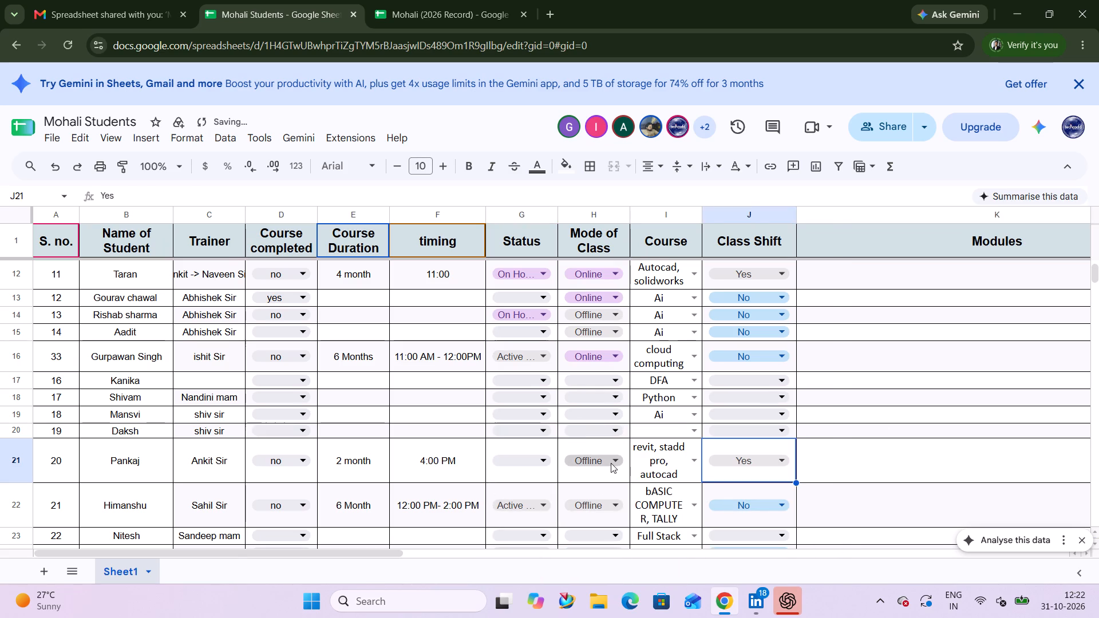
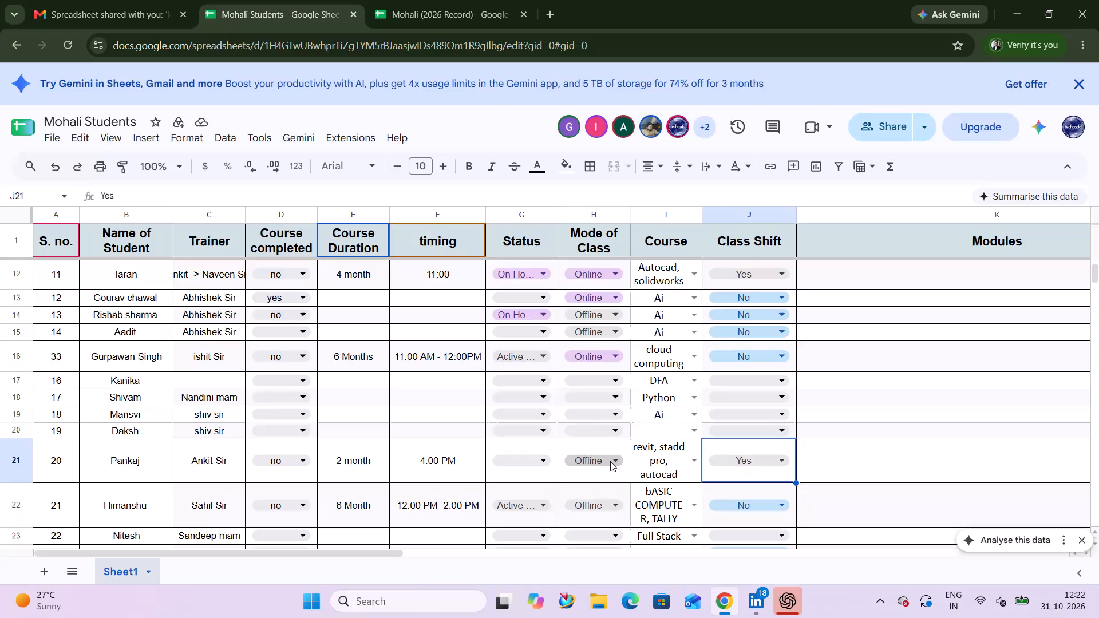
Set student number 20's mode of class to Online.
{"action": "left_click", "coordinate": [610, 461]}
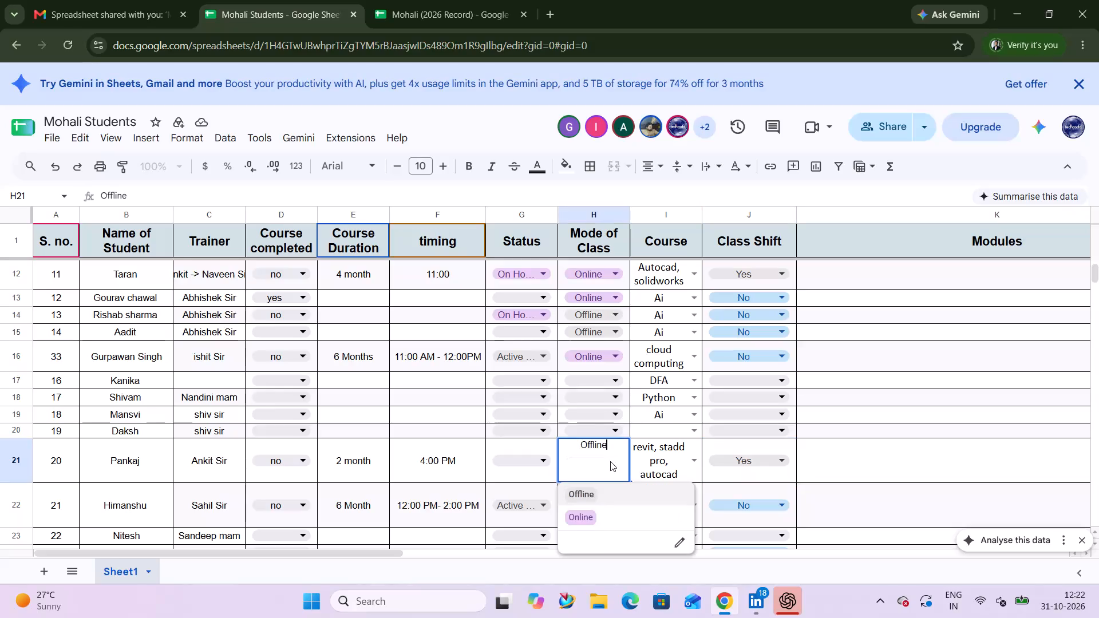
{"action": "left_click", "coordinate": [586, 517]}
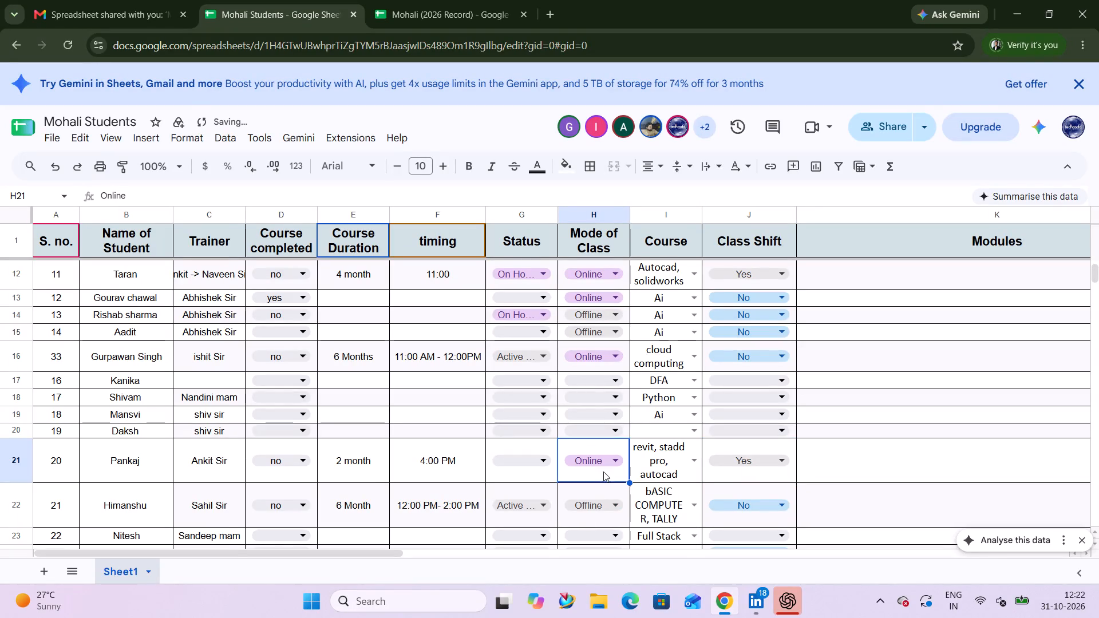
{"action": "left_click", "coordinate": [539, 457]}
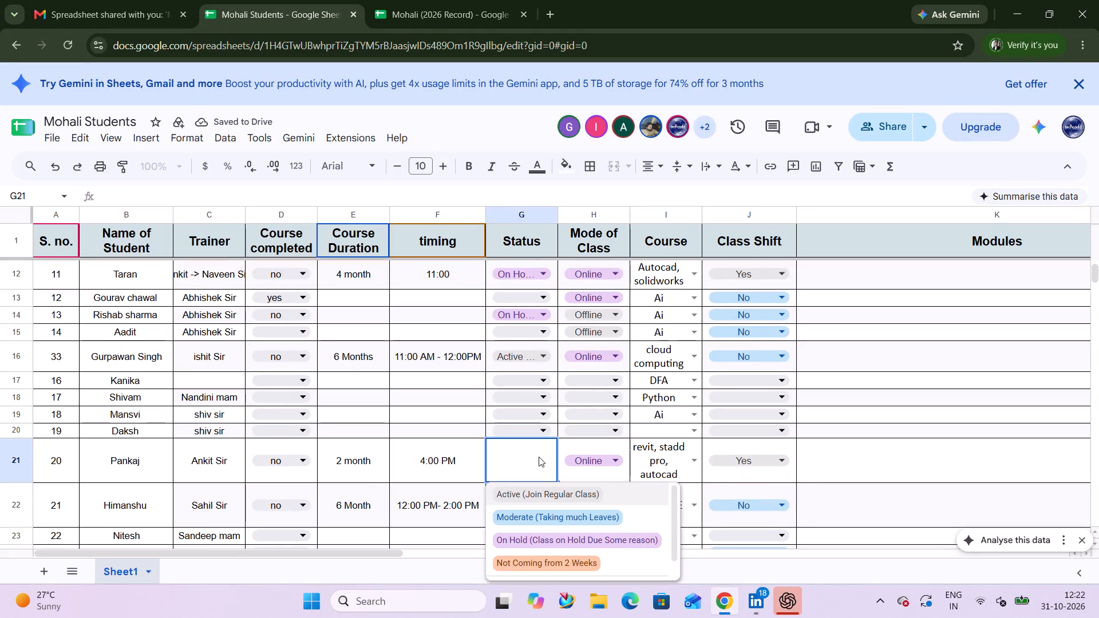
{"action": "left_click", "coordinate": [653, 456]}
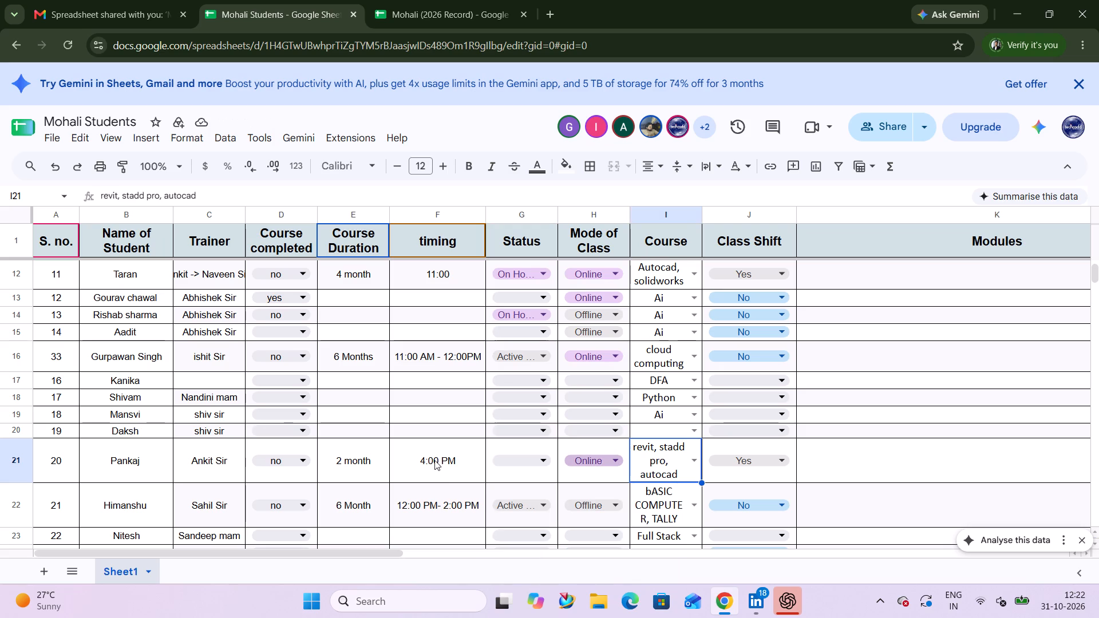
Set student number 20's timing to 2:00 PM.
{"action": "left_click", "coordinate": [461, 474]}
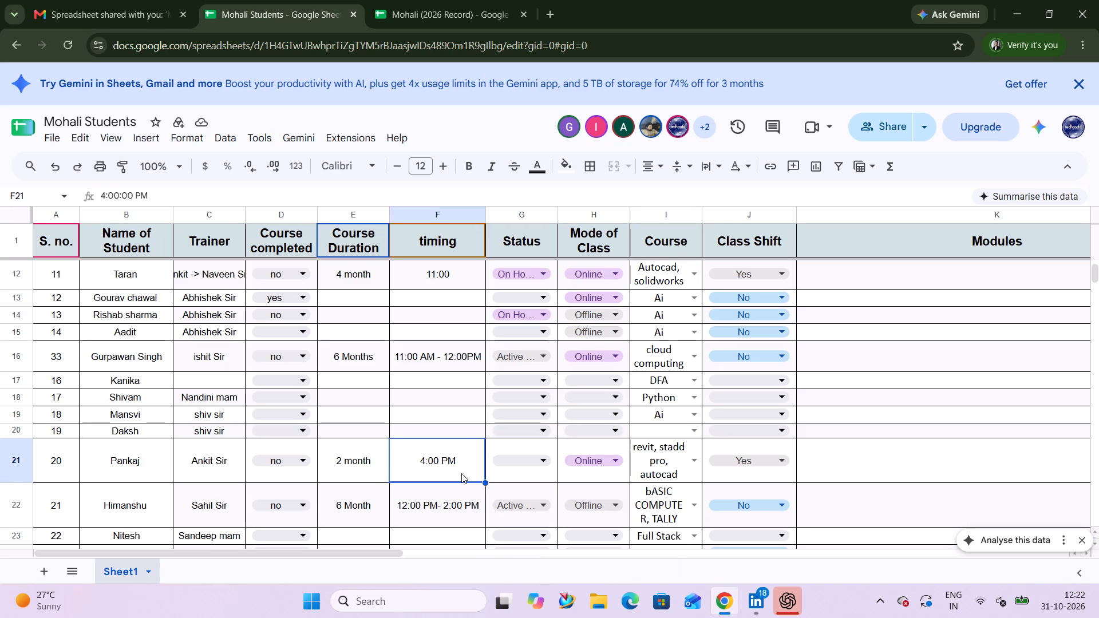
{"action": "key", "text": "BackSpace"}
{"action": "type", "text": "2:00"}
{"action": "key", "text": "space"}
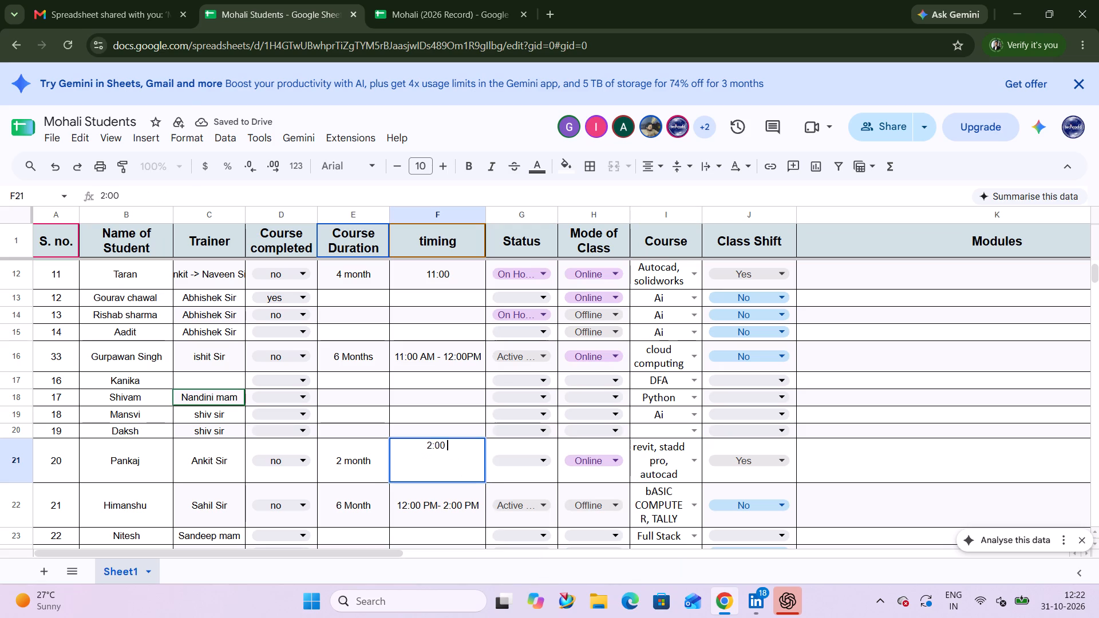
{"action": "type", "text": "PM"}
{"action": "key", "text": "space"}
{"action": "left_click", "coordinate": [571, 479]}
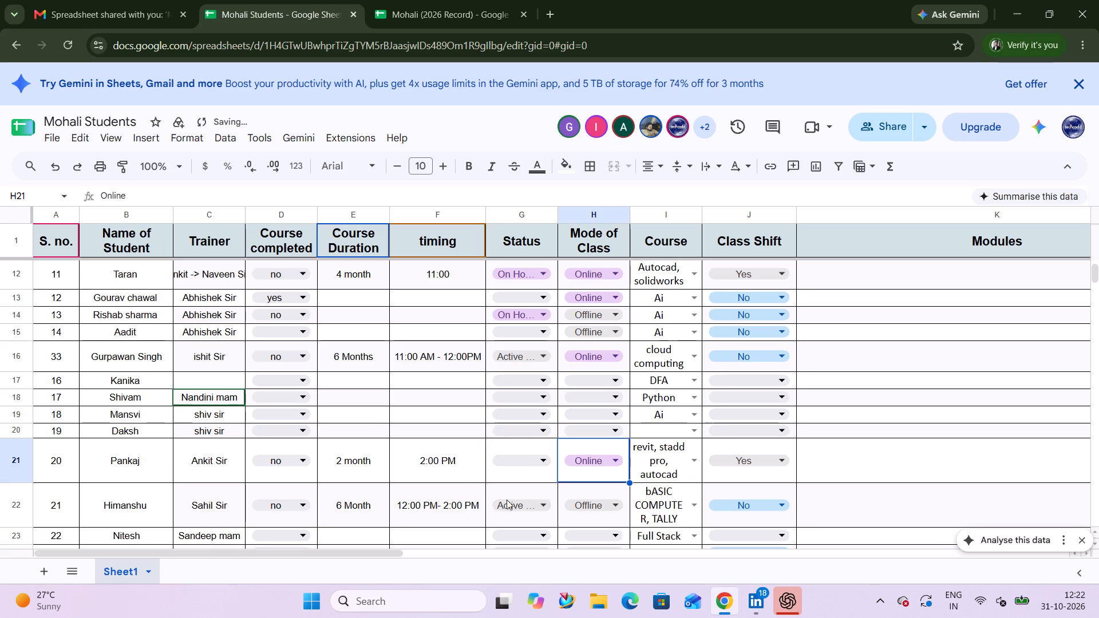
Fill student number 20's blank status cell with red.
{"action": "scroll", "coordinate": [441, 502], "scroll_direction": "down", "scroll_amount": 1}
{"action": "left_click", "coordinate": [338, 381]}
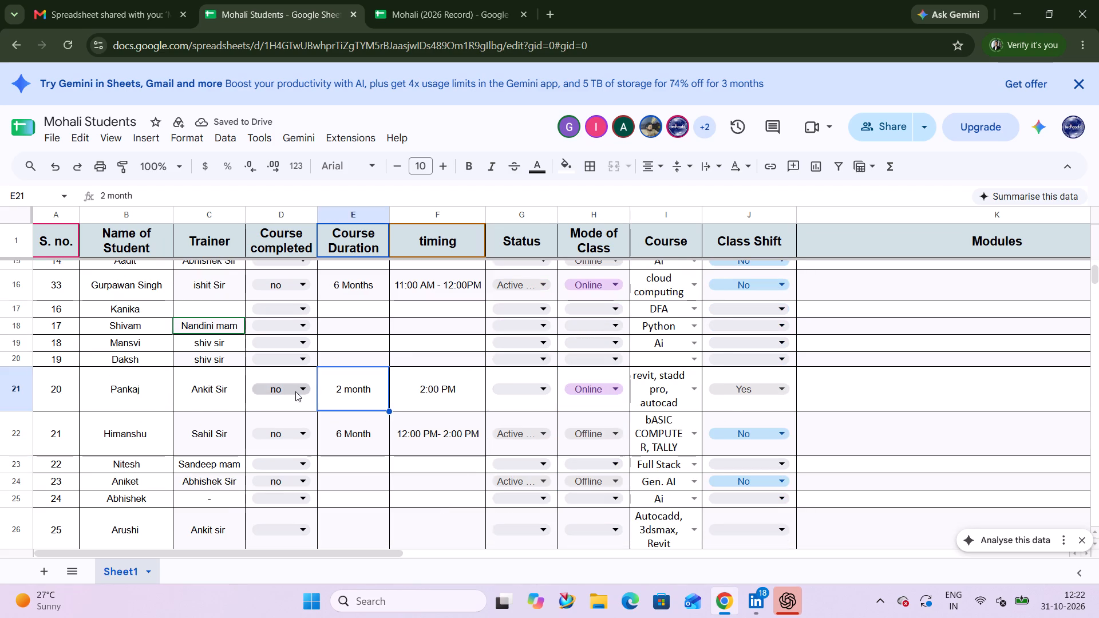
{"action": "left_click", "coordinate": [518, 389]}
{"action": "left_click", "coordinate": [606, 379]}
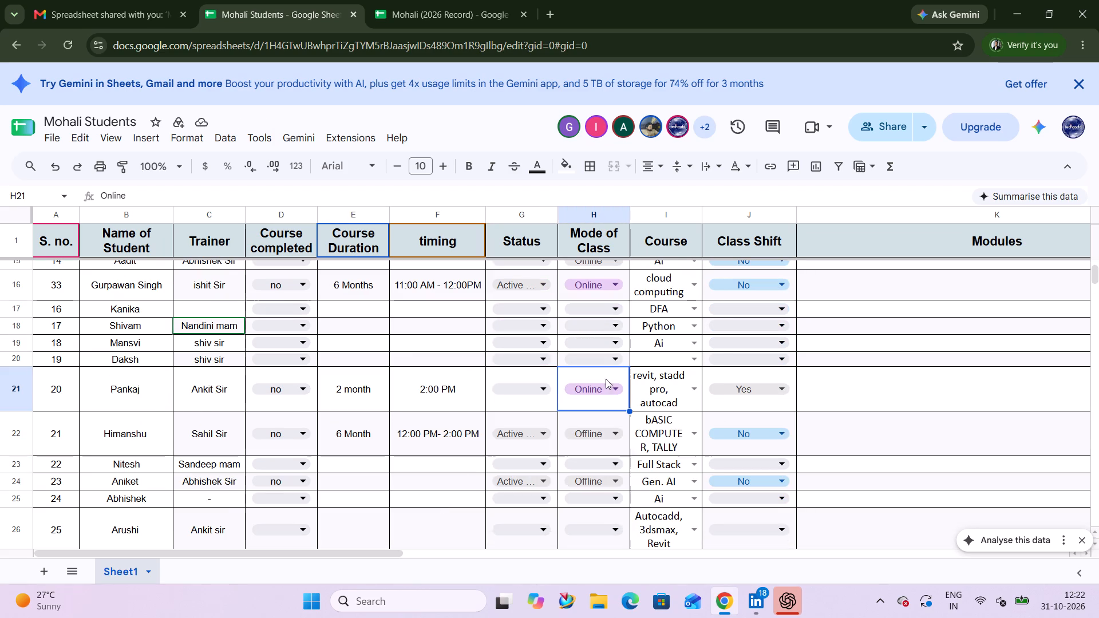
{"action": "left_click", "coordinate": [524, 403]}
{"action": "left_click", "coordinate": [568, 166]}
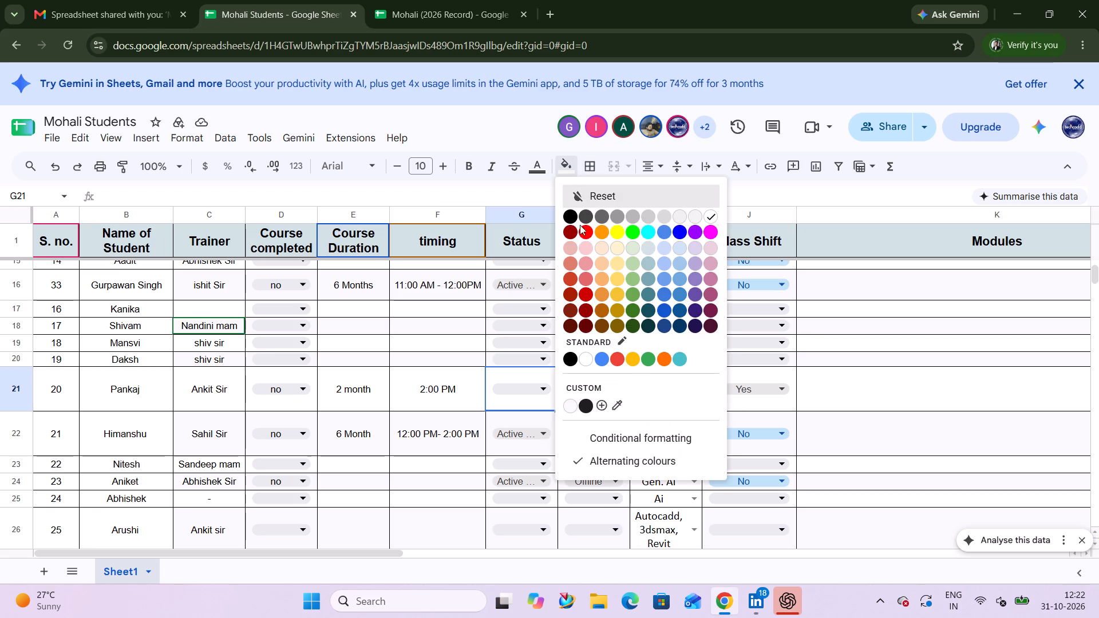
{"action": "left_click", "coordinate": [587, 233]}
{"action": "left_click", "coordinate": [954, 354]}
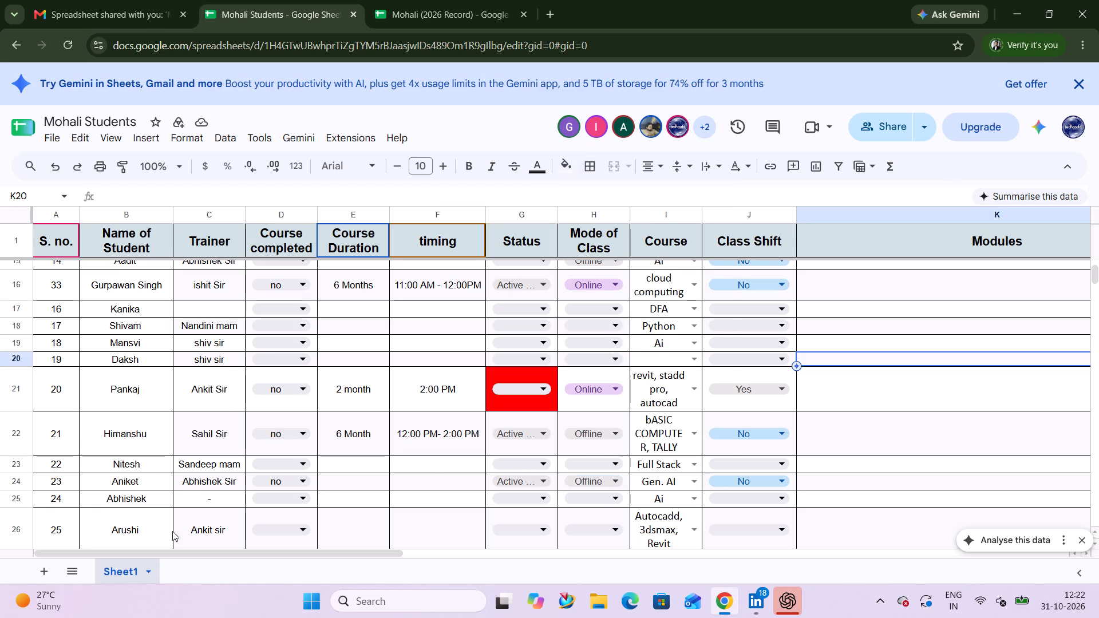
Mark the course completed value for student number 25 as no.
{"action": "scroll", "coordinate": [217, 481], "scroll_direction": "down", "scroll_amount": 1}
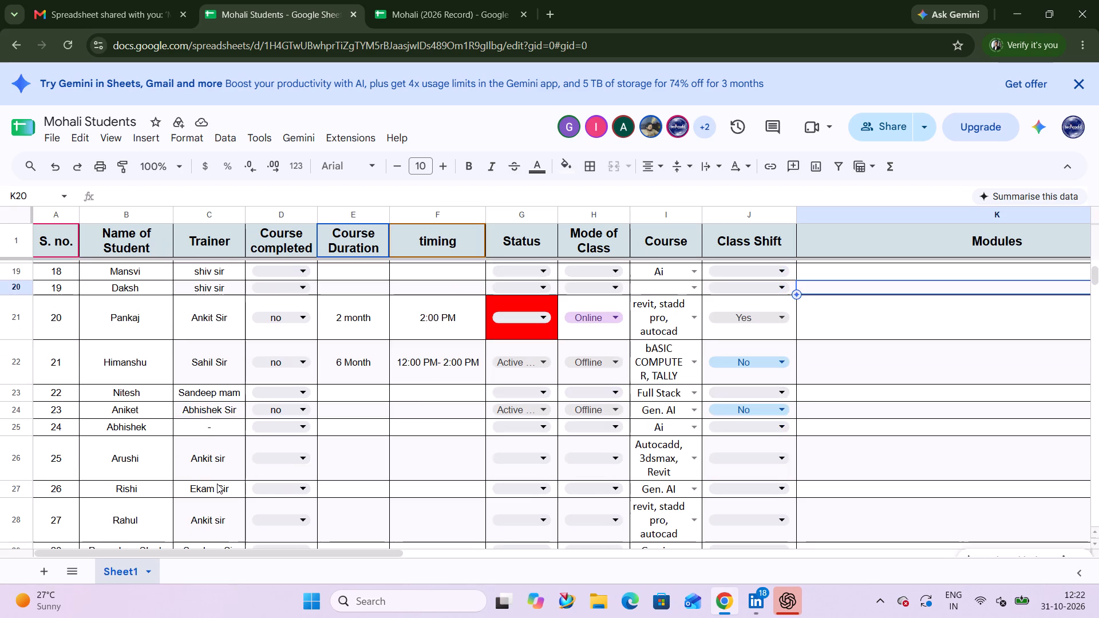
{"action": "left_click", "coordinate": [217, 457]}
{"action": "left_click", "coordinate": [292, 459]}
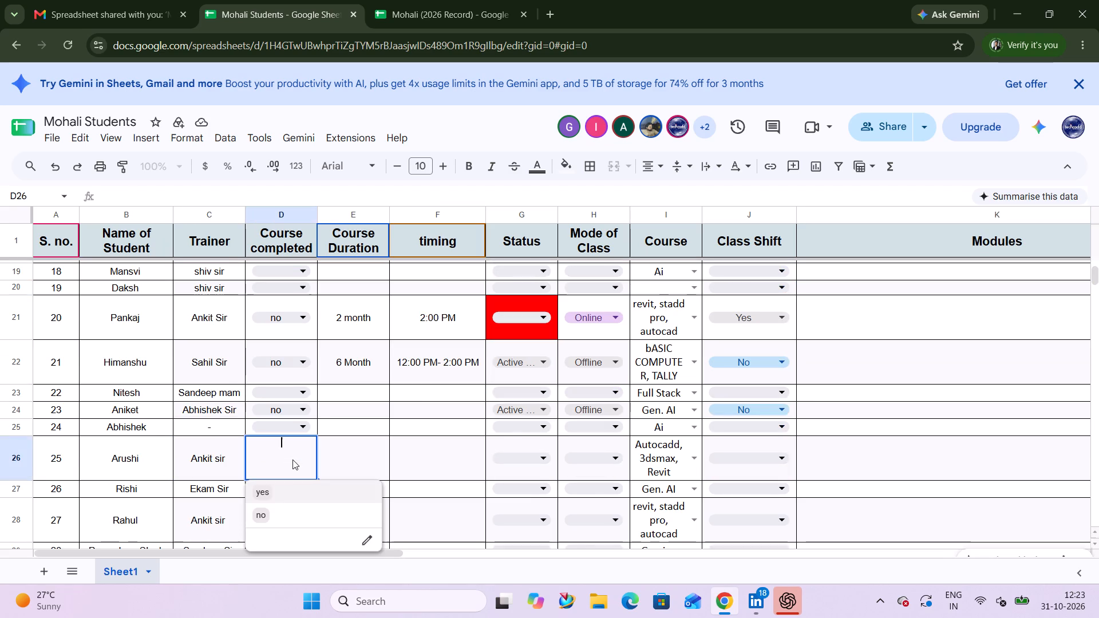
{"action": "left_click", "coordinate": [258, 516]}
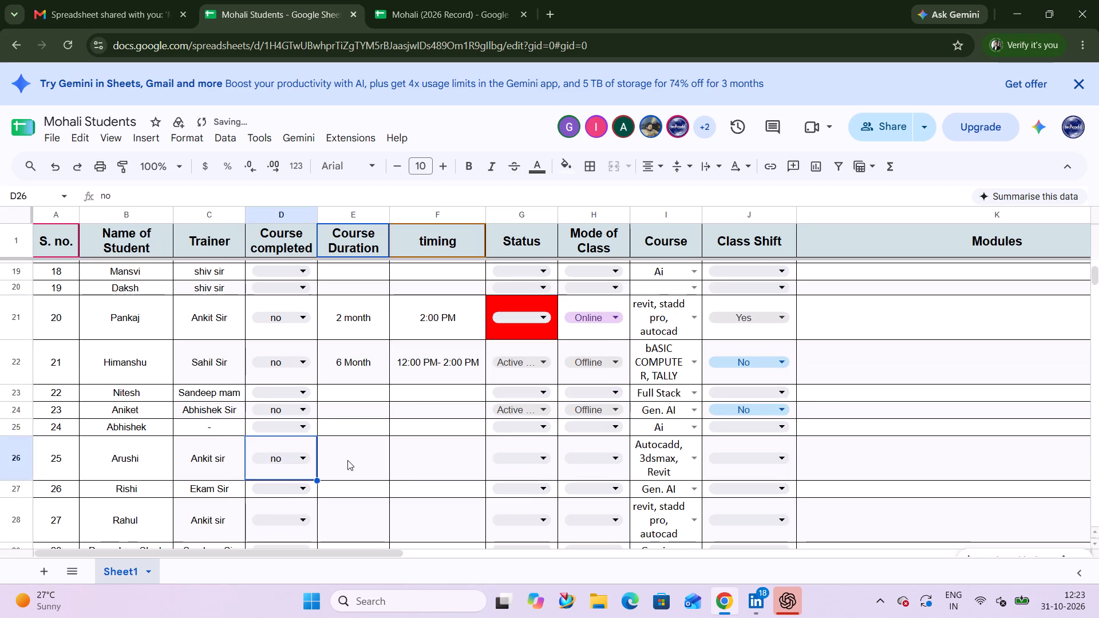
Enter 6 MONTH as the course duration for student number 25.
{"action": "left_click", "coordinate": [350, 455]}
{"action": "type", "text": "6 MONTH"}
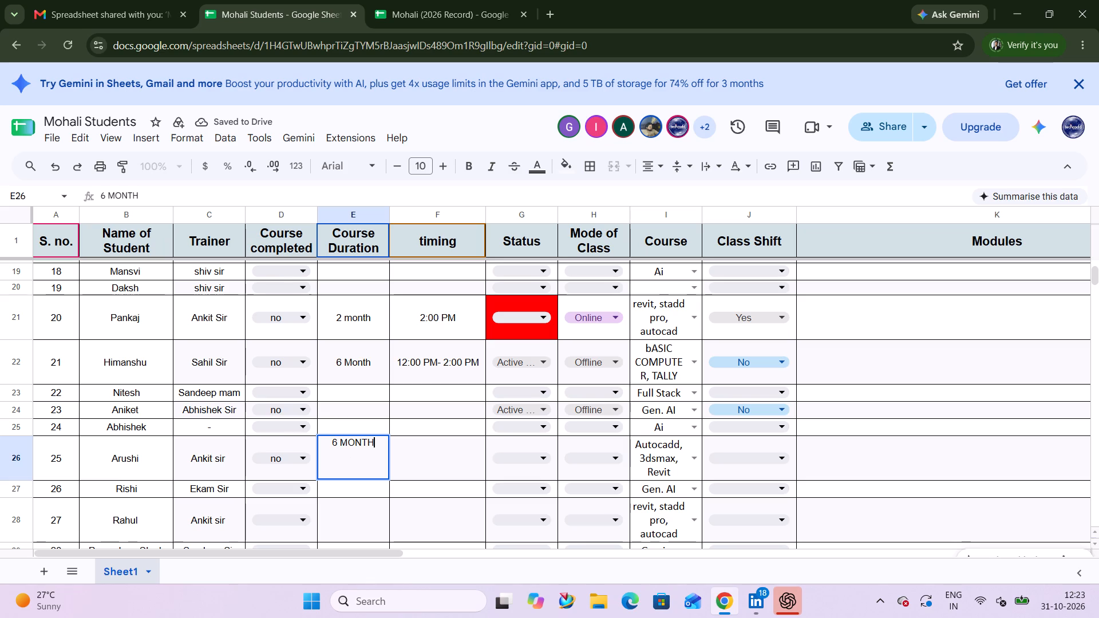
Enter 2:00 PM as the timing for student number 25.
{"action": "left_click", "coordinate": [437, 449]}
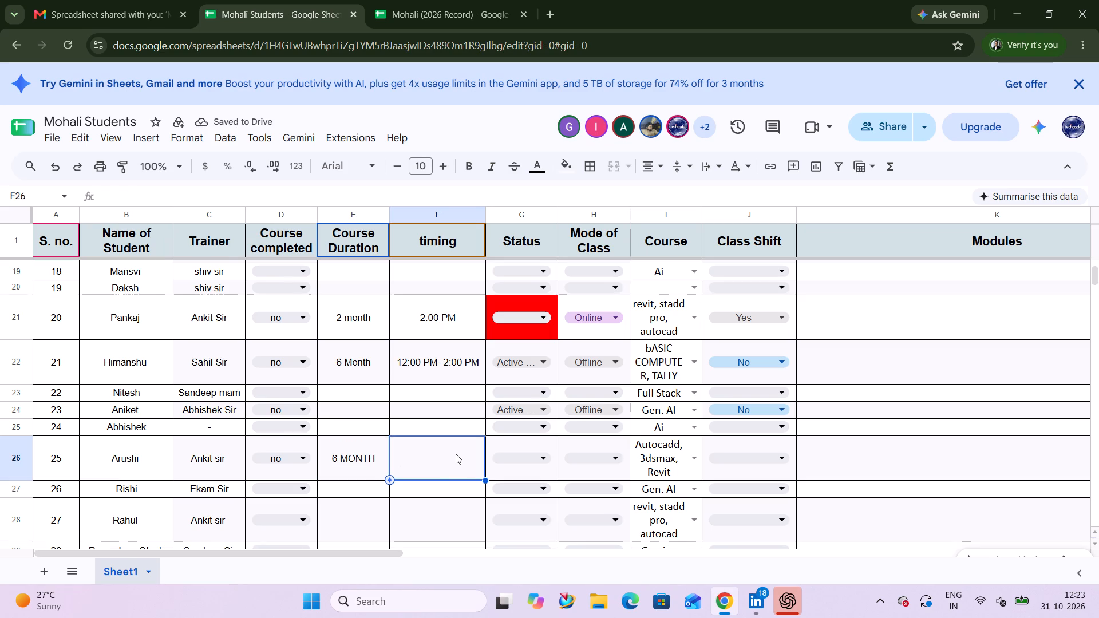
{"action": "type", "text": "2:00"}
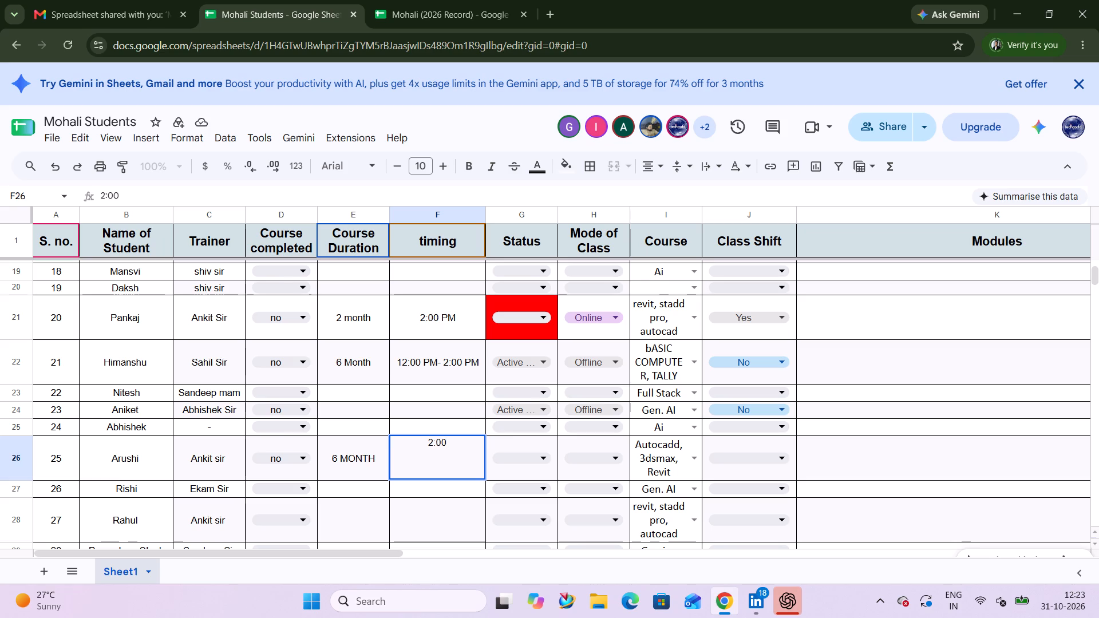
{"action": "key", "text": "space"}
{"action": "type", "text": "PM"}
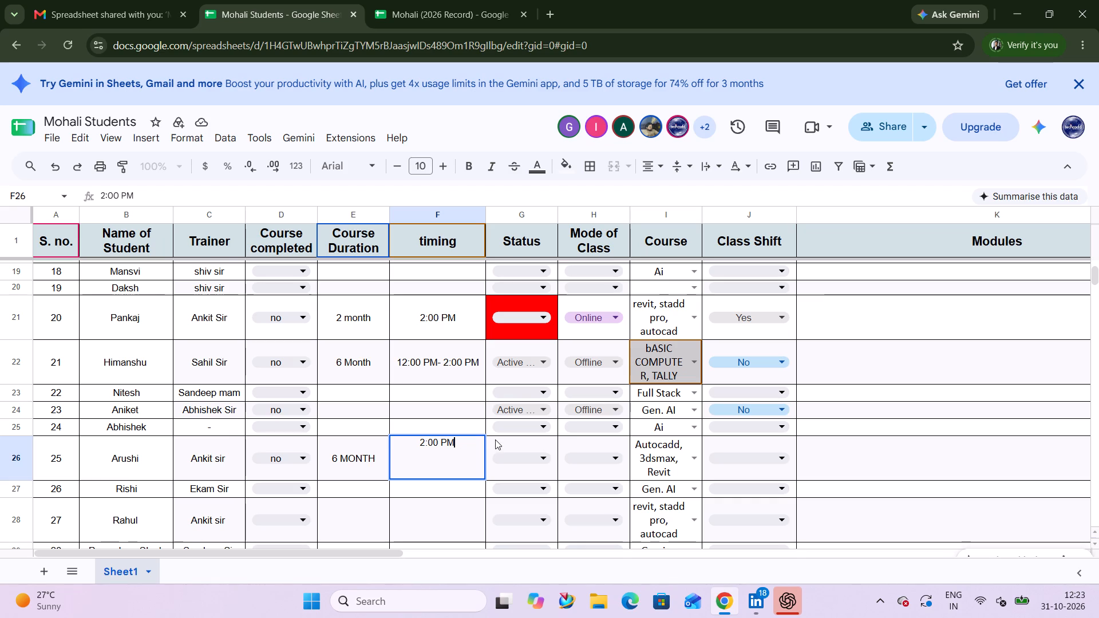
Check the Ankit sir sheet in the Mohali (2026 Record) spreadsheet and close that spreadsheet.
{"action": "left_click", "coordinate": [426, 9]}
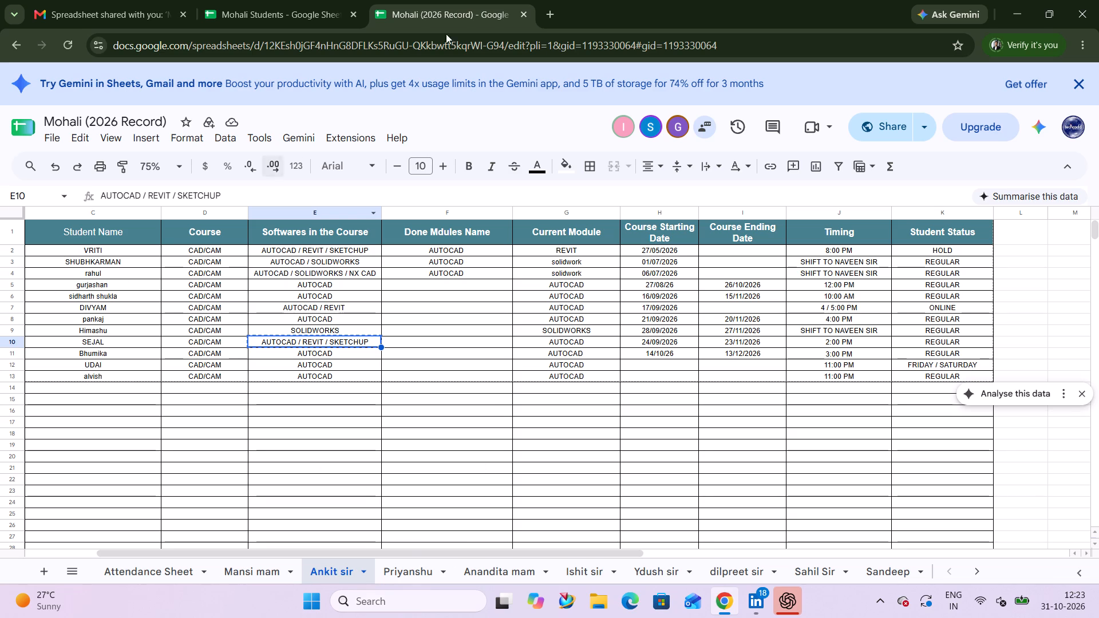
{"action": "left_click", "coordinate": [529, 18]}
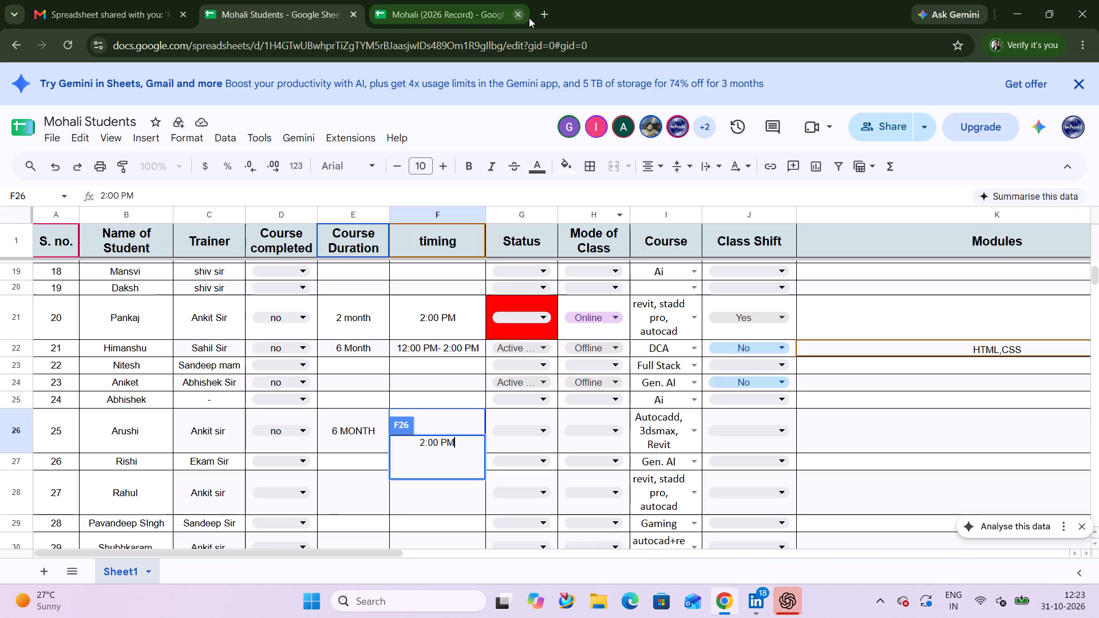
Open the Students Detail spreadsheet, examine Arushi's course, dates and status, and close the spreadsheet.
{"action": "left_click", "coordinate": [381, 11]}
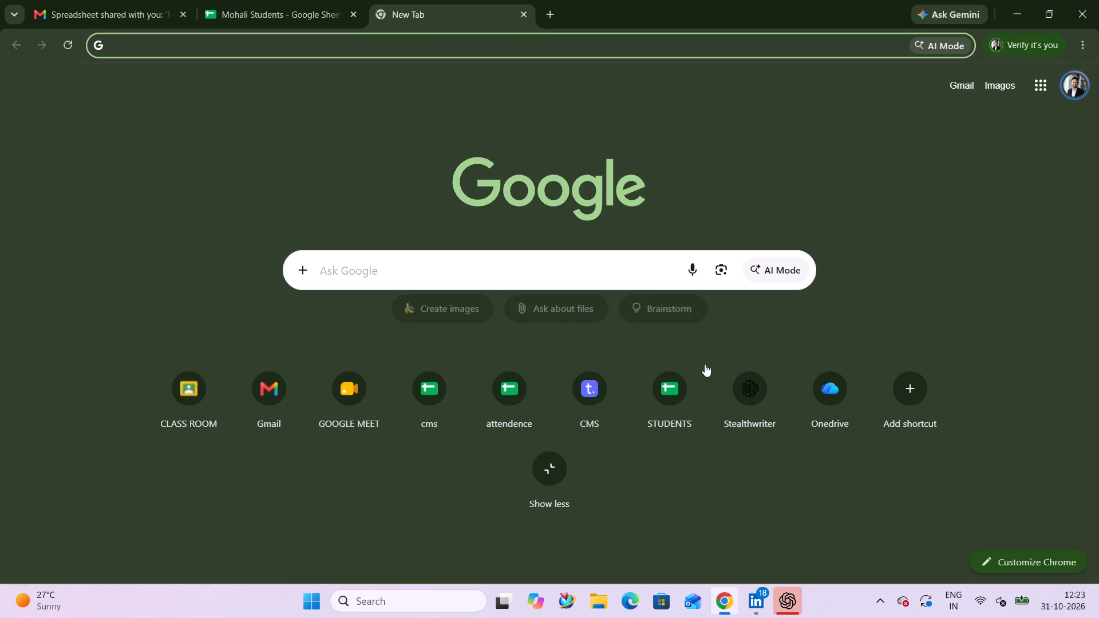
{"action": "left_click", "coordinate": [700, 401]}
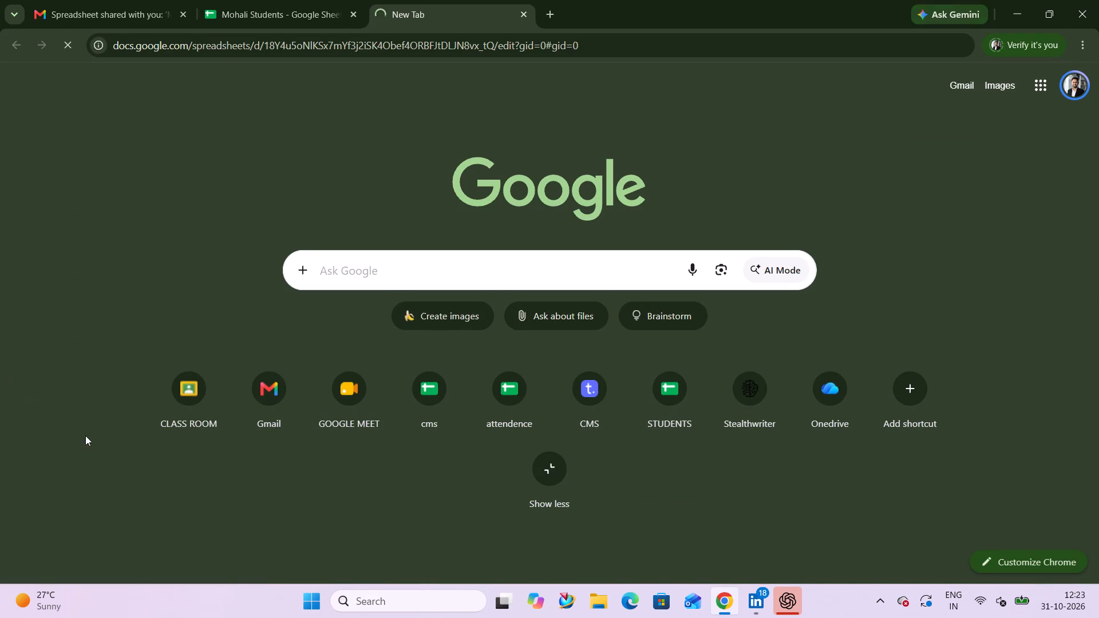
{"action": "scroll", "coordinate": [275, 426], "scroll_direction": "down", "scroll_amount": 3}
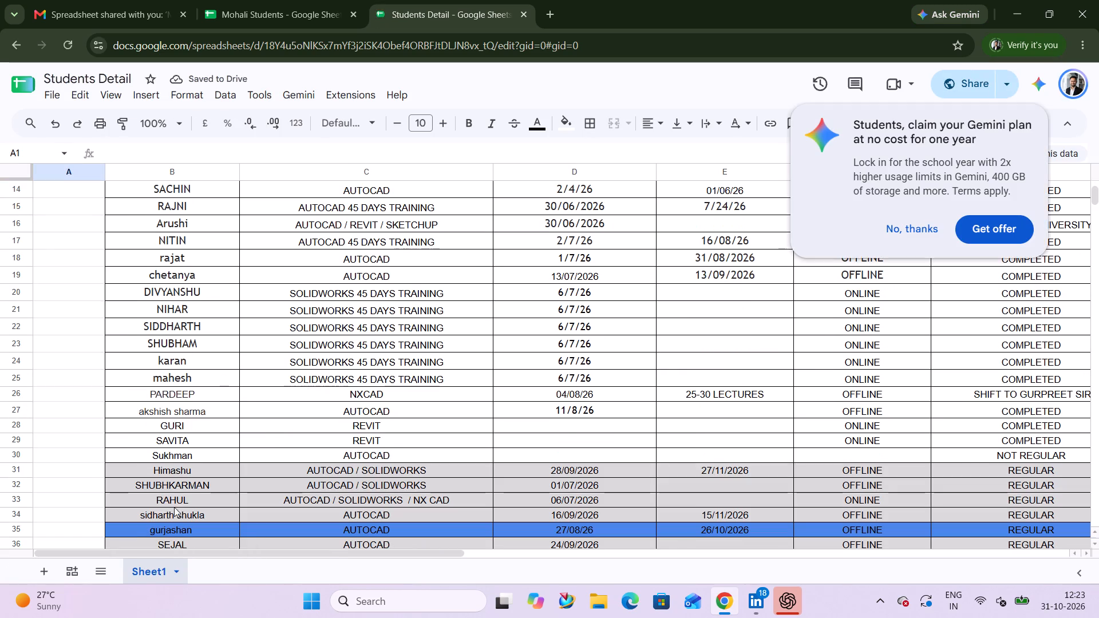
{"action": "scroll", "coordinate": [175, 505], "scroll_direction": "up", "scroll_amount": 4}
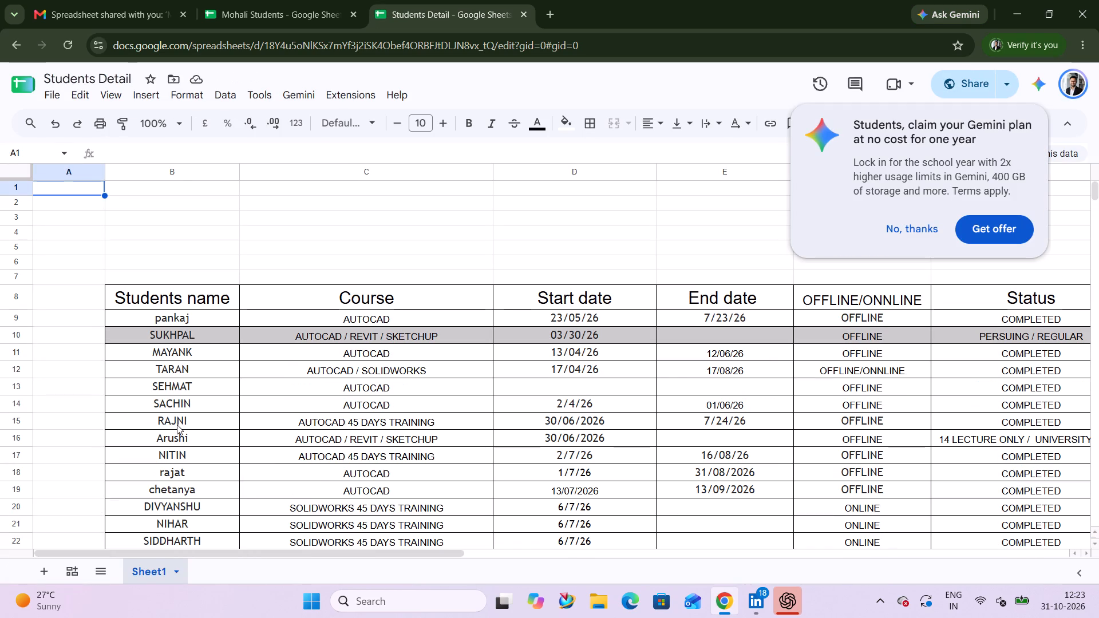
{"action": "left_click", "coordinate": [180, 441]}
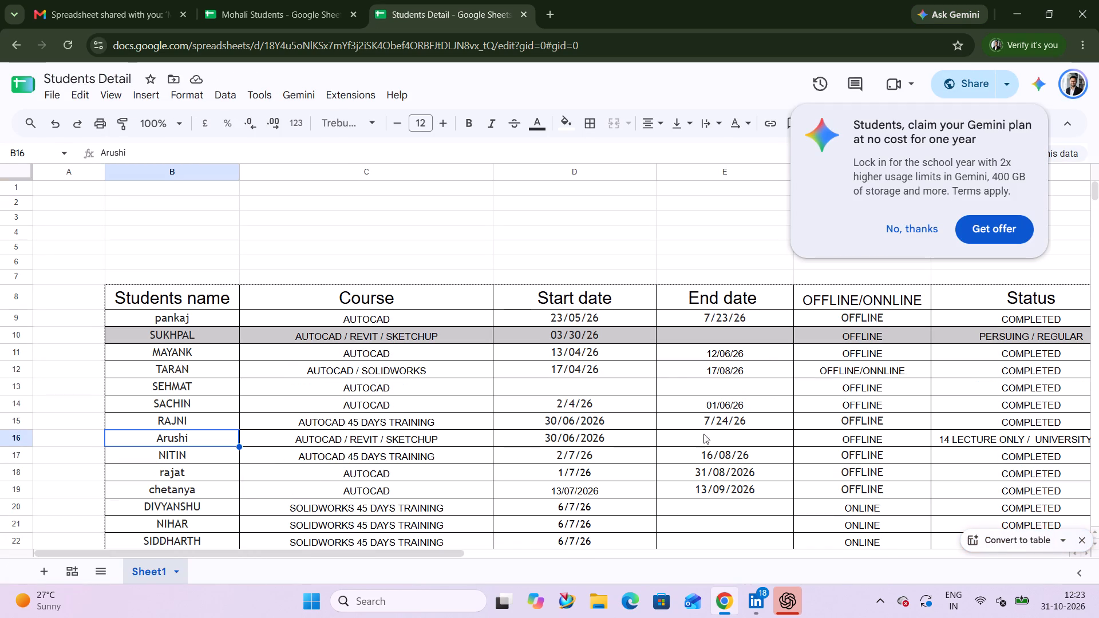
{"action": "scroll", "coordinate": [1009, 450], "scroll_direction": "down", "scroll_amount": 1}
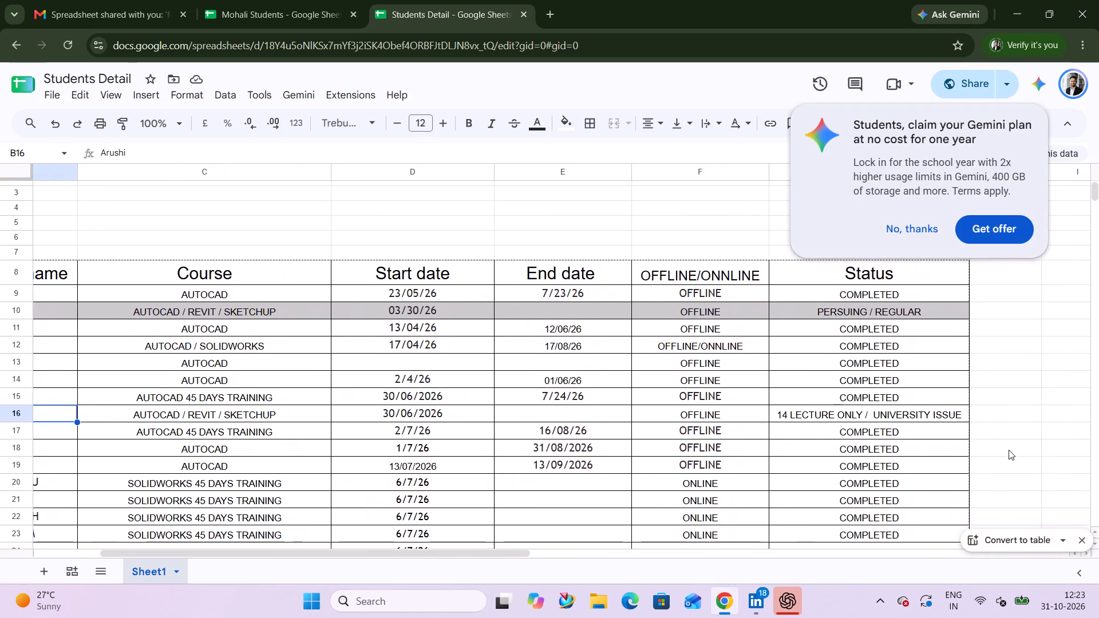
{"action": "scroll", "coordinate": [1009, 450], "scroll_direction": "down", "scroll_amount": 1}
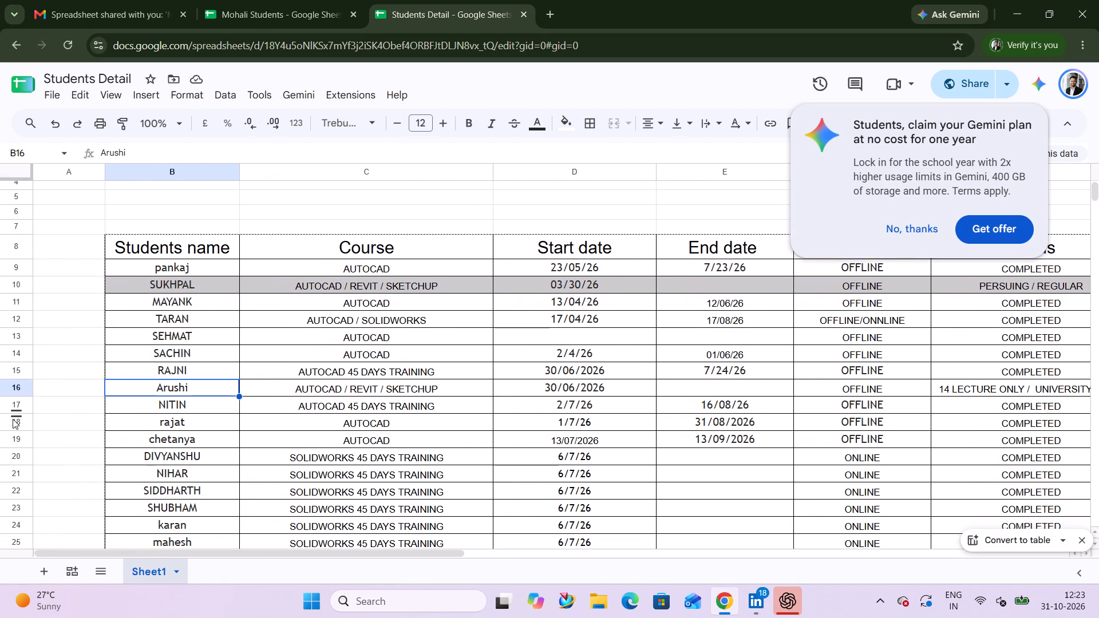
{"action": "scroll", "coordinate": [366, 374], "scroll_direction": "down", "scroll_amount": 2}
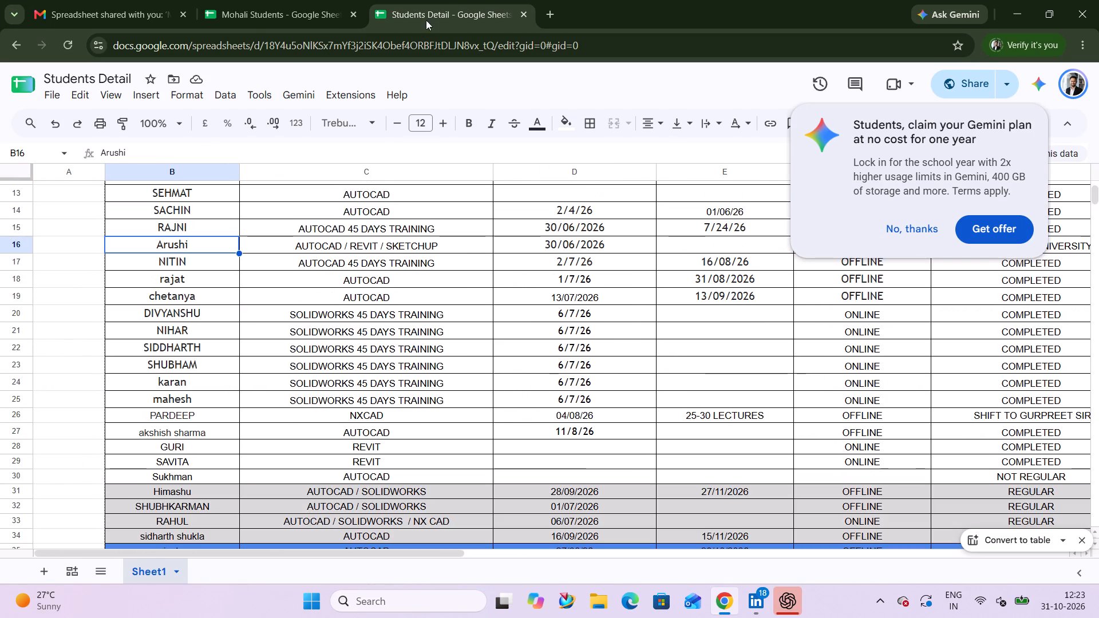
{"action": "left_click", "coordinate": [524, 16]}
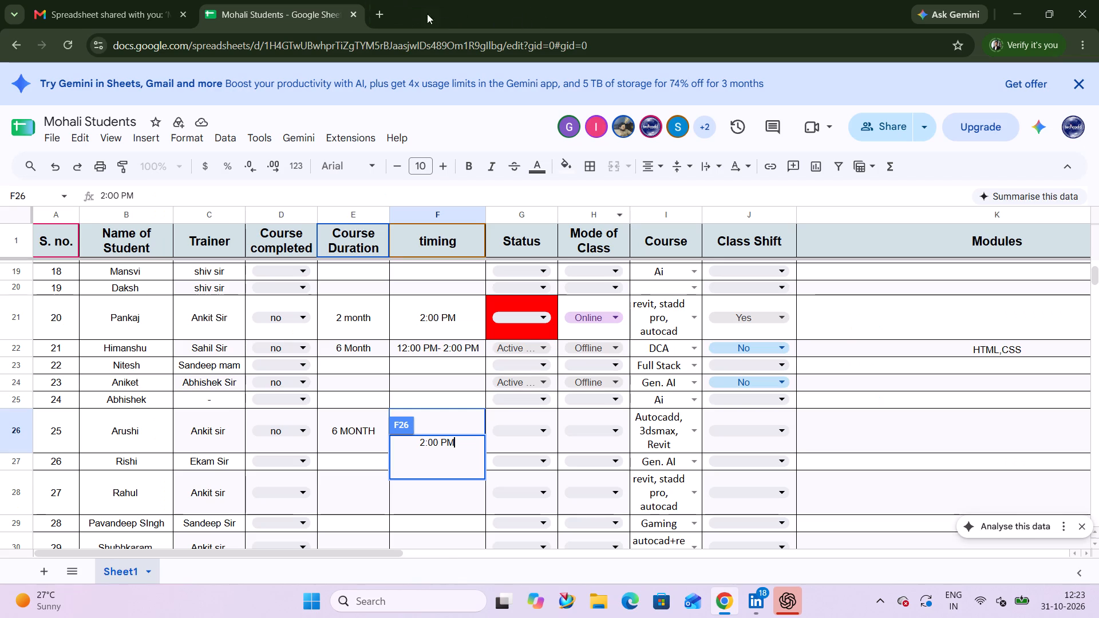
Reopen the Mohali (2026 Record) attendance spreadsheet on the Ankit sir sheet.
{"action": "left_click", "coordinate": [379, 15]}
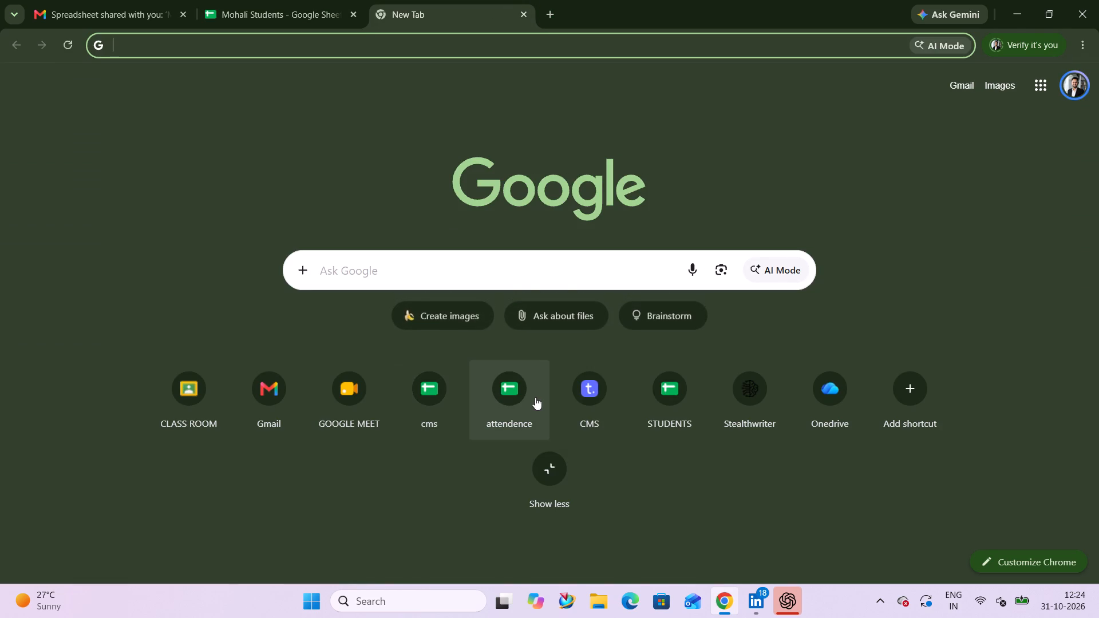
{"action": "left_click", "coordinate": [535, 397]}
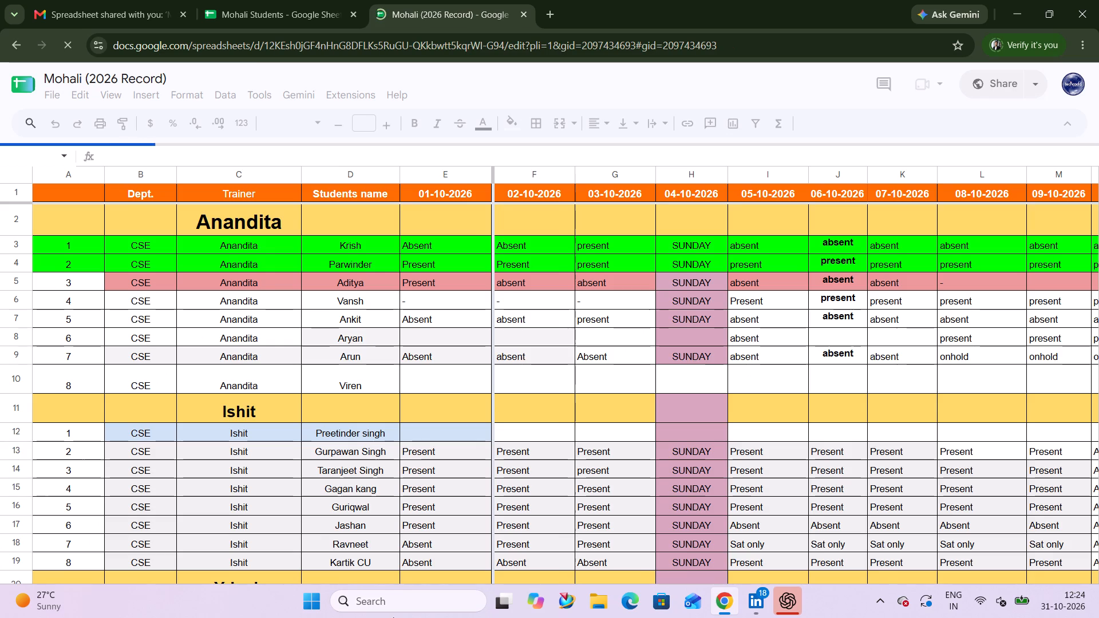
{"action": "scroll", "coordinate": [393, 617], "scroll_direction": "down", "scroll_amount": 3}
{"action": "scroll", "coordinate": [399, 514], "scroll_direction": "down", "scroll_amount": 3}
{"action": "left_click", "coordinate": [347, 571]}
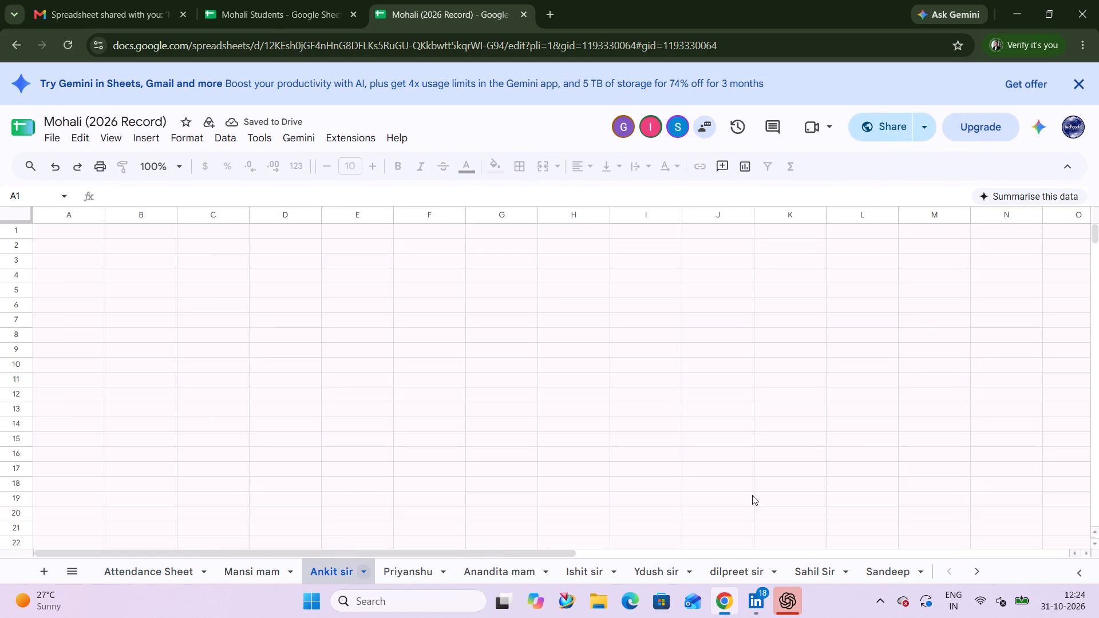
Return to the Mohali Students spreadsheet and commit the 2:00 PM timing entry for student number 25.
{"action": "left_click", "coordinate": [242, 6]}
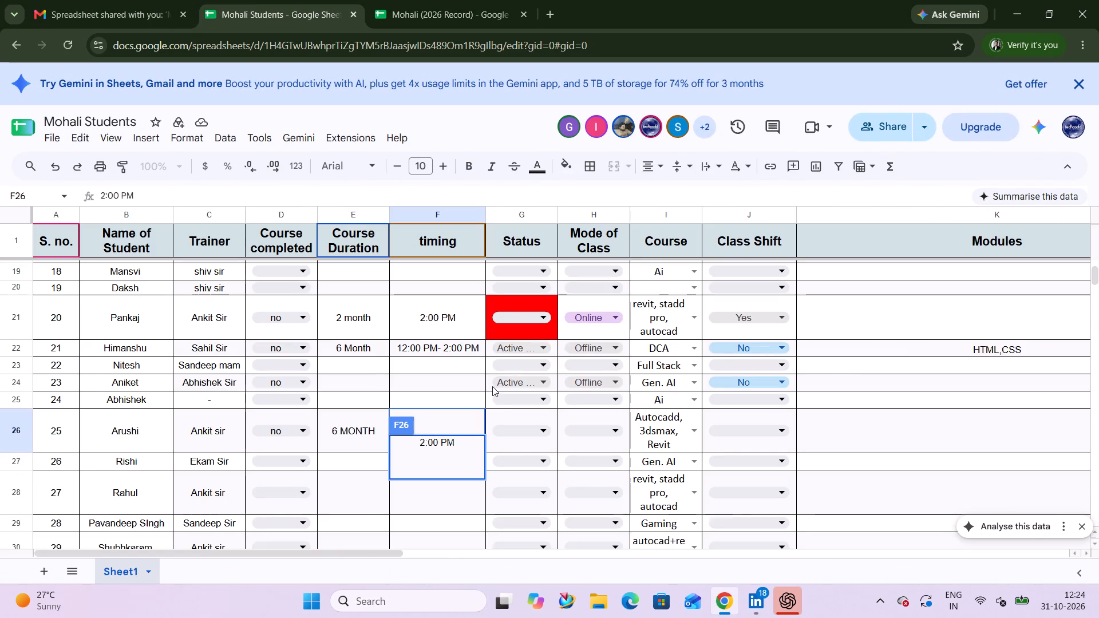
{"action": "scroll", "coordinate": [476, 443], "scroll_direction": "down", "scroll_amount": 2}
{"action": "left_click", "coordinate": [457, 486]}
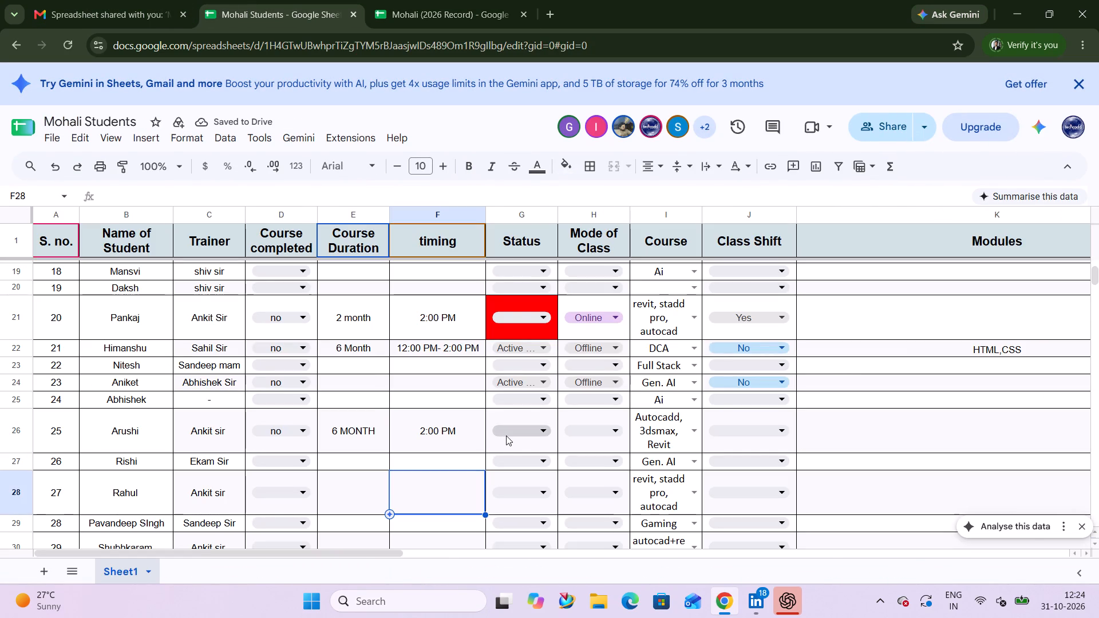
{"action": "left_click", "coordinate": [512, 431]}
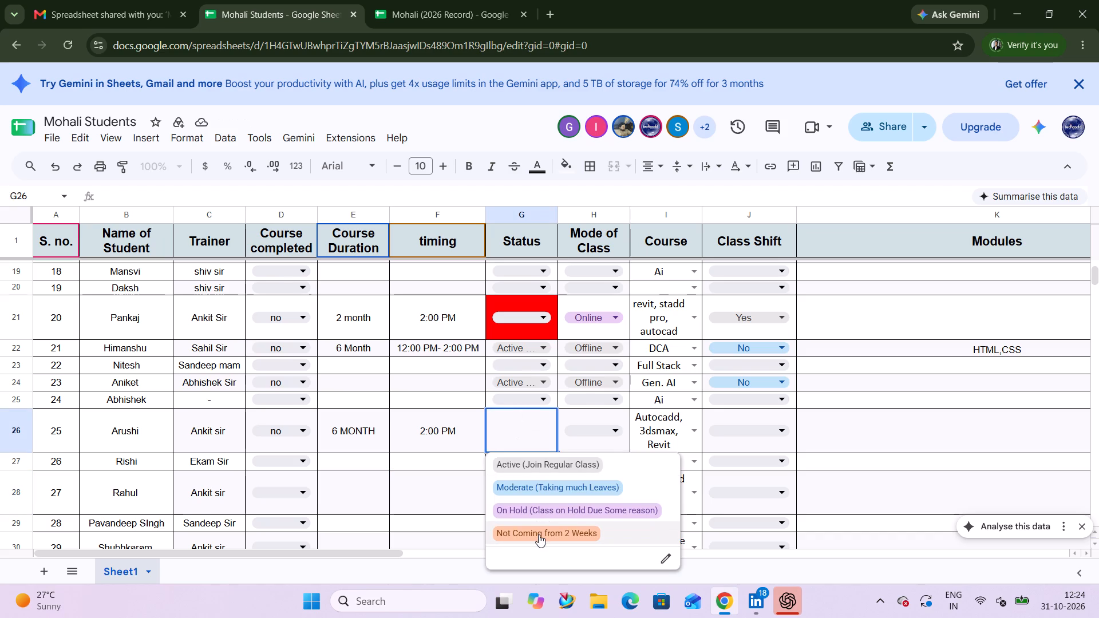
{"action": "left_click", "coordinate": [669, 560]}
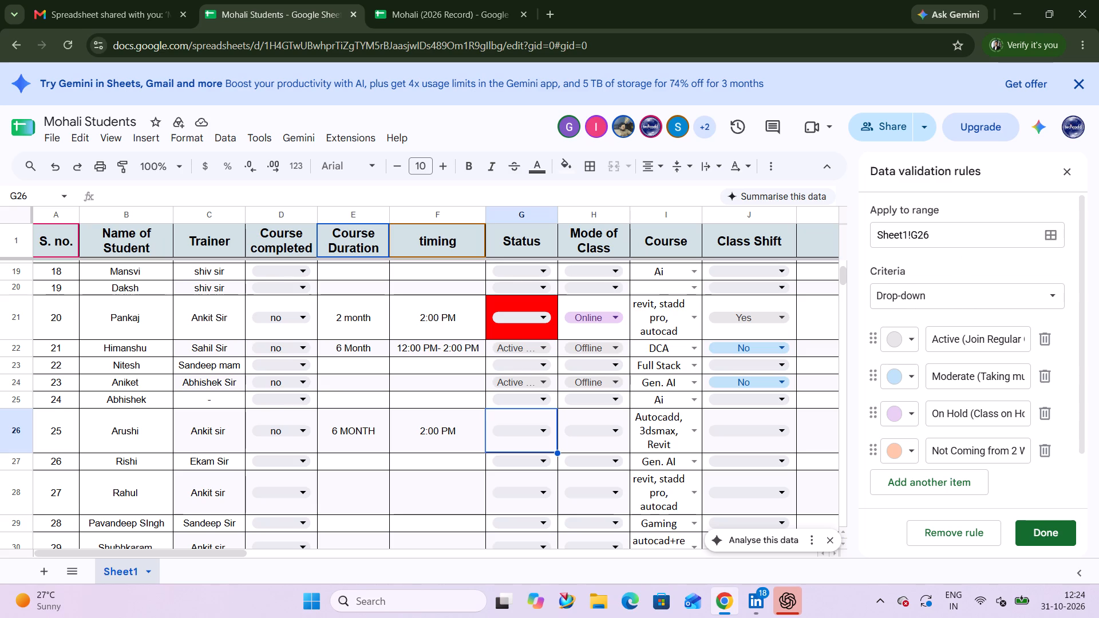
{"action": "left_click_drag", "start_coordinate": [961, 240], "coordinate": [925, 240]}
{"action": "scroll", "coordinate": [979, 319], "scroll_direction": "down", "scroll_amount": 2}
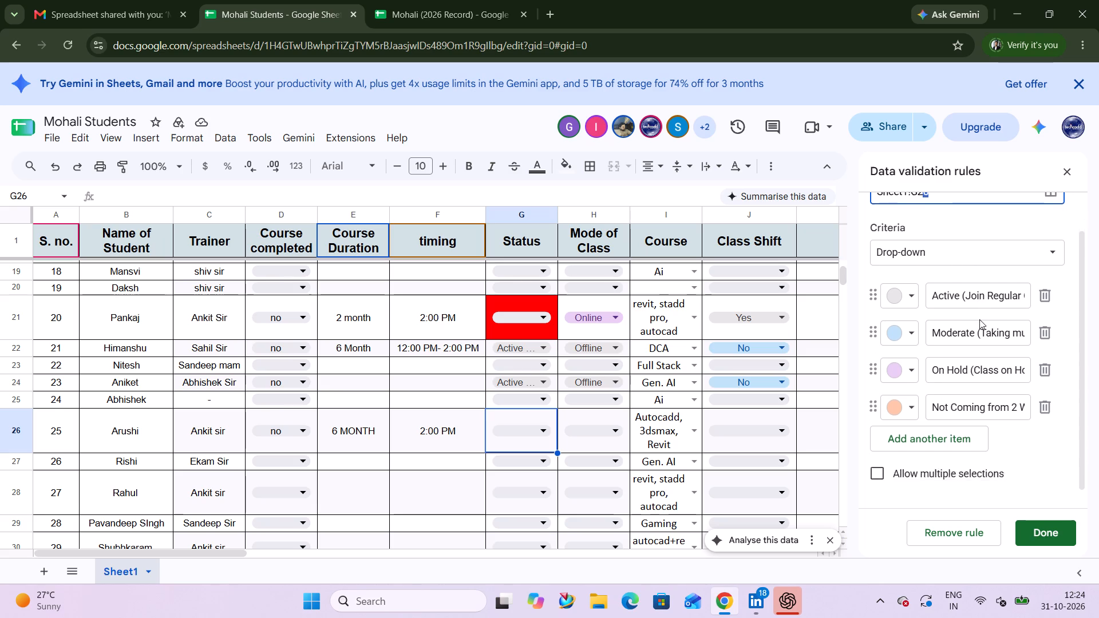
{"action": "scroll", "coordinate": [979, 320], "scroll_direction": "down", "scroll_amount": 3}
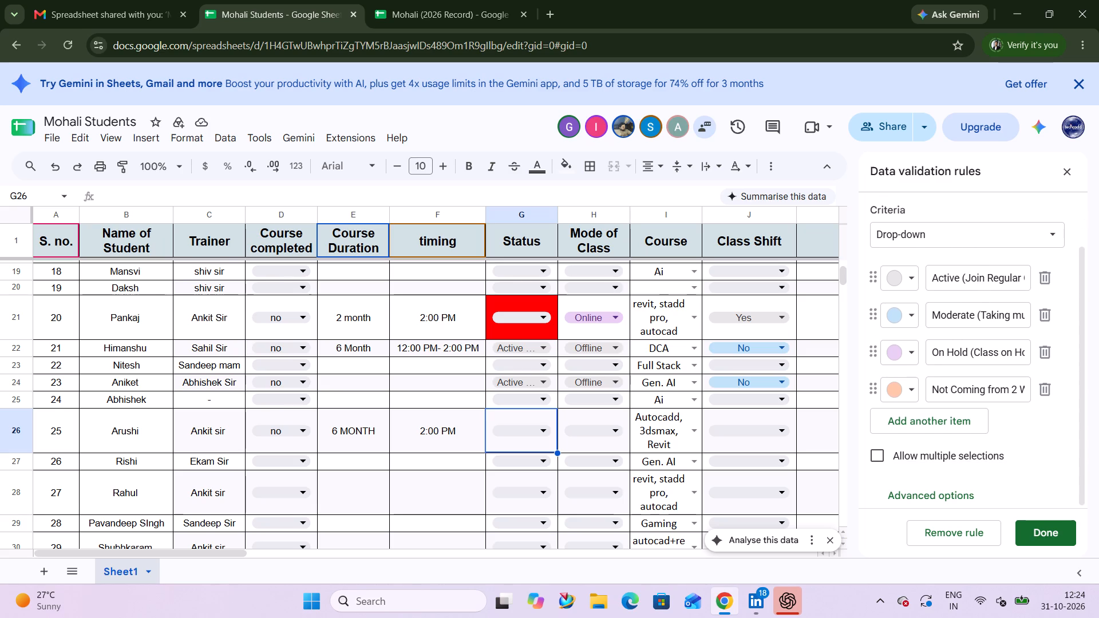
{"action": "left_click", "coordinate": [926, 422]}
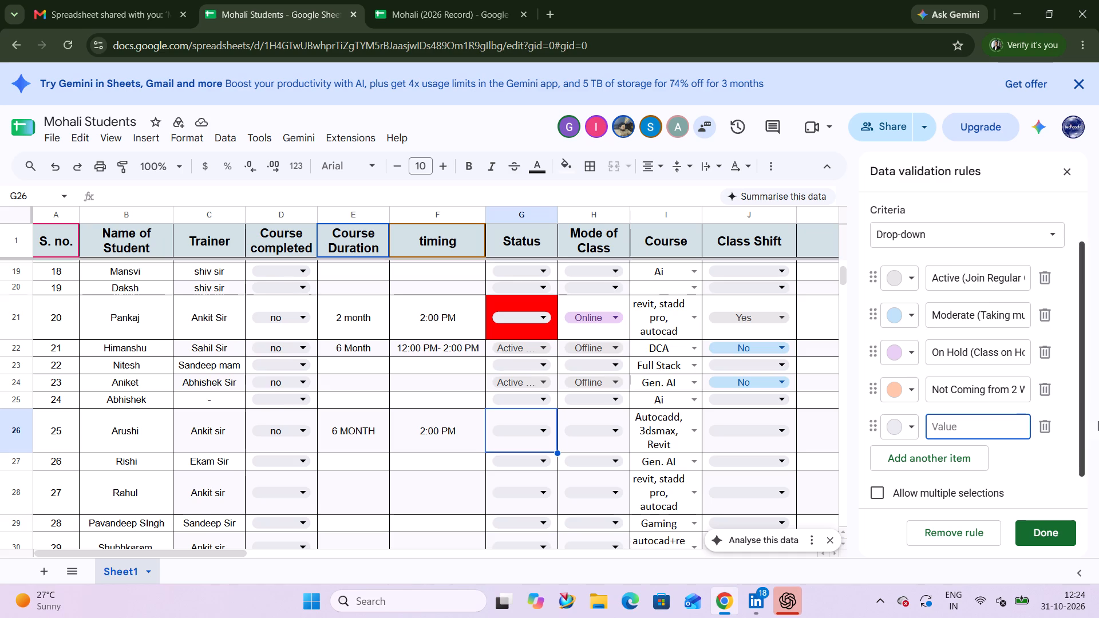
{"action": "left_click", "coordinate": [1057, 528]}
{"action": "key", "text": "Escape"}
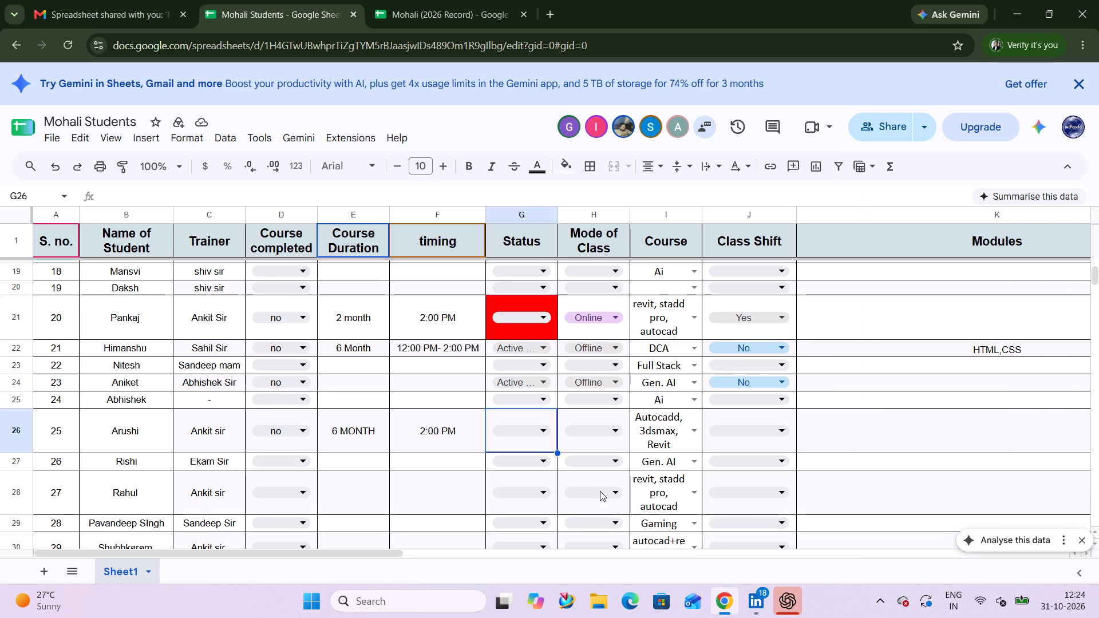
Set the mode of class for student number 25 to Offline.
{"action": "left_click", "coordinate": [594, 431]}
{"action": "left_click", "coordinate": [590, 462]}
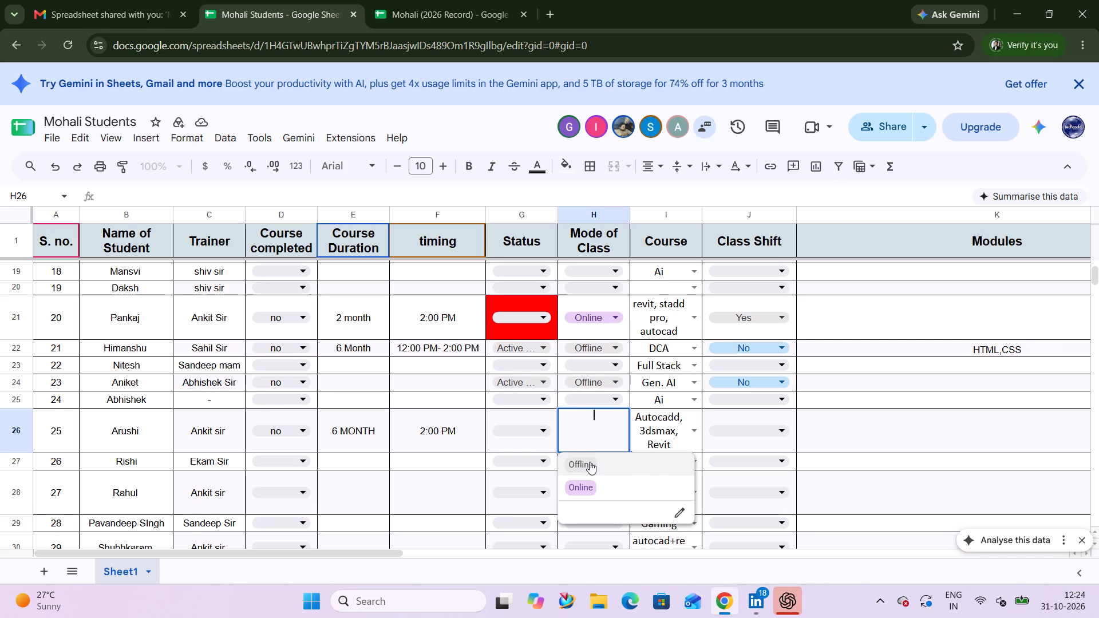
Fill the Status cell of student number 25 with red.
{"action": "left_click", "coordinate": [525, 438]}
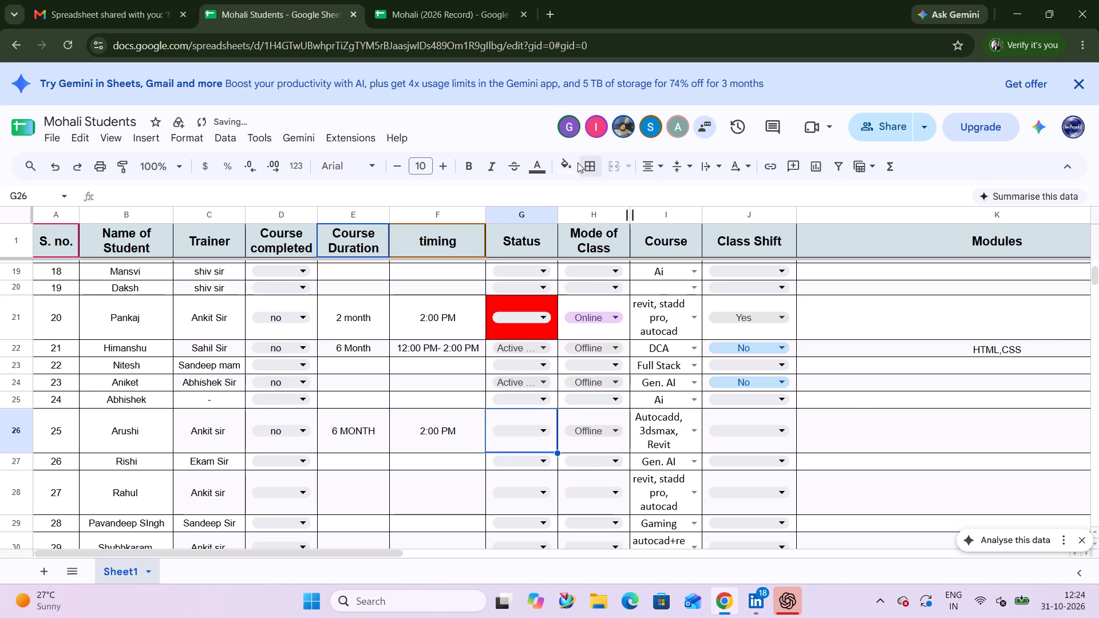
{"action": "left_click", "coordinate": [568, 163]}
{"action": "left_click", "coordinate": [589, 232]}
{"action": "key", "text": "Escape"}
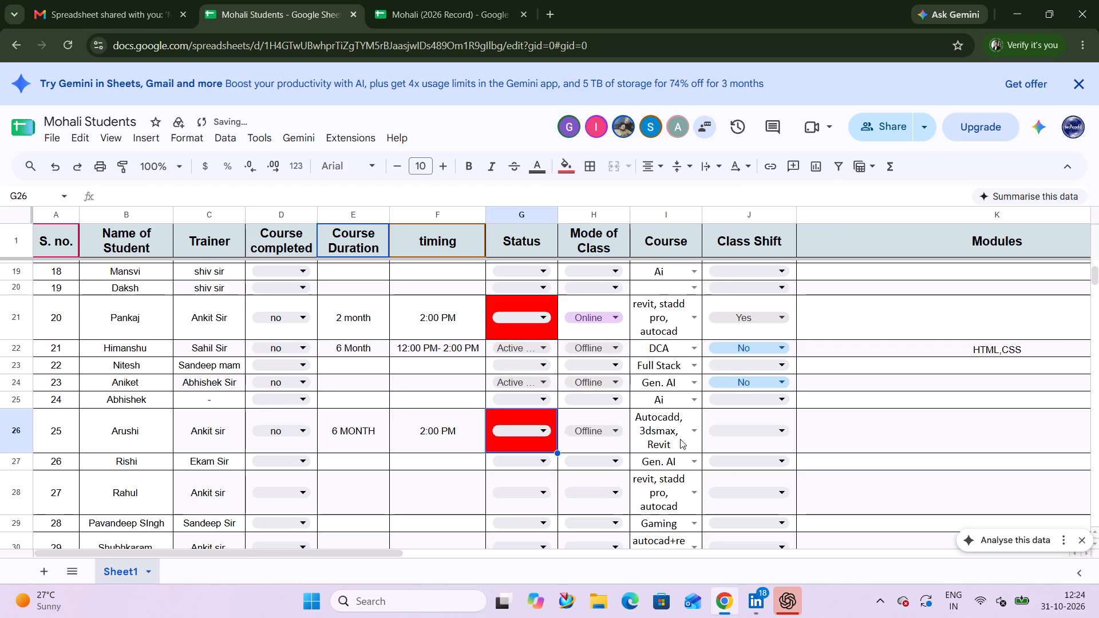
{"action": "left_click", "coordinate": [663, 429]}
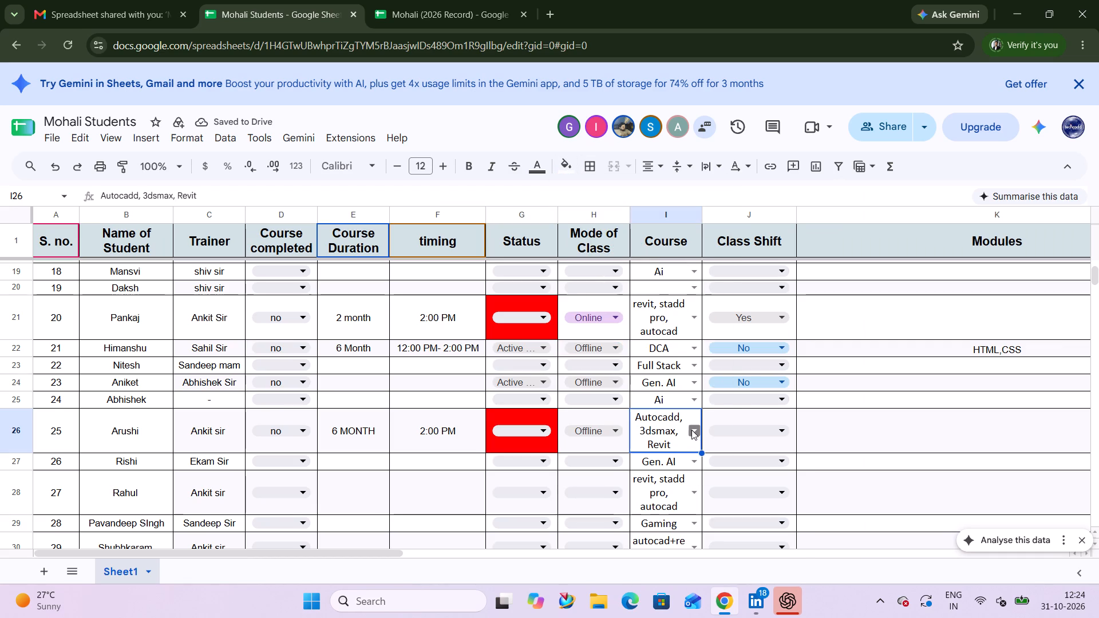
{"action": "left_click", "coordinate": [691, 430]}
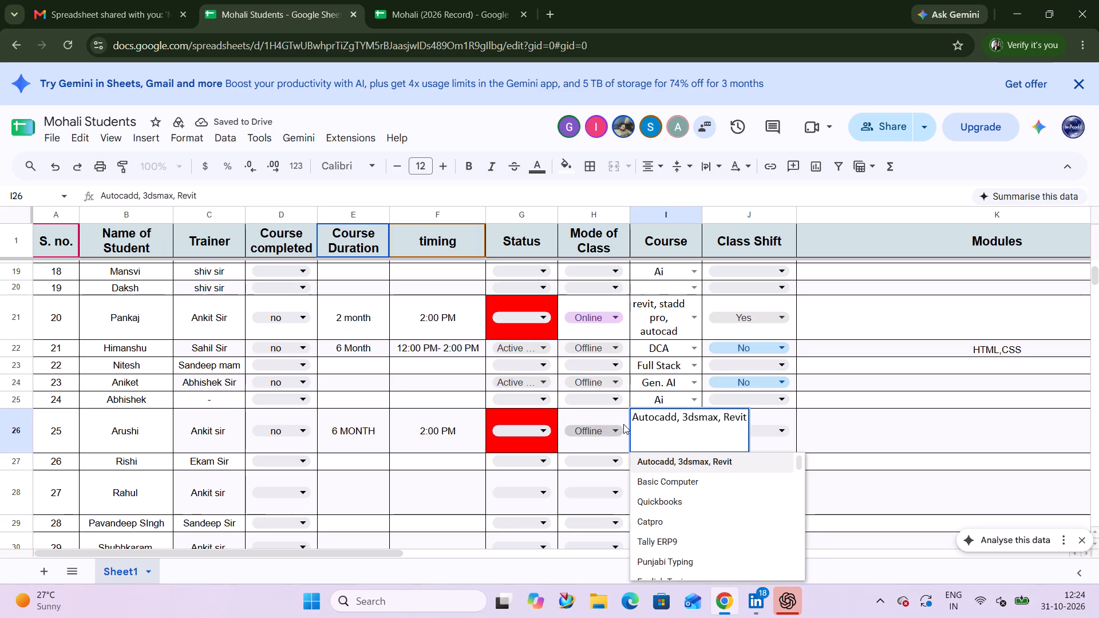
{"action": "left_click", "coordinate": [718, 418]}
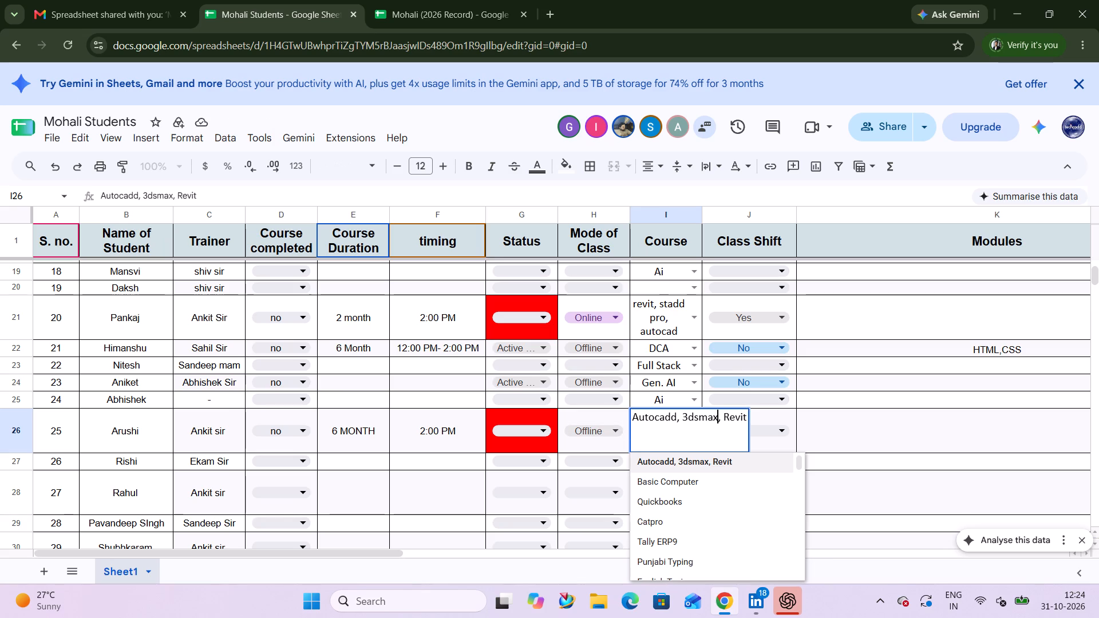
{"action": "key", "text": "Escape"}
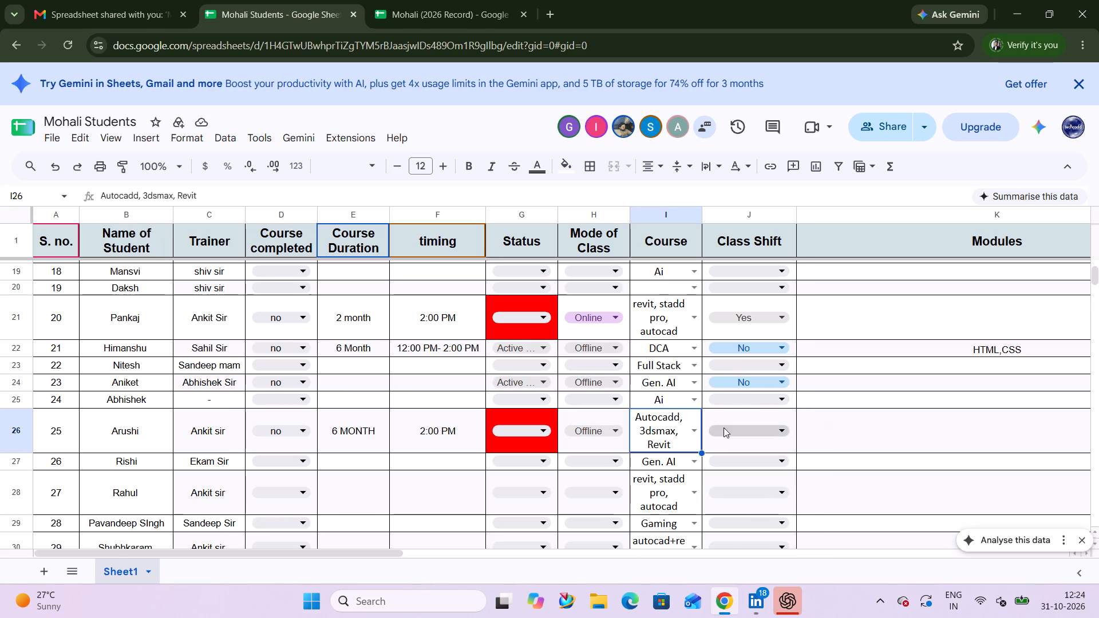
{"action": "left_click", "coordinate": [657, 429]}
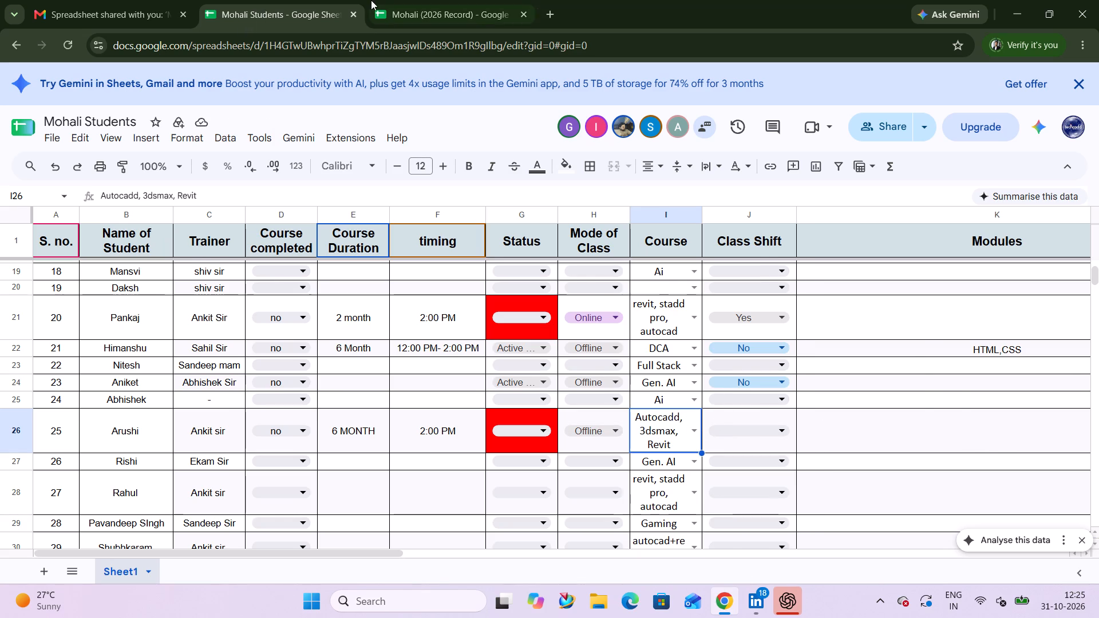
Open the Students Detail spreadsheet in a new browser tab and copy Arushi's course, AUTOCAD / REVIT / SKETCHUP.
{"action": "left_click", "coordinate": [371, 0]}
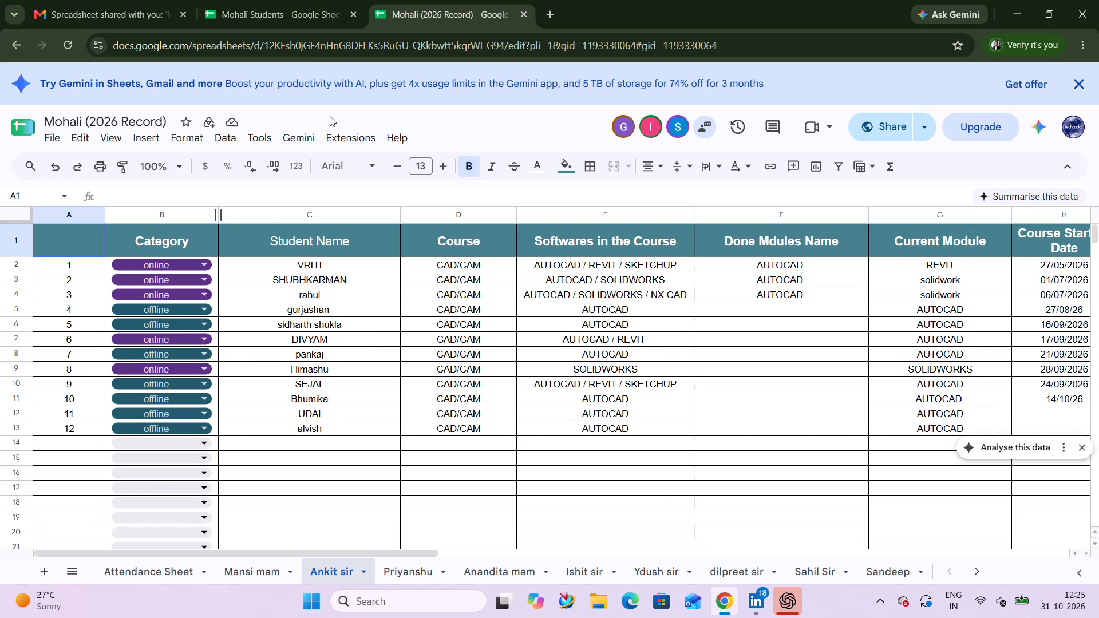
{"action": "left_click", "coordinate": [549, 7]}
{"action": "left_click", "coordinate": [675, 394]}
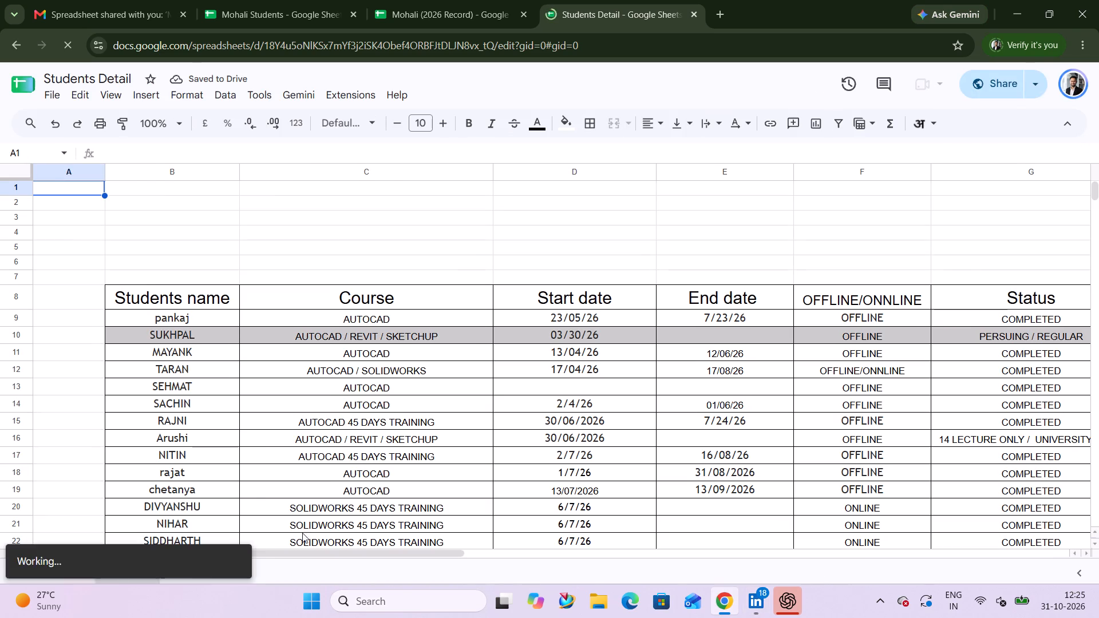
{"action": "left_click", "coordinate": [196, 437]}
{"action": "left_click", "coordinate": [335, 439]}
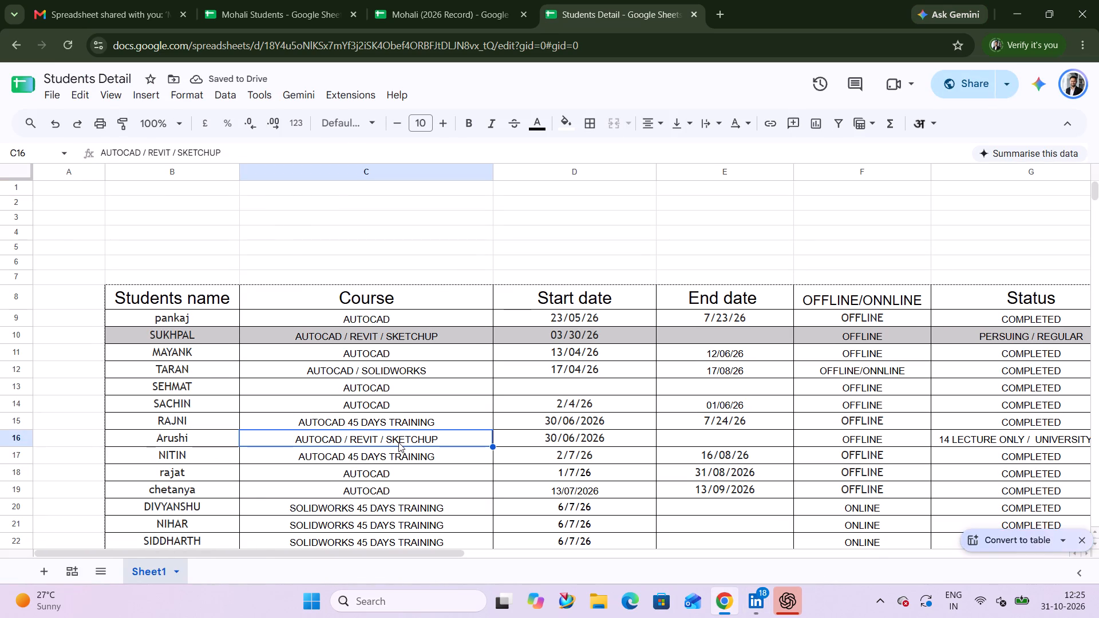
{"action": "key", "text": "ctrl+c"}
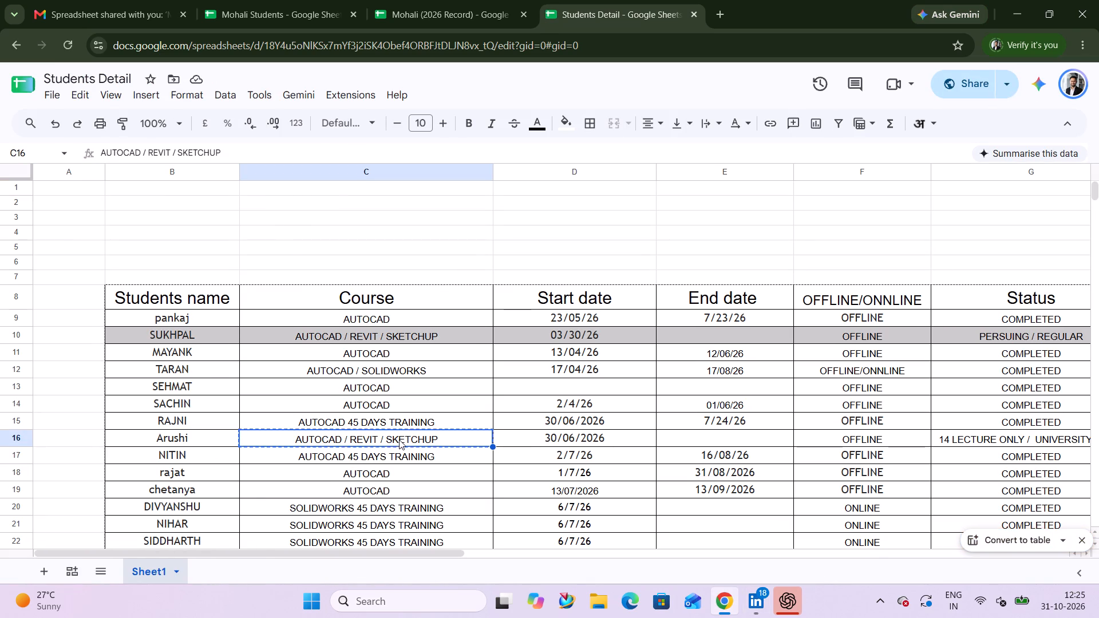
Switch back to the Mohali Students spreadsheet and clear the Course cell of student number 25.
{"action": "left_click", "coordinate": [460, 0]}
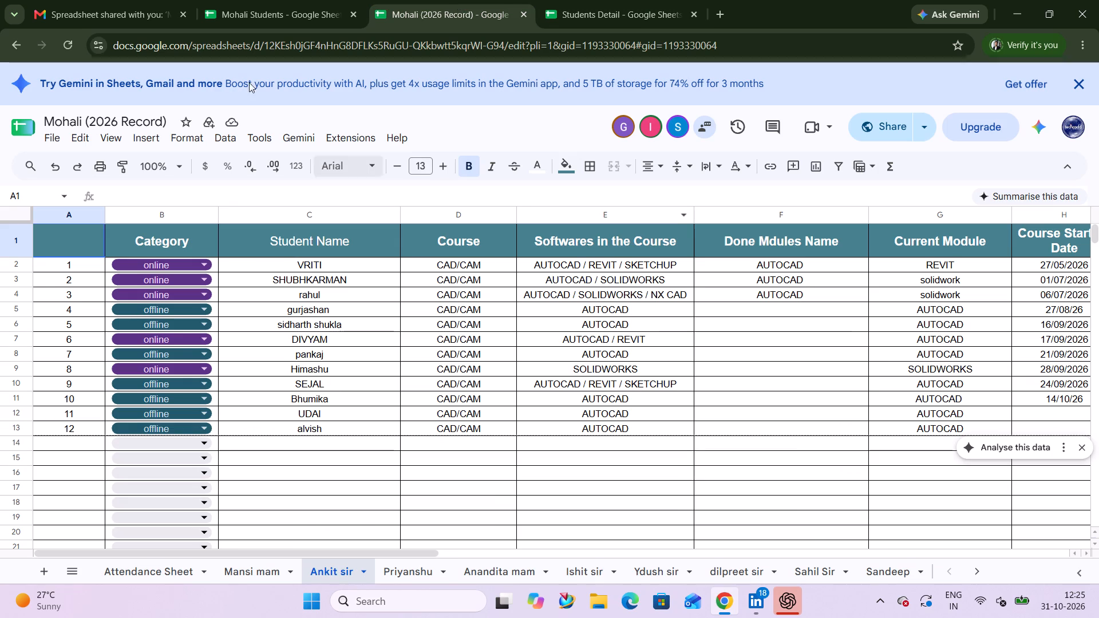
{"action": "left_click", "coordinate": [235, 0]}
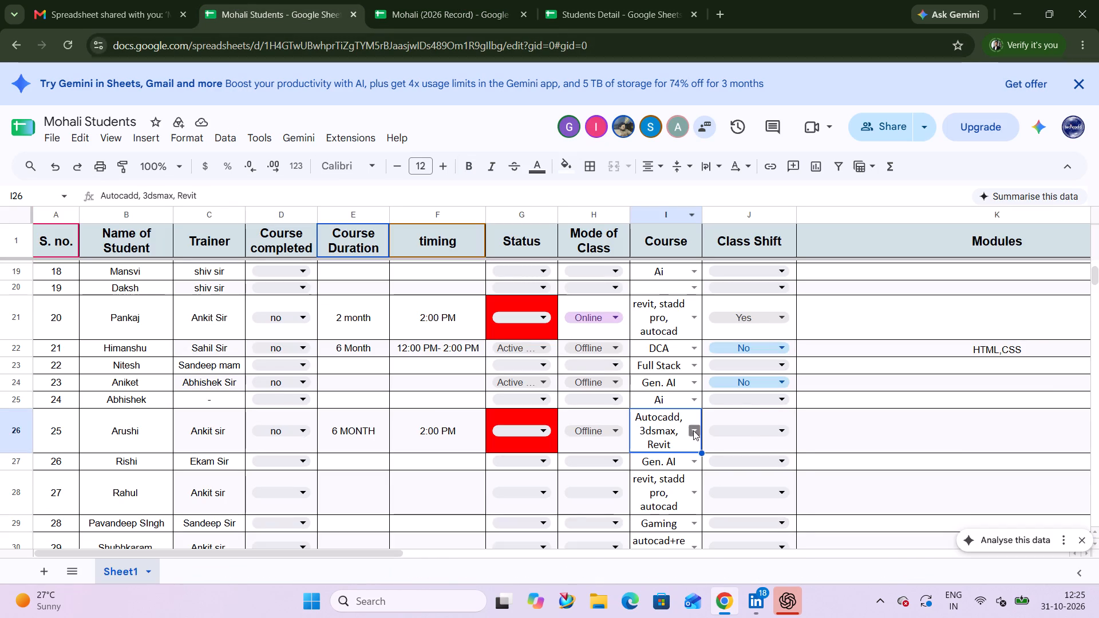
{"action": "left_click", "coordinate": [693, 430]}
{"action": "scroll", "coordinate": [681, 541], "scroll_direction": "down", "scroll_amount": 6}
{"action": "scroll", "coordinate": [708, 462], "scroll_direction": "down", "scroll_amount": 12}
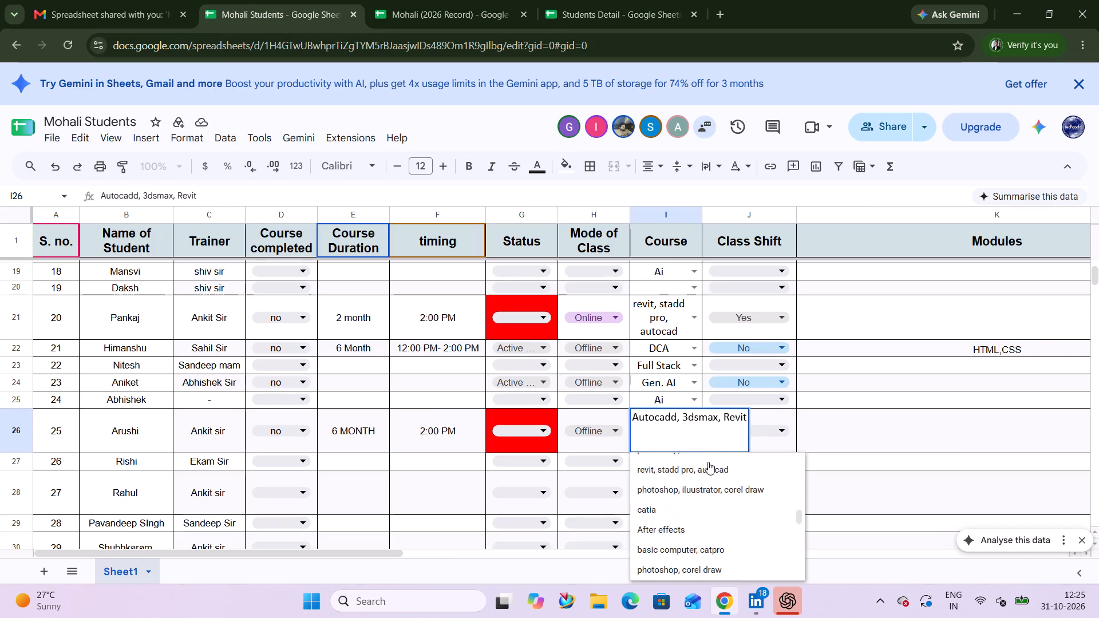
{"action": "scroll", "coordinate": [708, 462], "scroll_direction": "down", "scroll_amount": 8}
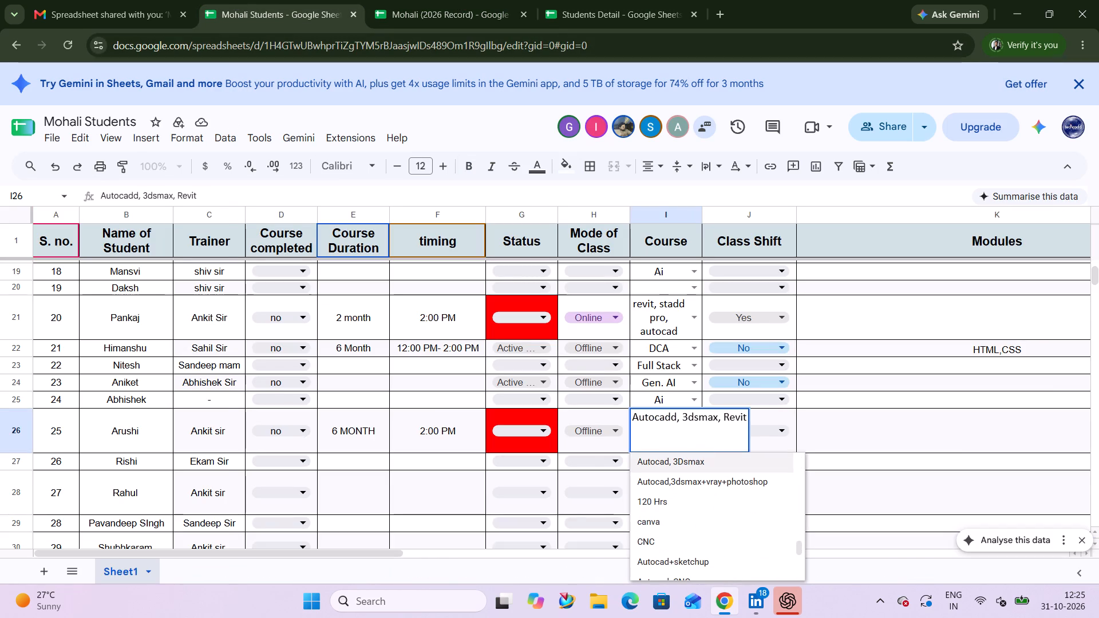
{"action": "key", "text": "BackSpace"}
{"action": "key", "text": "BackSpace"}
{"action": "key", "text": "BackSpace"}
{"action": "key", "text": "BackSpace"}
{"action": "key", "text": "BackSpace"}
{"action": "key", "text": "BackSpace"}
{"action": "key", "text": "BackSpace"}
{"action": "key", "text": "BackSpace"}
{"action": "key", "text": "BackSpace"}
{"action": "key", "text": "BackSpace"}
{"action": "key", "text": "BackSpace"}
{"action": "key", "text": "BackSpace"}
{"action": "key", "text": "BackSpace"}
{"action": "key", "text": "BackSpace"}
{"action": "key", "text": "BackSpace"}
{"action": "key", "text": "BackSpace"}
{"action": "key", "text": "BackSpace"}
{"action": "key", "text": "BackSpace"}
{"action": "key", "text": "BackSpace"}
{"action": "key", "text": "BackSpace"}
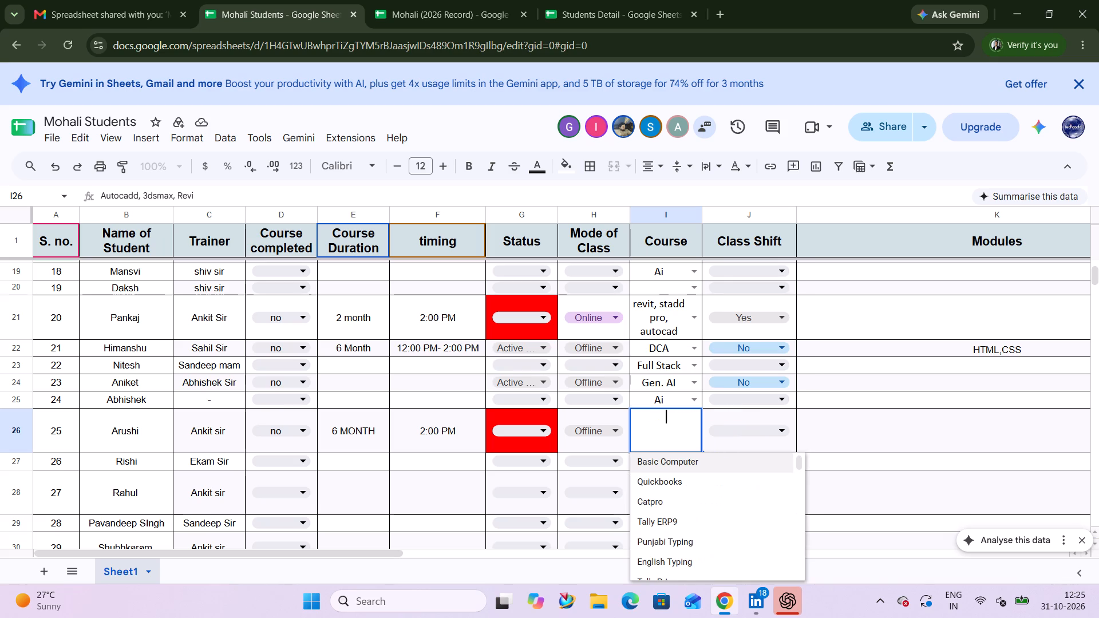
{"action": "left_click", "coordinate": [688, 431]}
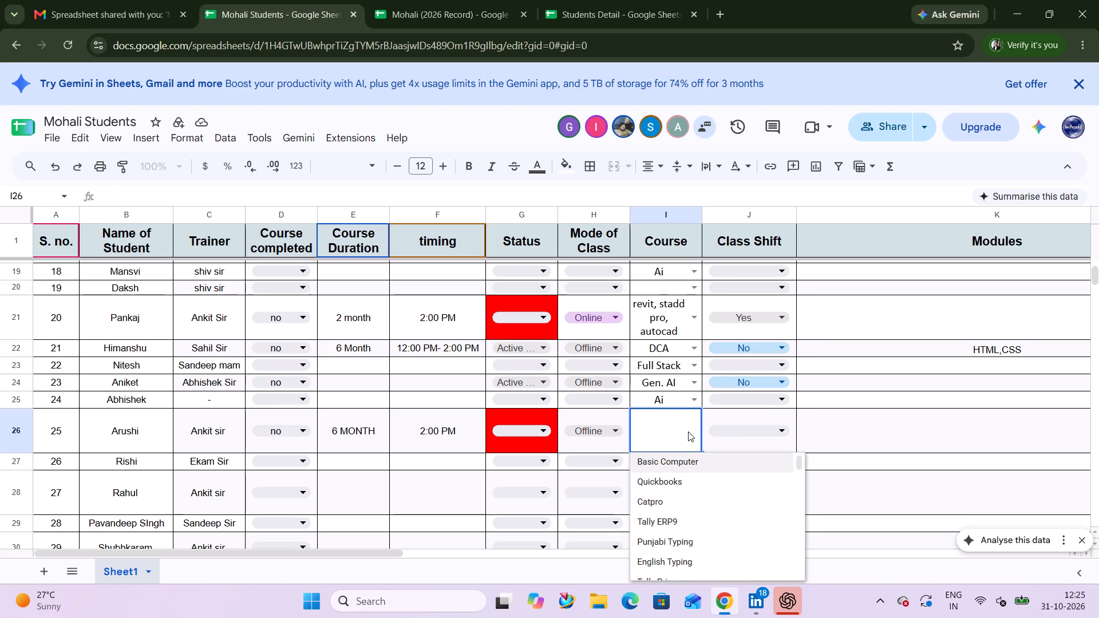
{"action": "right_click", "coordinate": [678, 431]}
{"action": "left_click", "coordinate": [681, 446]}
{"action": "right_click", "coordinate": [681, 446]}
{"action": "left_click", "coordinate": [843, 425]}
Add AUTOCAD / REVIT / SKETCHUP as a new item to the Course drop-down and apply it to all matching drop-downs.
{"action": "left_click", "coordinate": [667, 414]}
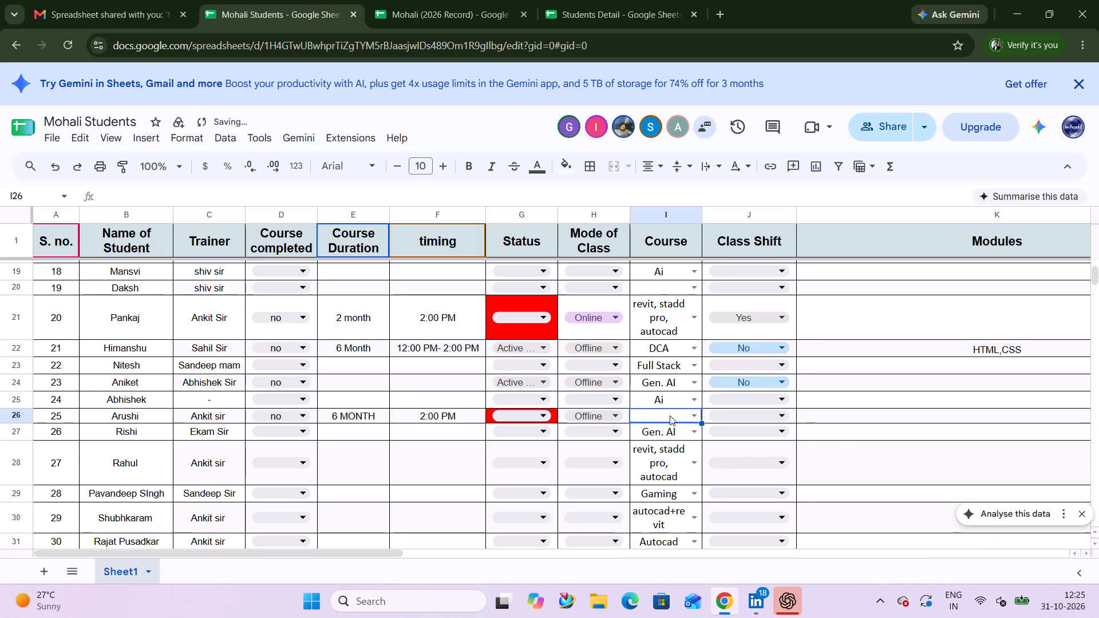
{"action": "left_click", "coordinate": [693, 417]}
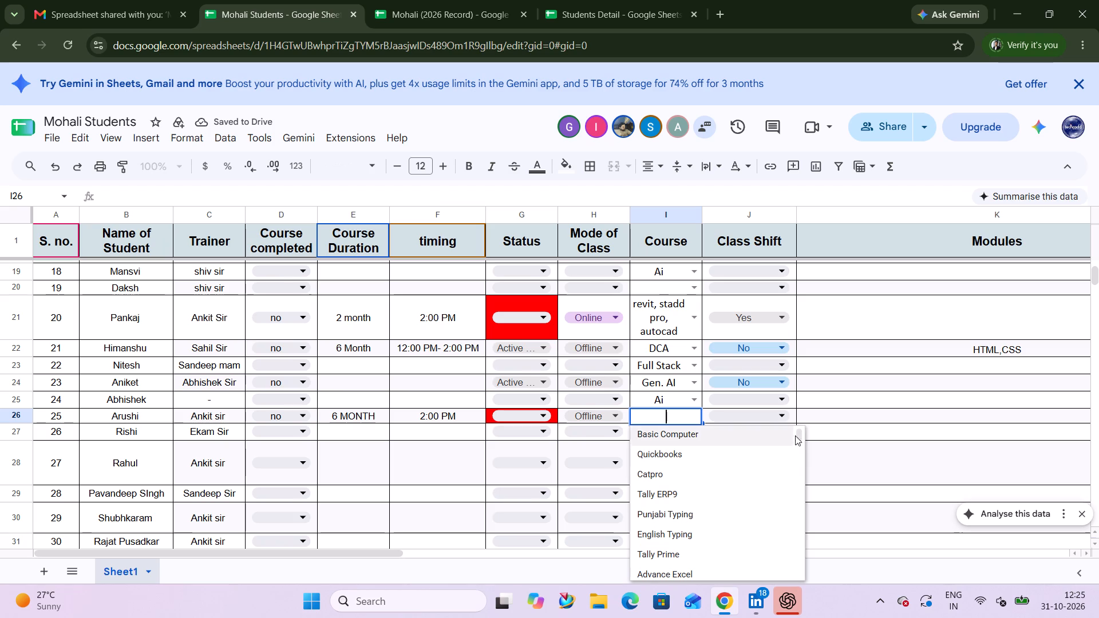
{"action": "right_click", "coordinate": [798, 431]}
{"action": "scroll", "coordinate": [729, 484], "scroll_direction": "down", "scroll_amount": 20}
{"action": "scroll", "coordinate": [729, 484], "scroll_direction": "down", "scroll_amount": 12}
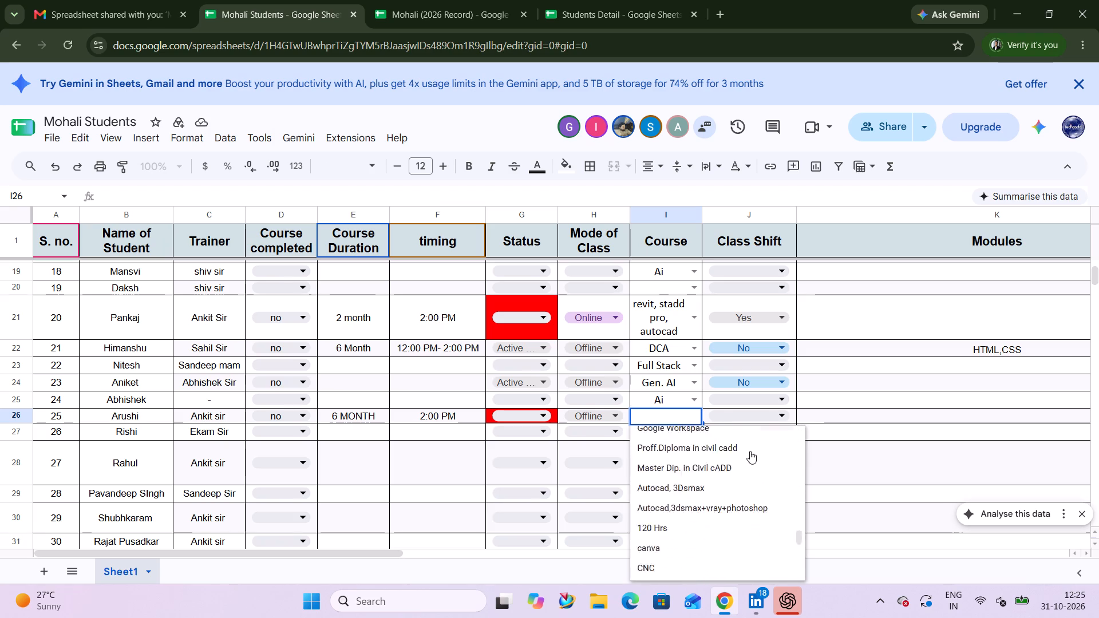
{"action": "scroll", "coordinate": [750, 451], "scroll_direction": "down", "scroll_amount": 13}
{"action": "scroll", "coordinate": [747, 449], "scroll_direction": "up", "scroll_amount": 1}
{"action": "scroll", "coordinate": [745, 449], "scroll_direction": "down", "scroll_amount": 8}
{"action": "left_click", "coordinate": [772, 572]}
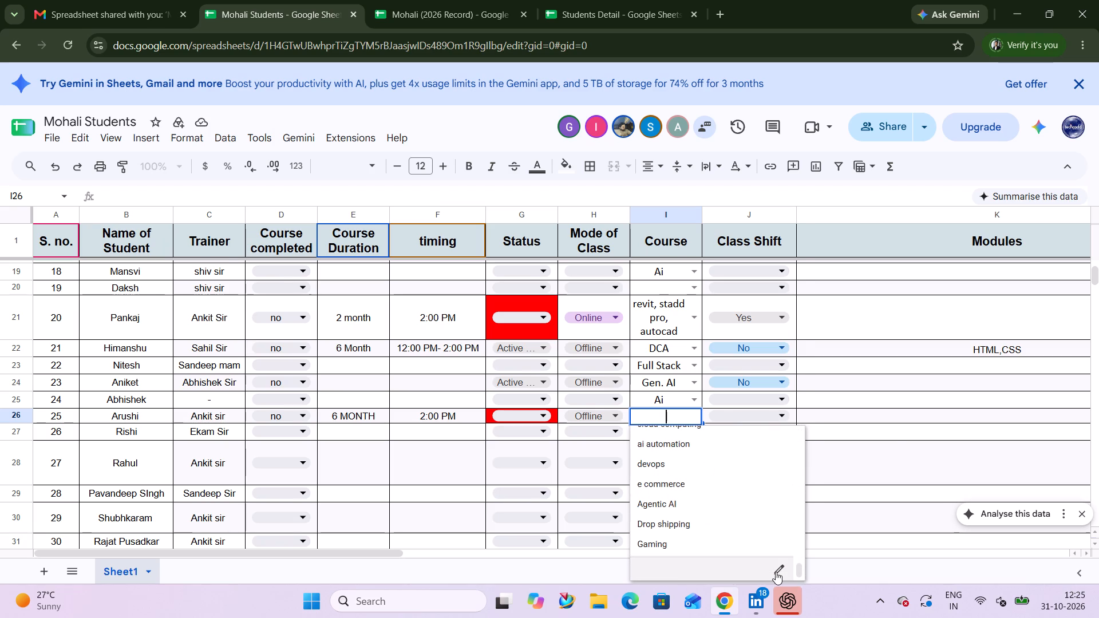
{"action": "left_click", "coordinate": [776, 572]}
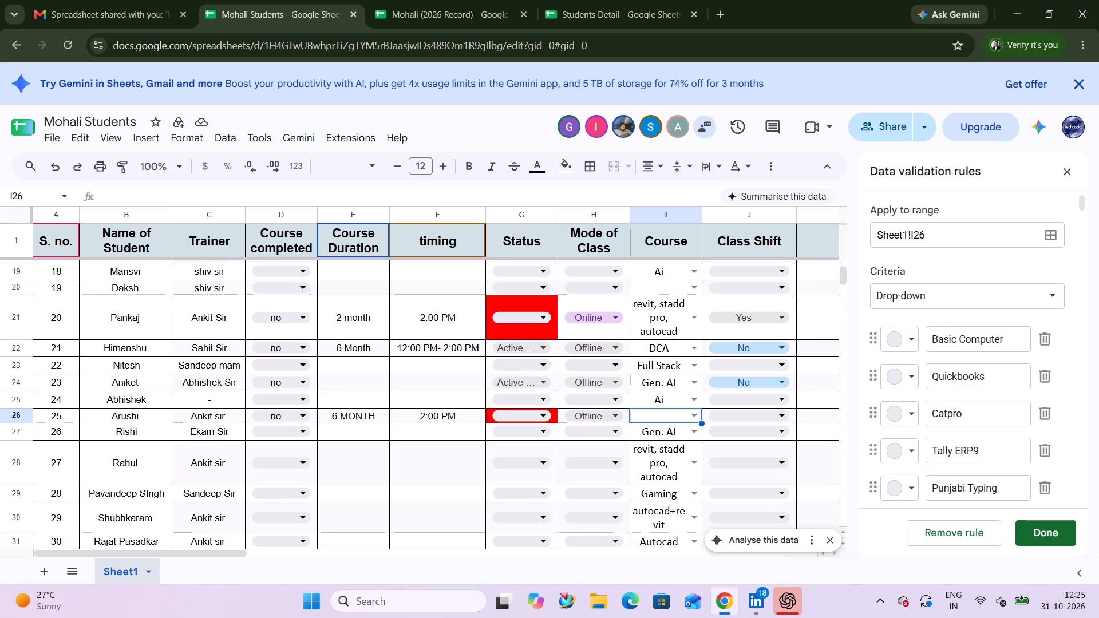
{"action": "scroll", "coordinate": [960, 403], "scroll_direction": "down", "scroll_amount": 11}
{"action": "scroll", "coordinate": [964, 474], "scroll_direction": "down", "scroll_amount": 20}
{"action": "scroll", "coordinate": [964, 474], "scroll_direction": "down", "scroll_amount": 6}
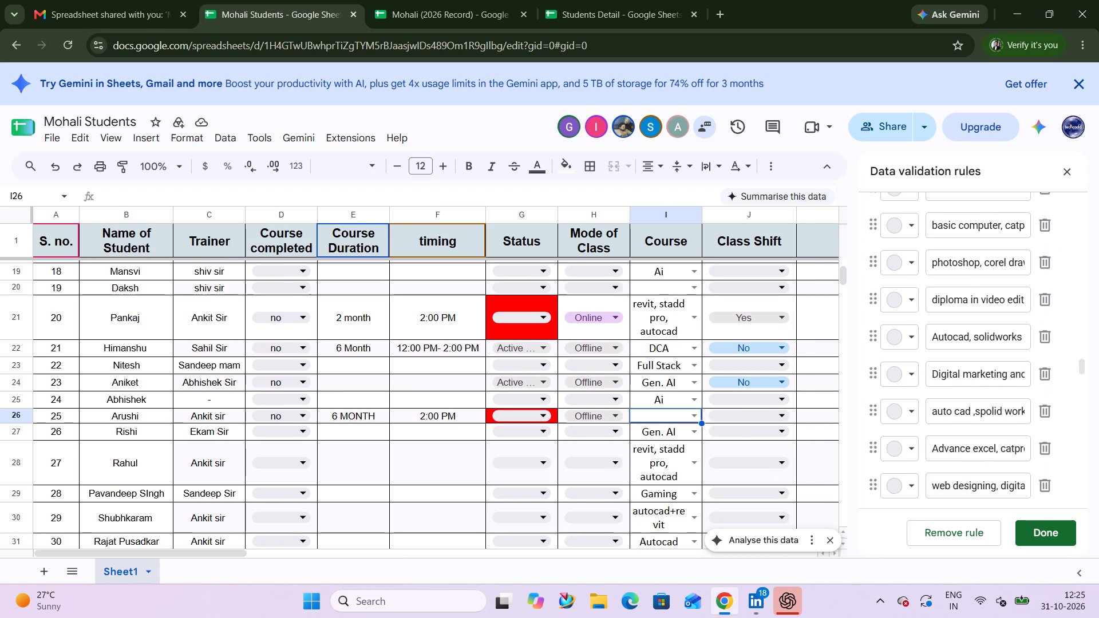
{"action": "scroll", "coordinate": [960, 449], "scroll_direction": "down", "scroll_amount": 20}
{"action": "scroll", "coordinate": [960, 449], "scroll_direction": "down", "scroll_amount": 20}
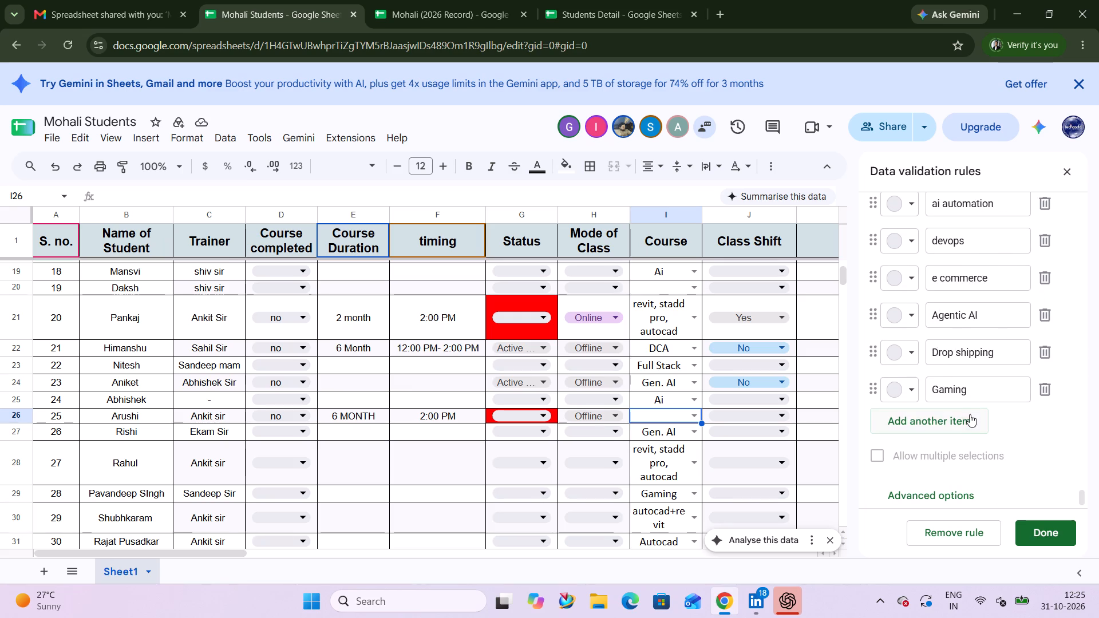
{"action": "left_click", "coordinate": [970, 414]}
{"action": "key", "text": "ctrl+v"}
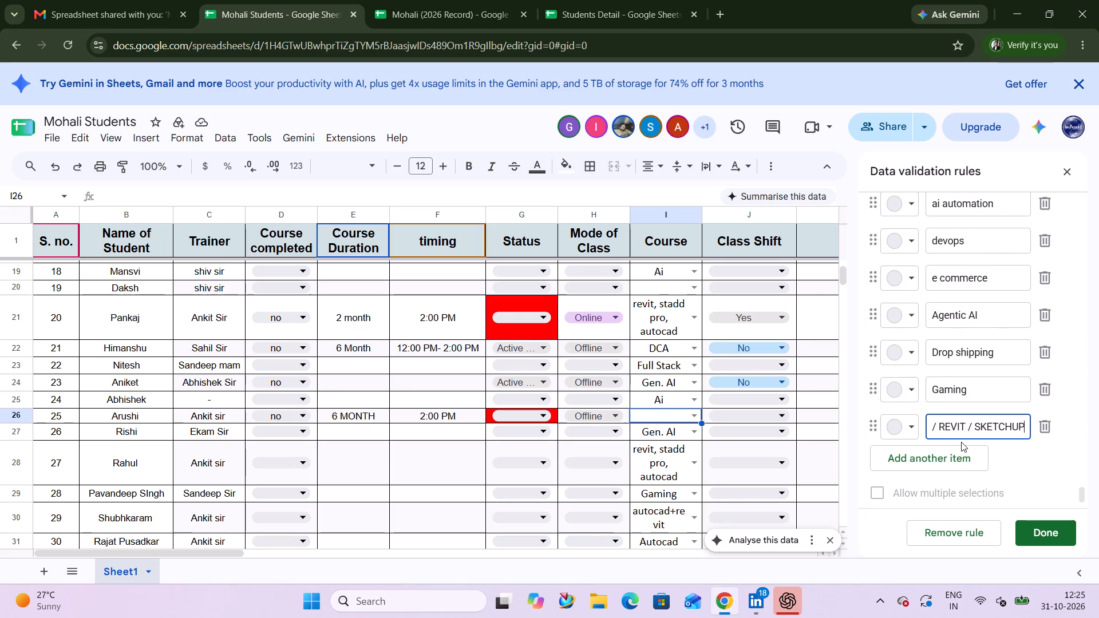
{"action": "left_click", "coordinate": [1037, 529]}
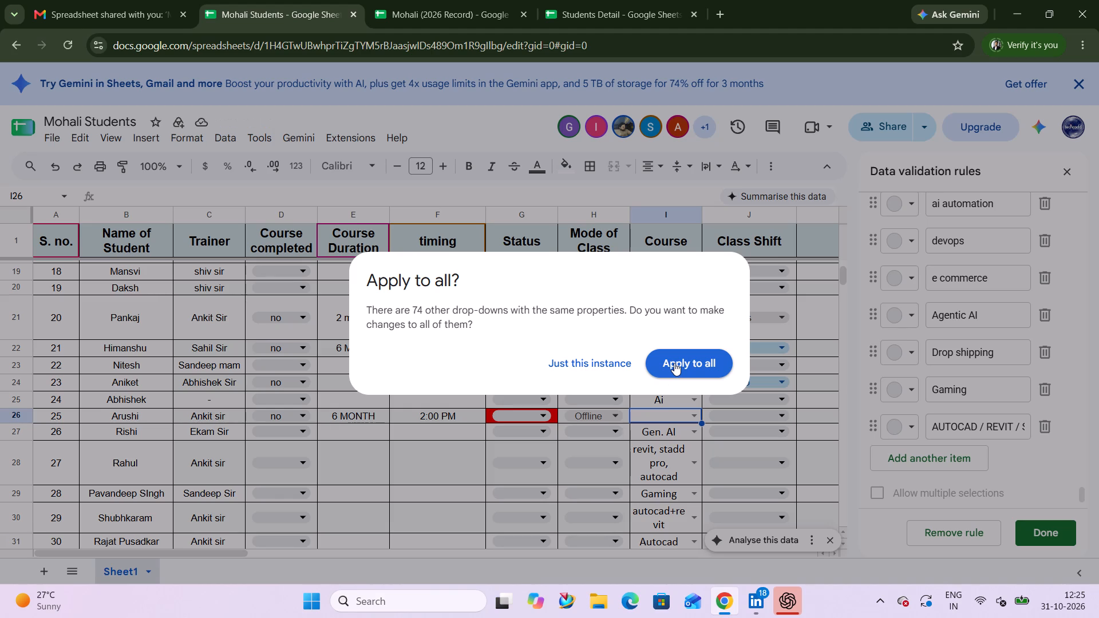
{"action": "left_click", "coordinate": [674, 363]}
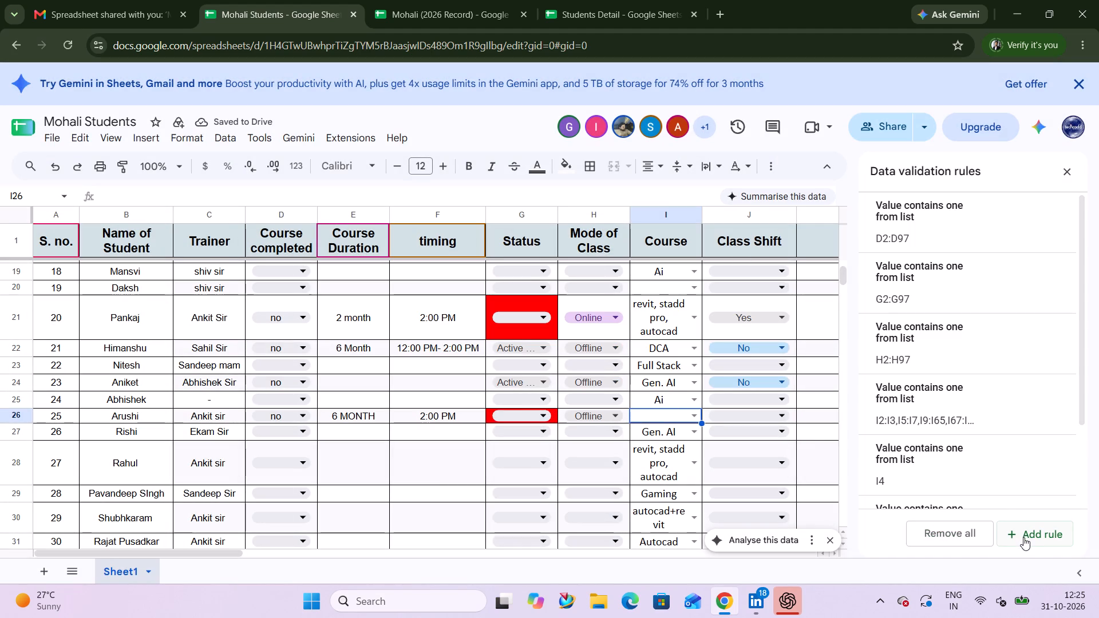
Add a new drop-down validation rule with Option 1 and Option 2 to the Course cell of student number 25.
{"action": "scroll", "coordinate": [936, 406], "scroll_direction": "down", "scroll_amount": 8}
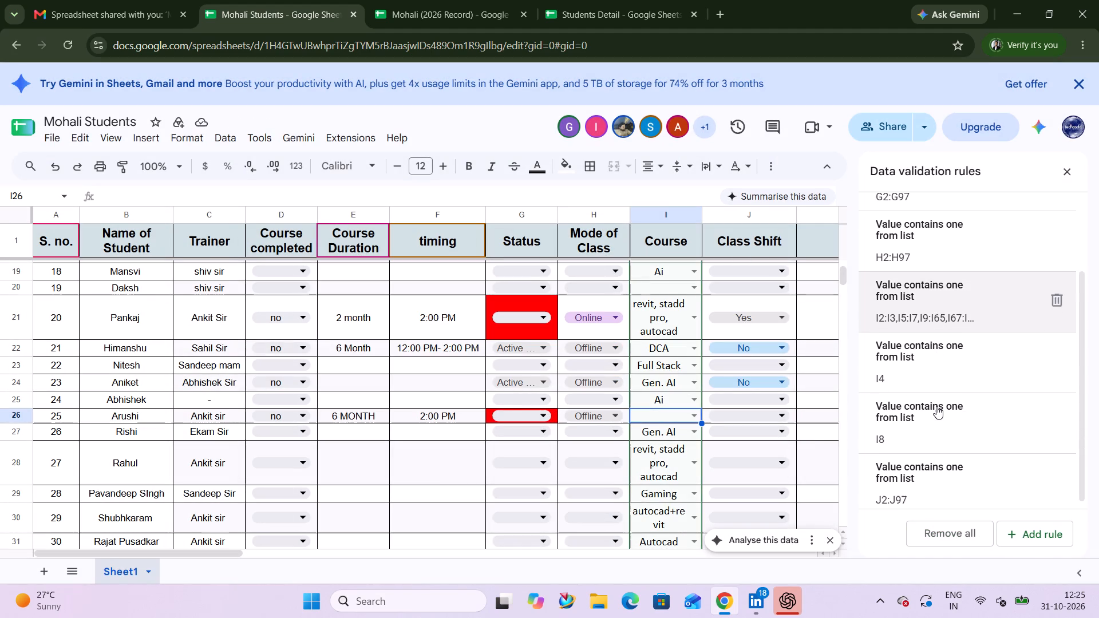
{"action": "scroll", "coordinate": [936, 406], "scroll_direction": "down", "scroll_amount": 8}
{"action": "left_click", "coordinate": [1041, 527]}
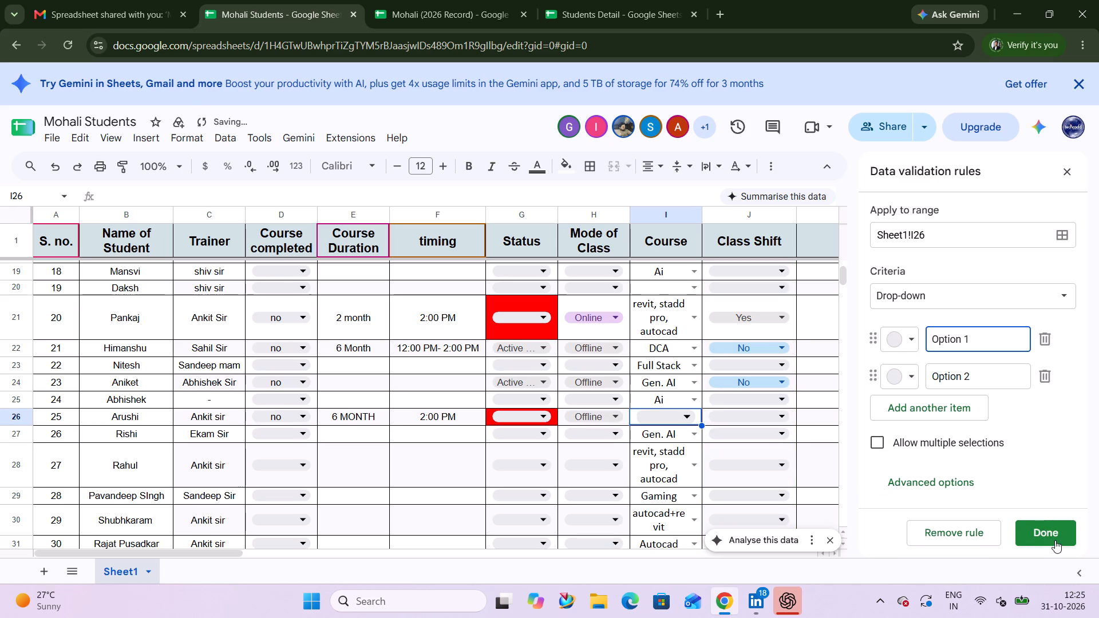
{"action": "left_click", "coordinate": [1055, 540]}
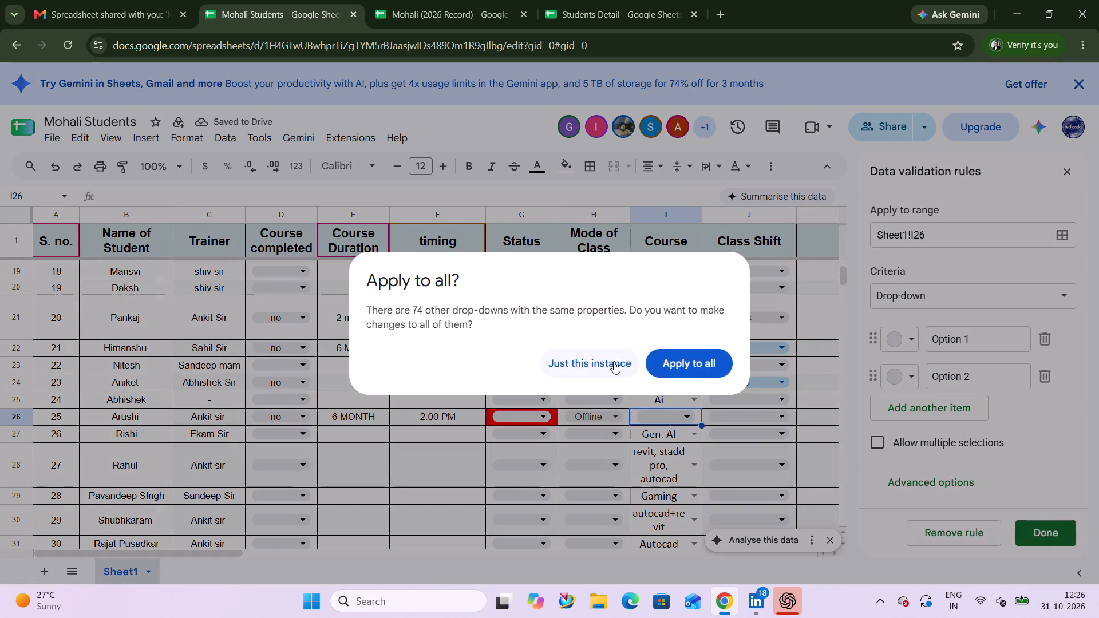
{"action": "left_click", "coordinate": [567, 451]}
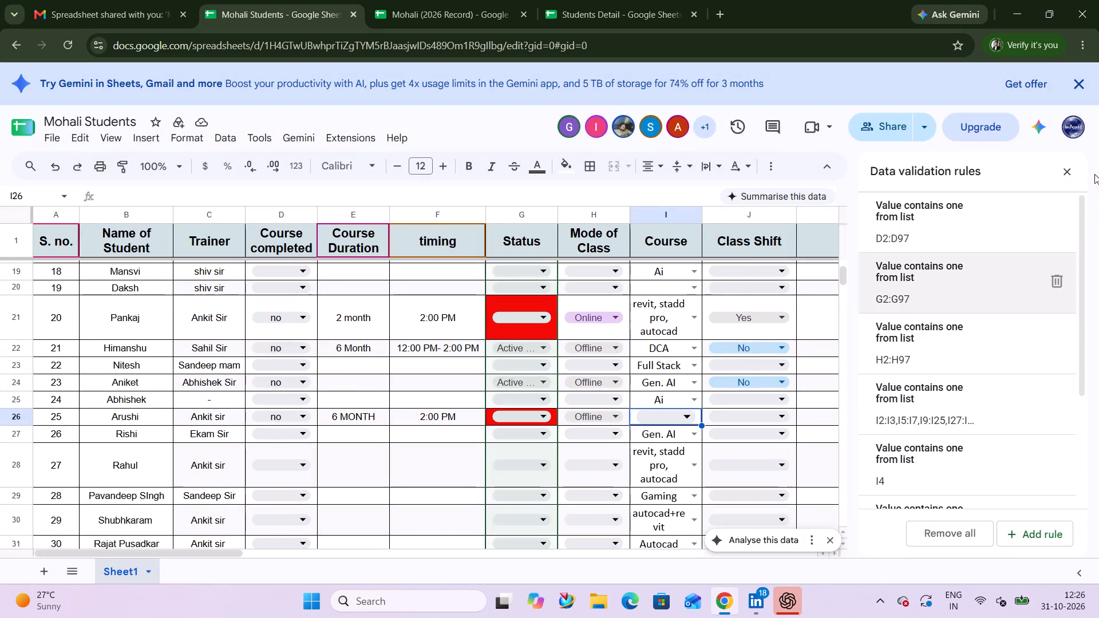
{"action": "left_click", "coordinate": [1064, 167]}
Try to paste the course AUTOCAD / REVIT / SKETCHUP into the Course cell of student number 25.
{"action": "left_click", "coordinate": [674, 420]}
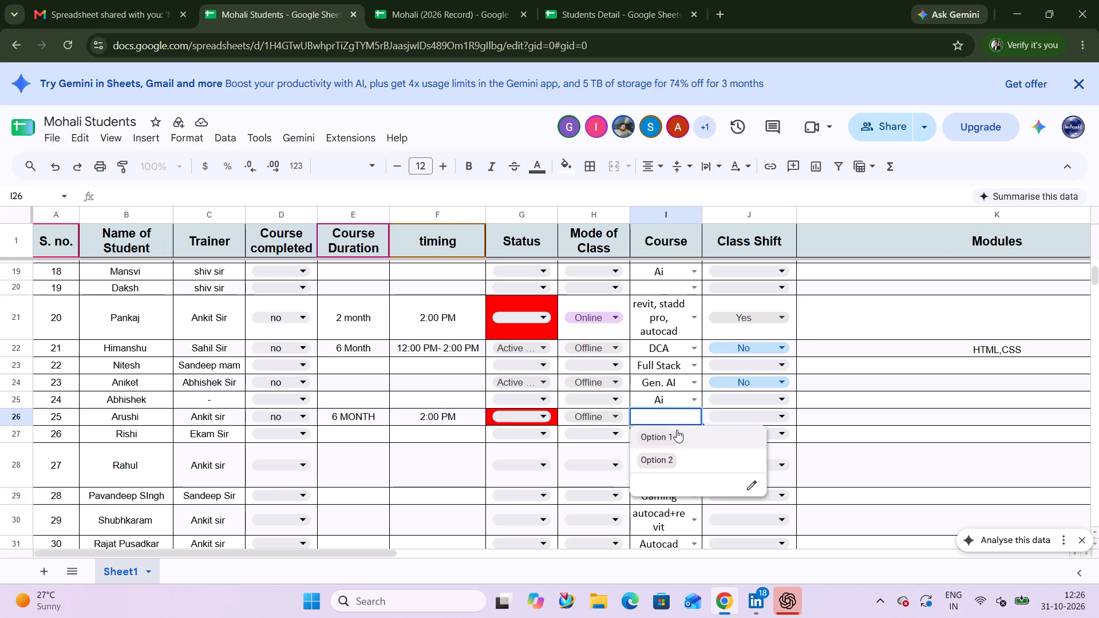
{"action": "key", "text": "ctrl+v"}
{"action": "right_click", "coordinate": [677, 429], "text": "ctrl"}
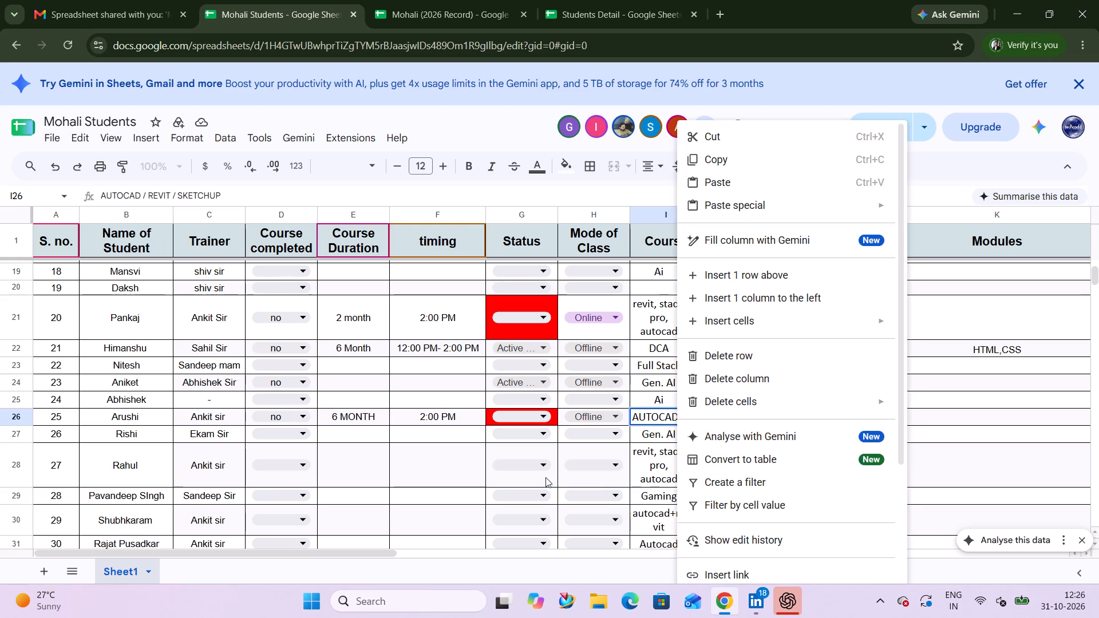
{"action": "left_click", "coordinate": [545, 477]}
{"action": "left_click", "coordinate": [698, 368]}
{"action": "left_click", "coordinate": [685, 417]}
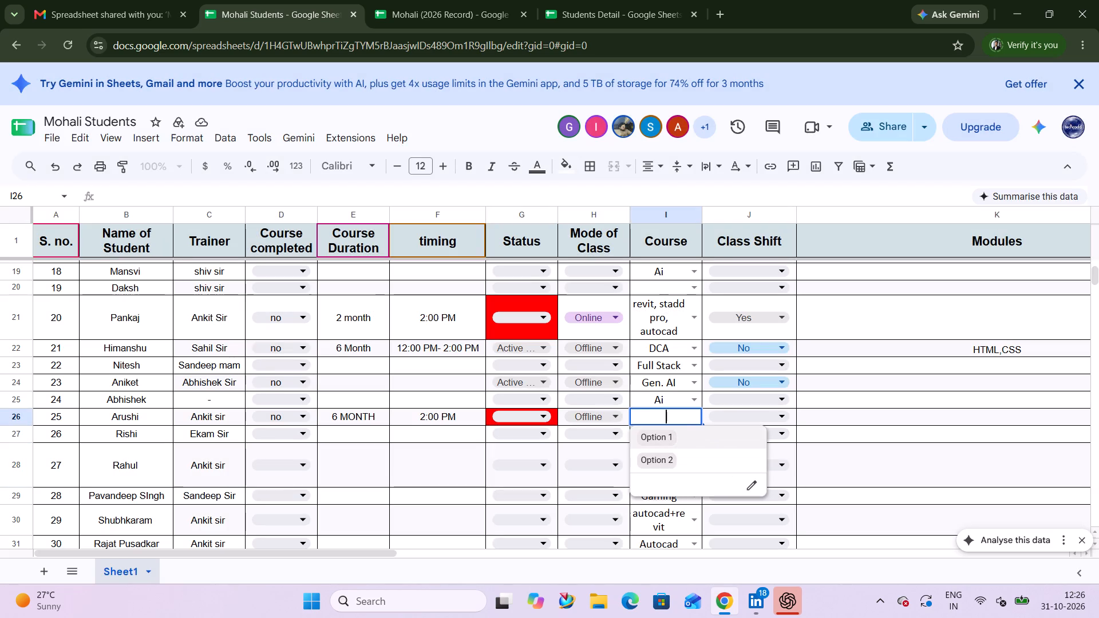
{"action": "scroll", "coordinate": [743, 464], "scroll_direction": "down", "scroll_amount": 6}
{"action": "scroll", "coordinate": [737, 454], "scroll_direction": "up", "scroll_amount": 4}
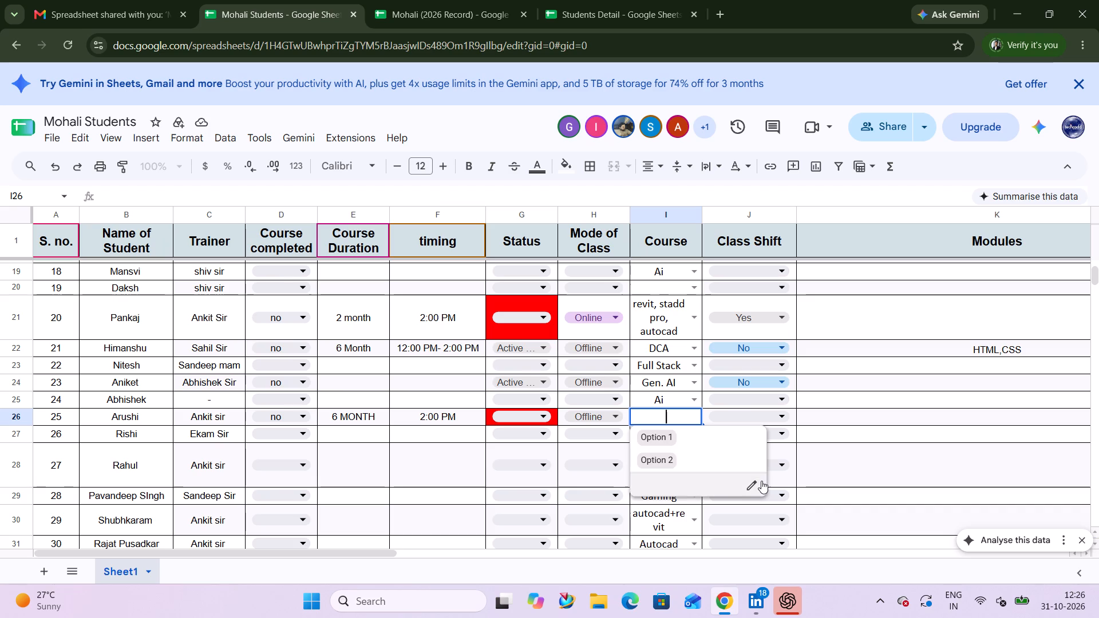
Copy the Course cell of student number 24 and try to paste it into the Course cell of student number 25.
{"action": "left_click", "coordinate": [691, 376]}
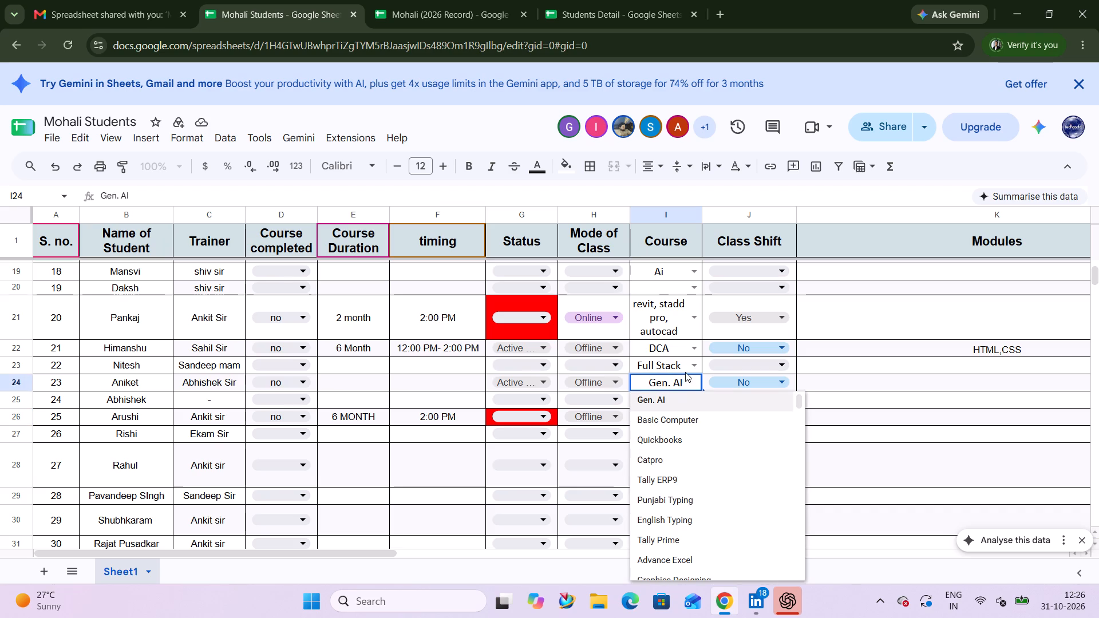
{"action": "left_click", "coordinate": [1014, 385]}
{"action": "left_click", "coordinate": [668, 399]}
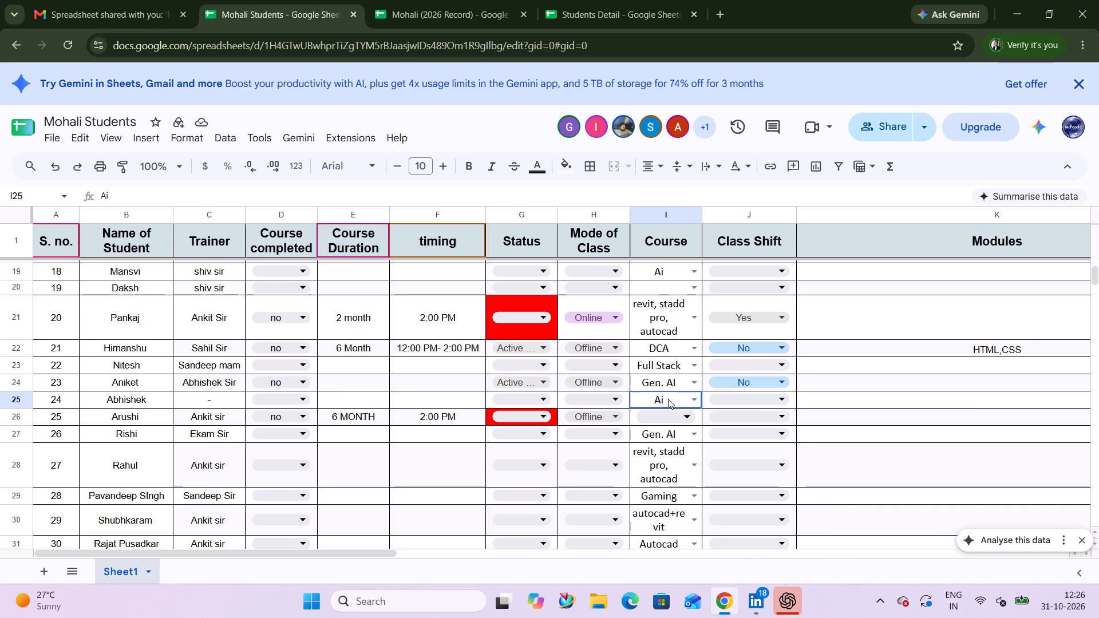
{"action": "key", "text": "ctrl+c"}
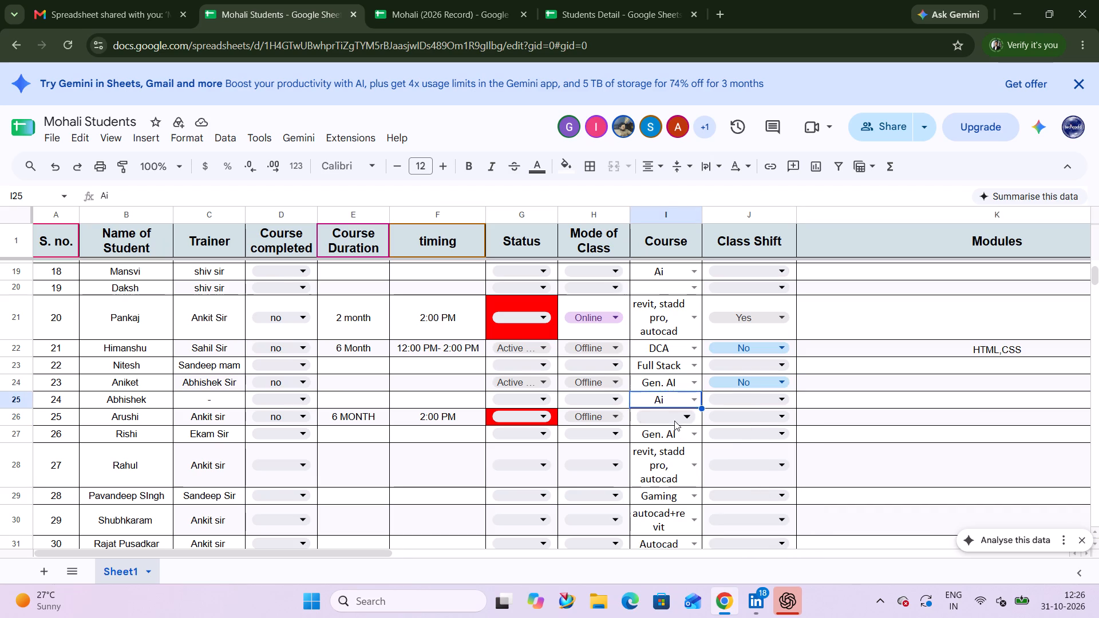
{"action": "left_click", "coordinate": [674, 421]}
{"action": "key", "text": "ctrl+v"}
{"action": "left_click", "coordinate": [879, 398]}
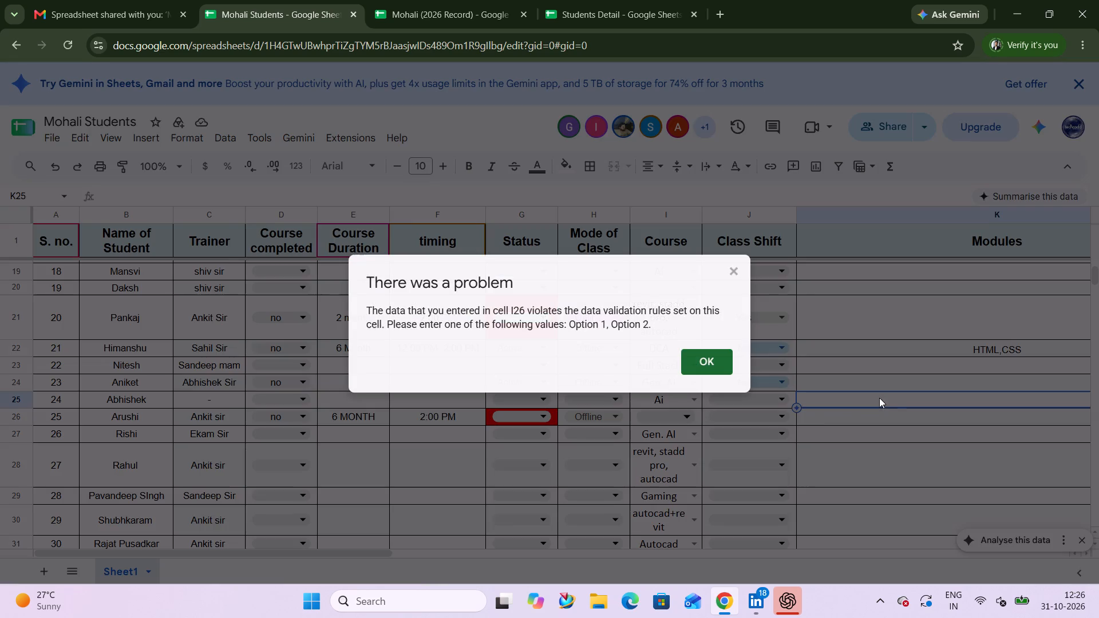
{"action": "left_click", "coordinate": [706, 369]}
Remove the Option 1 / Option 2 drop-down validation rule from the Course cell of student number 25.
{"action": "right_click", "coordinate": [671, 420]}
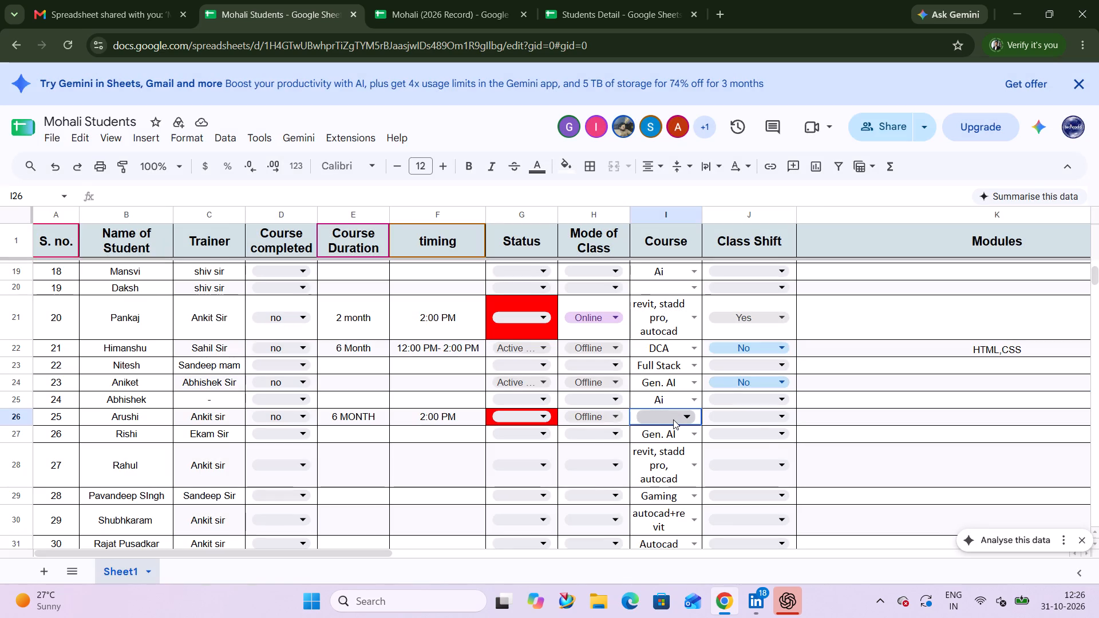
{"action": "left_click", "coordinate": [661, 418]}
{"action": "left_click", "coordinate": [749, 484]}
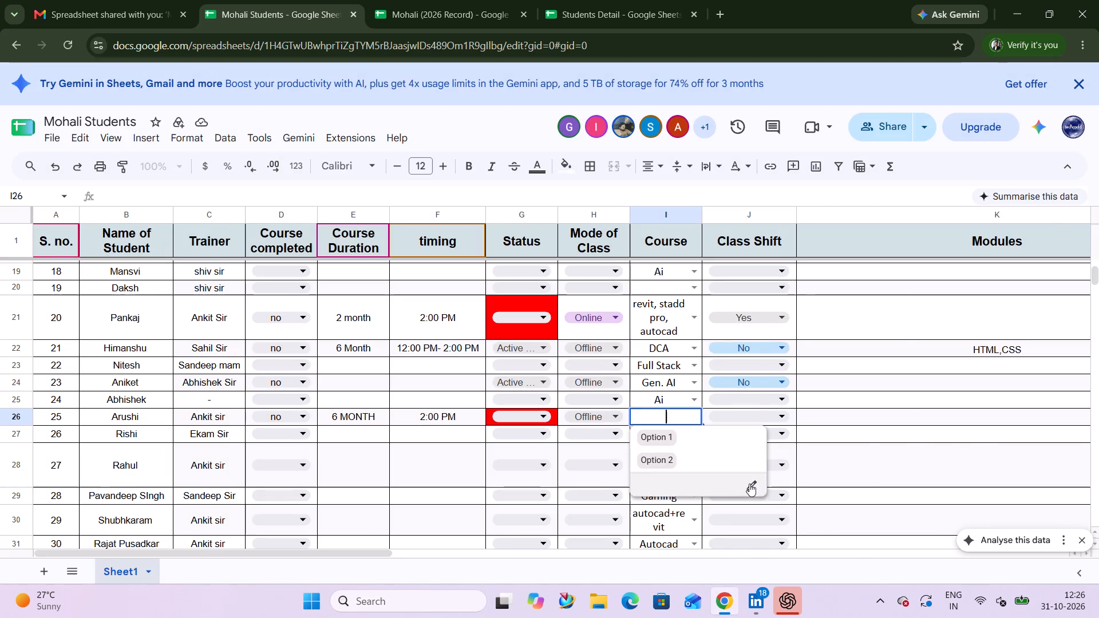
{"action": "scroll", "coordinate": [954, 461], "scroll_direction": "down", "scroll_amount": 4}
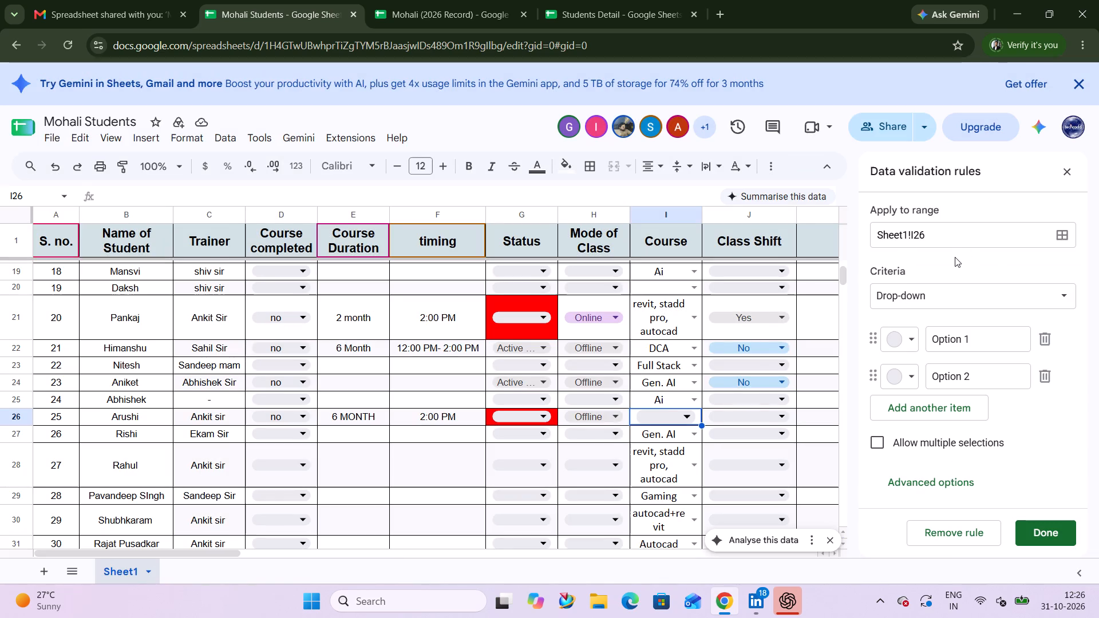
{"action": "left_click", "coordinate": [958, 529]}
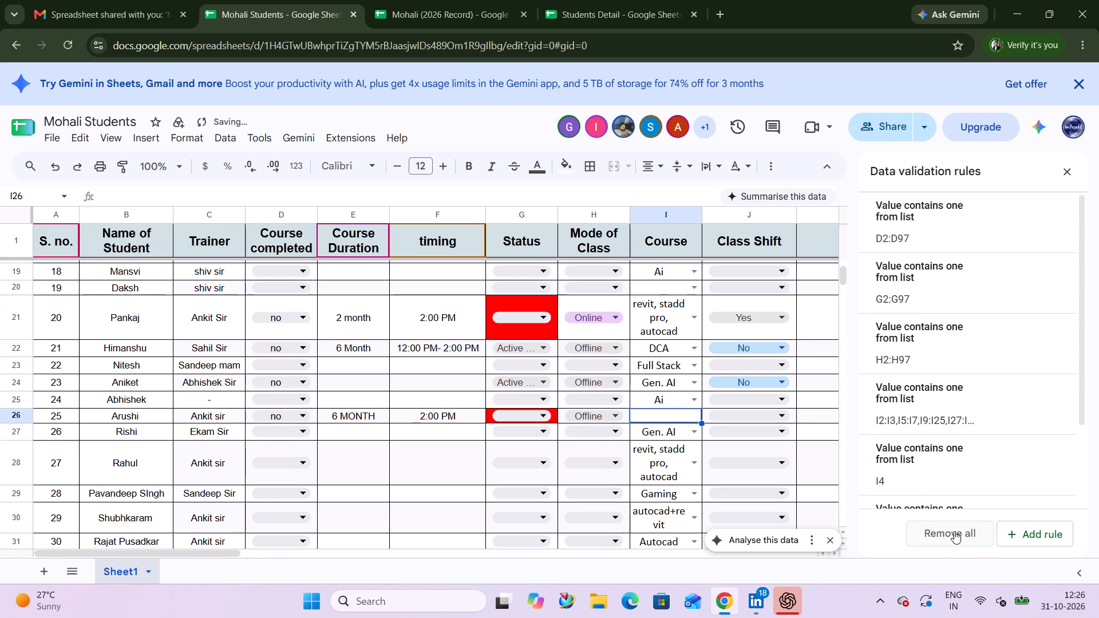
{"action": "scroll", "coordinate": [905, 435], "scroll_direction": "down", "scroll_amount": 4}
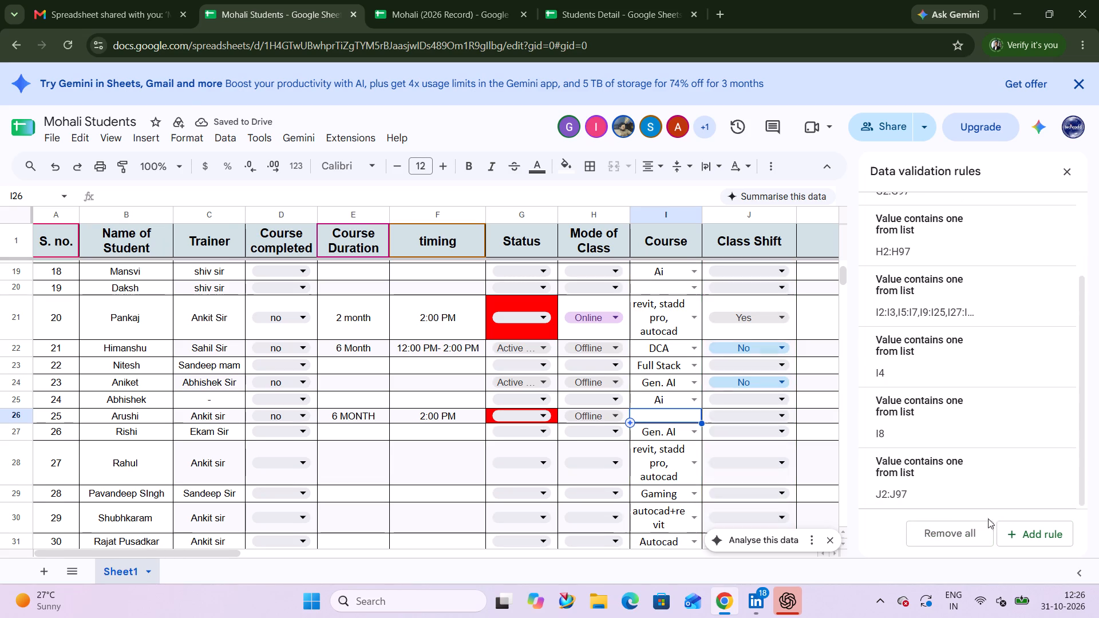
{"action": "left_click", "coordinate": [1060, 173]}
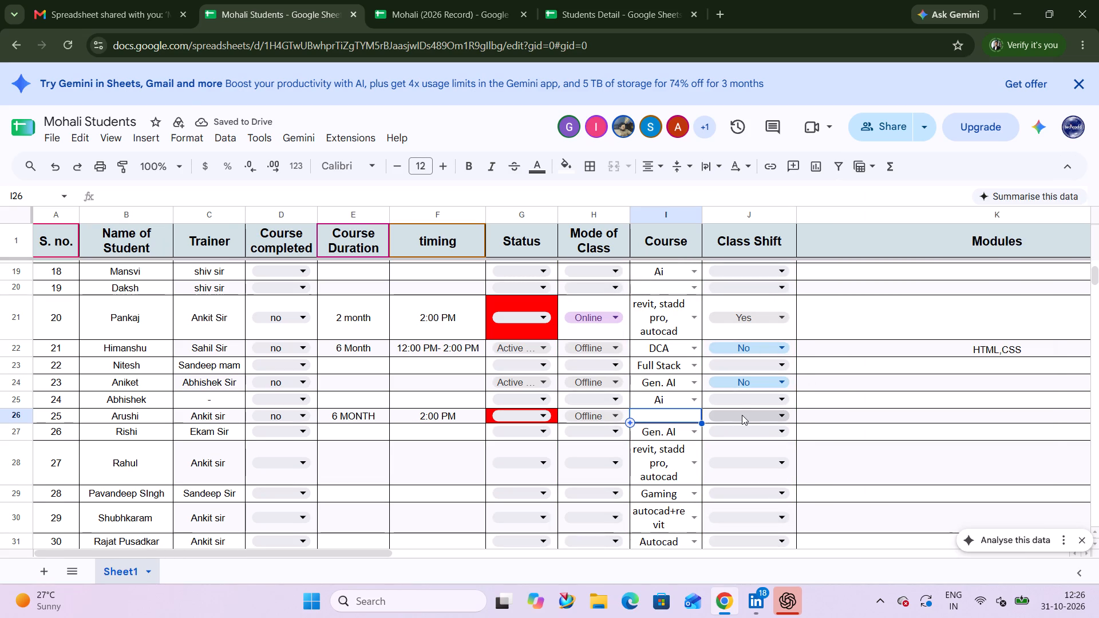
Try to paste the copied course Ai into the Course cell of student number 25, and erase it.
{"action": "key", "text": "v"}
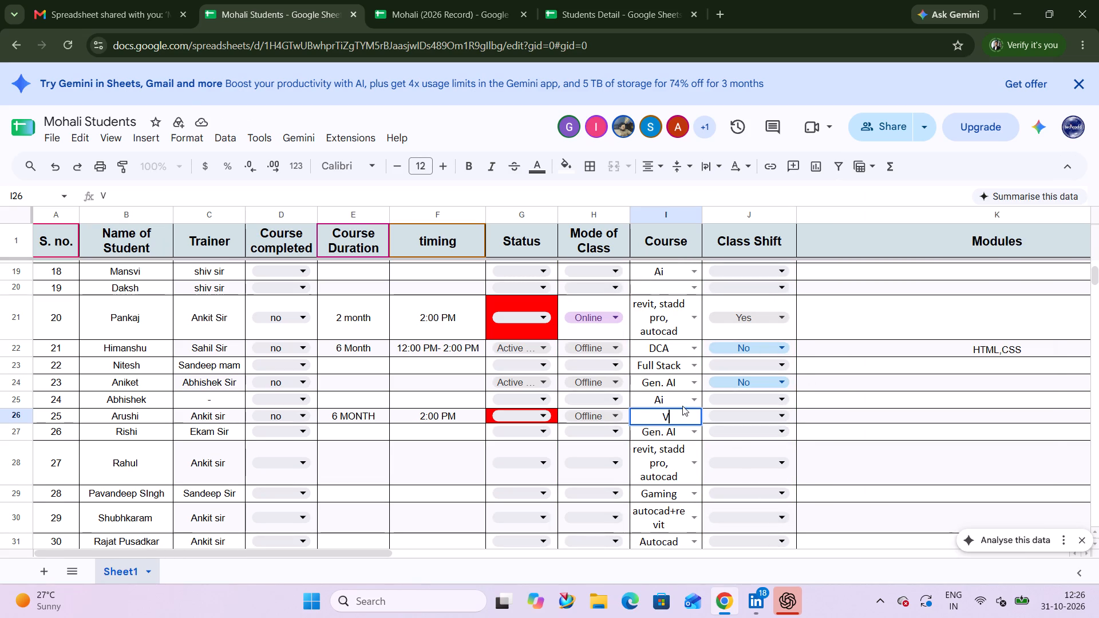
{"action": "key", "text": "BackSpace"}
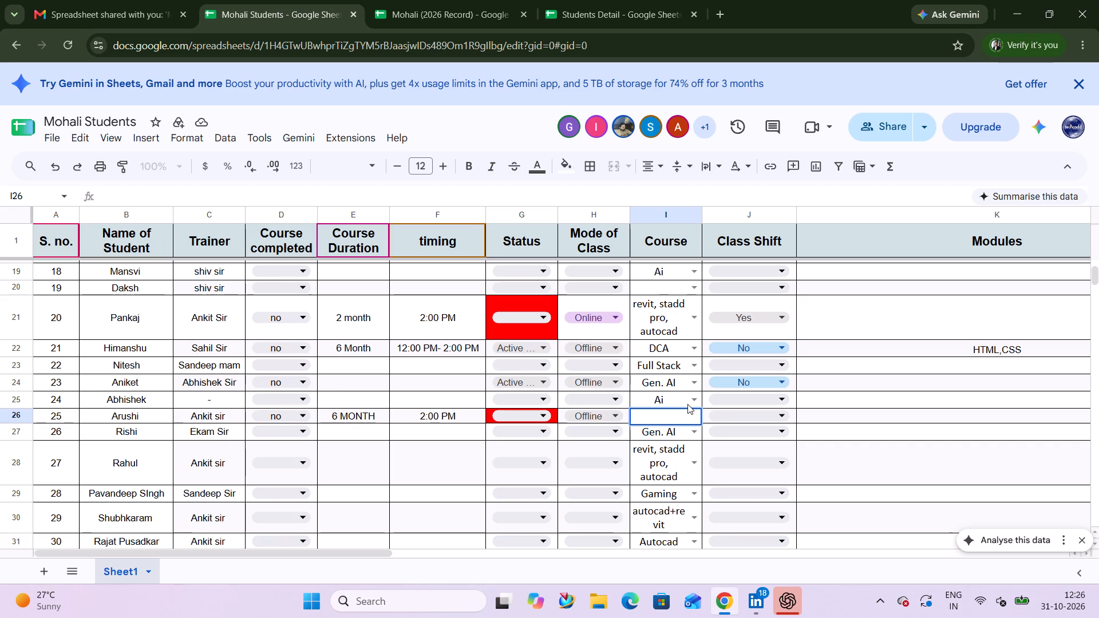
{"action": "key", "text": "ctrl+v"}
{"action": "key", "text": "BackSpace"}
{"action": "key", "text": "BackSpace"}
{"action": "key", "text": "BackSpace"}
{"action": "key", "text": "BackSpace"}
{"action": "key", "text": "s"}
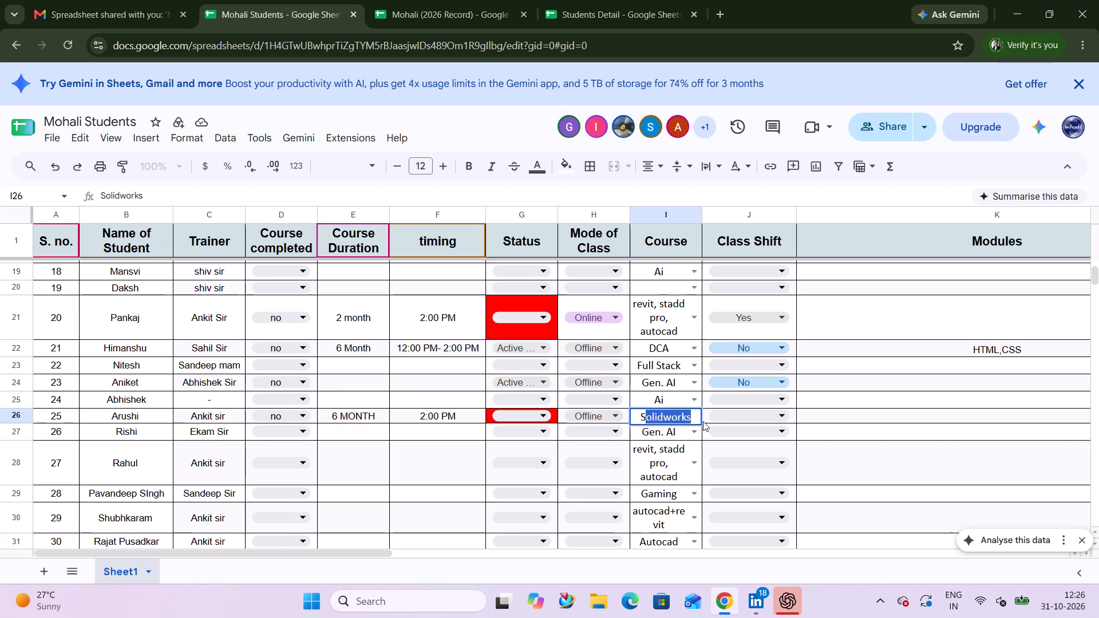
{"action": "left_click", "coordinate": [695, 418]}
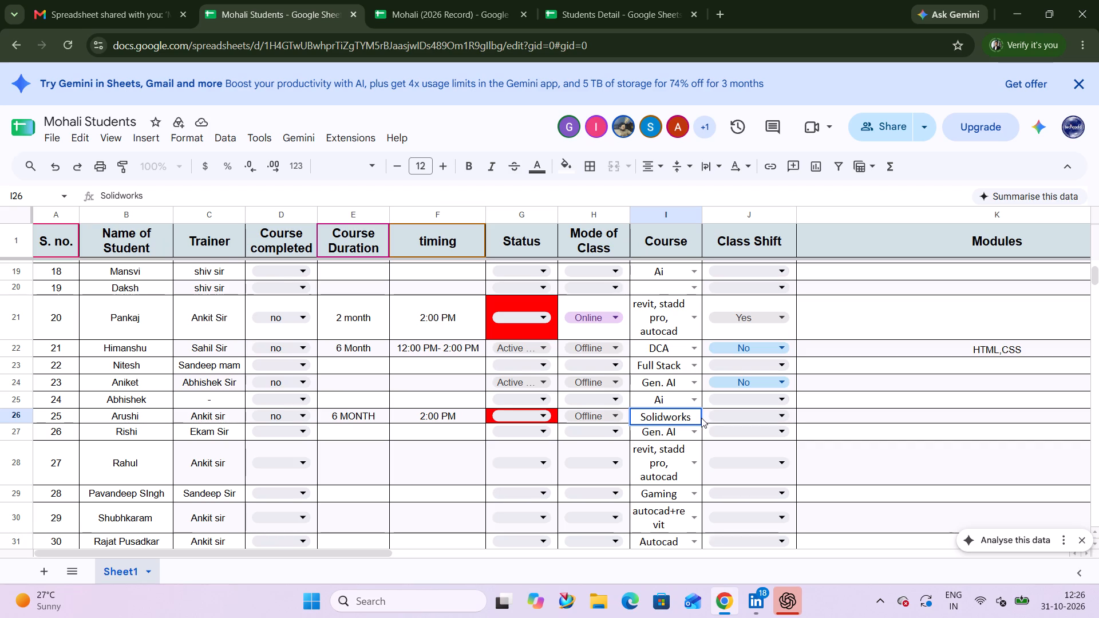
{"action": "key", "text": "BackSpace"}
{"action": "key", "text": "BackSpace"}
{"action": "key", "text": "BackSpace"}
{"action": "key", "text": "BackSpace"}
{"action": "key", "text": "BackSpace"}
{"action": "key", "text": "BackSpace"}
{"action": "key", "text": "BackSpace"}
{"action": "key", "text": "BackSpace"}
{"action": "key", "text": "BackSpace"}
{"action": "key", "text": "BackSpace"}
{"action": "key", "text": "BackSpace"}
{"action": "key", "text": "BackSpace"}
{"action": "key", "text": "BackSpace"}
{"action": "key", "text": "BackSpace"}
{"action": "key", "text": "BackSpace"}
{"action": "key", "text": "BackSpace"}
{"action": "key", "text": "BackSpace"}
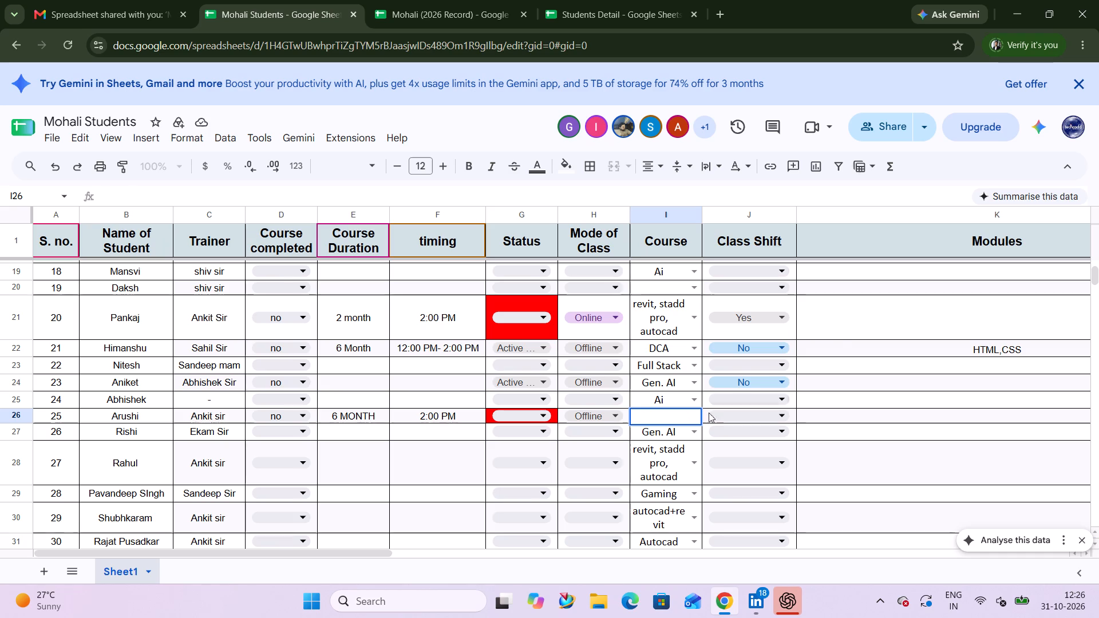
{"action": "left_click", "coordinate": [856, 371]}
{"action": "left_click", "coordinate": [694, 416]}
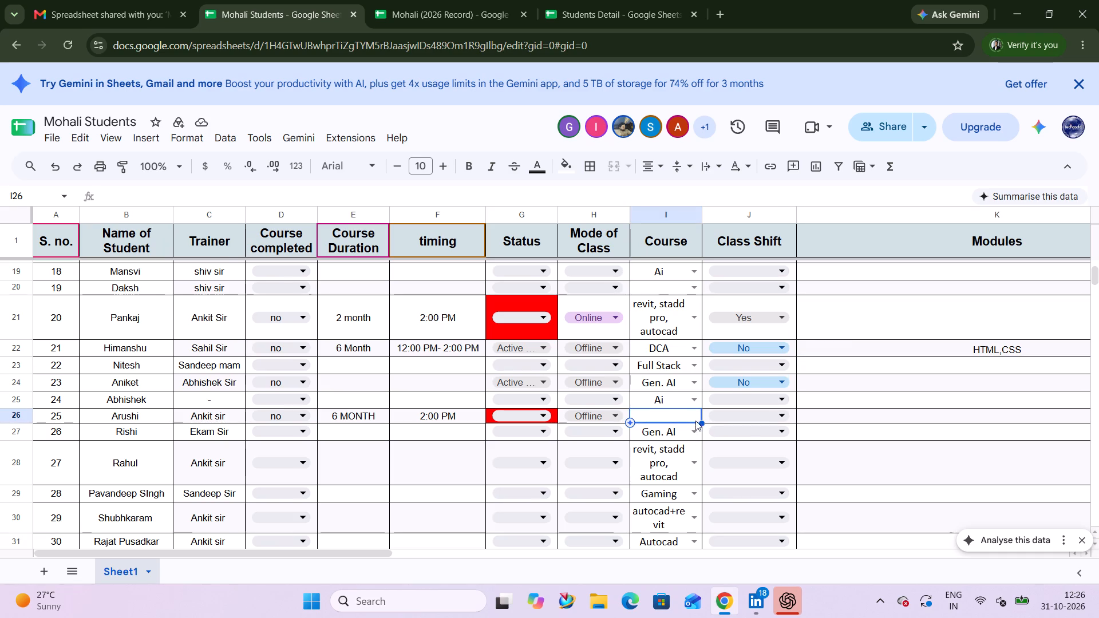
Copy the Course cell Gen. AI of student number 23 into the Course cell of student number 25.
{"action": "left_click", "coordinate": [670, 382]}
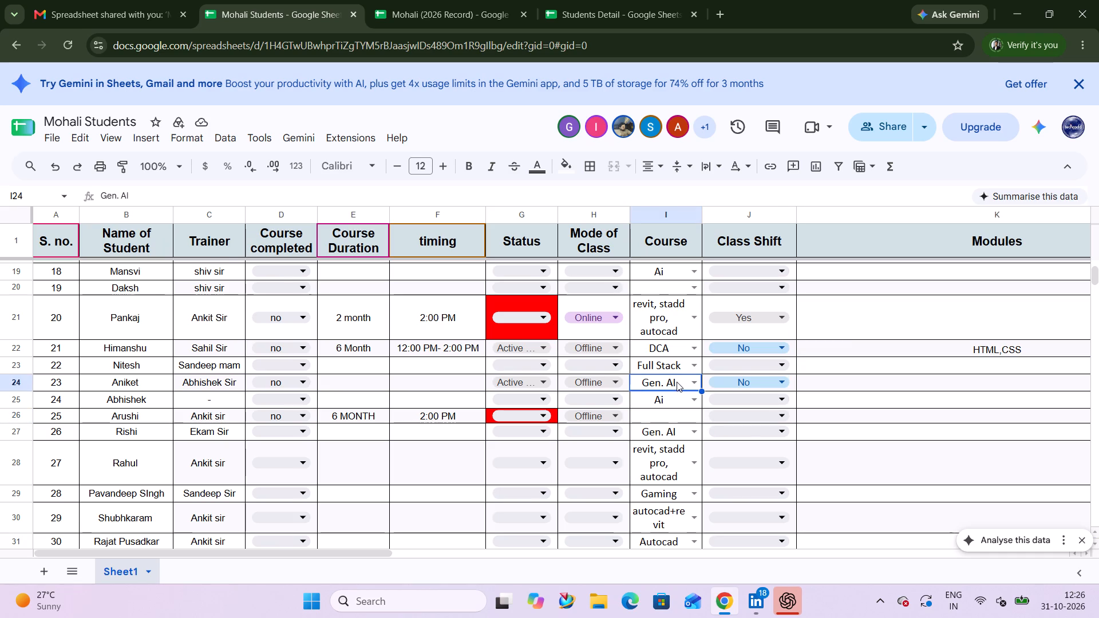
{"action": "key", "text": "ctrl+c"}
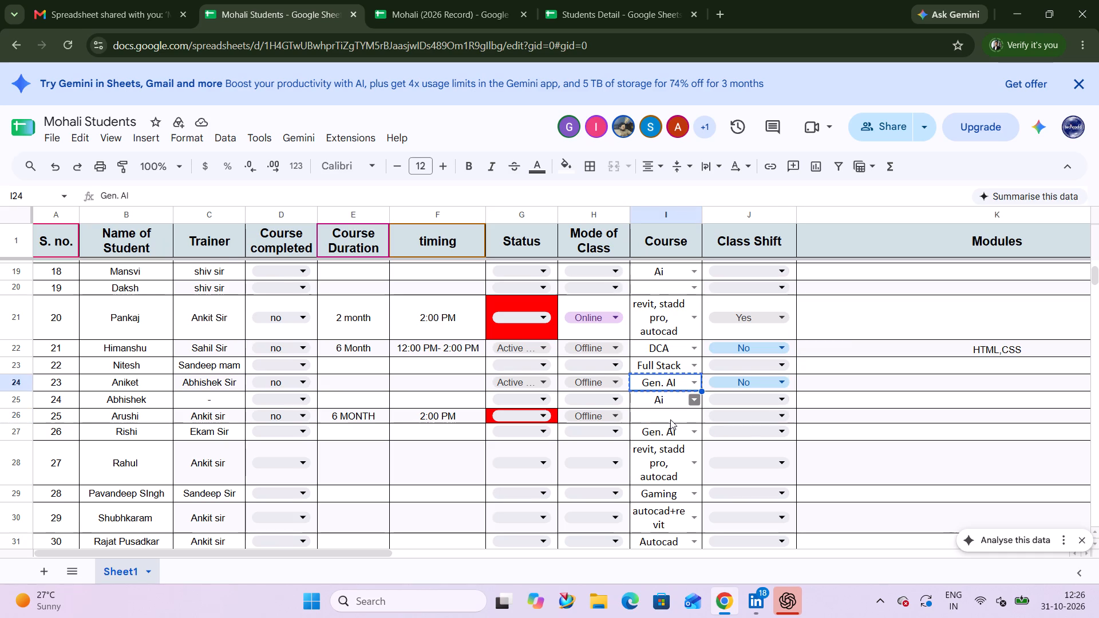
{"action": "left_click", "coordinate": [670, 419]}
{"action": "key", "text": "ctrl+v"}
{"action": "left_click", "coordinate": [945, 398]}
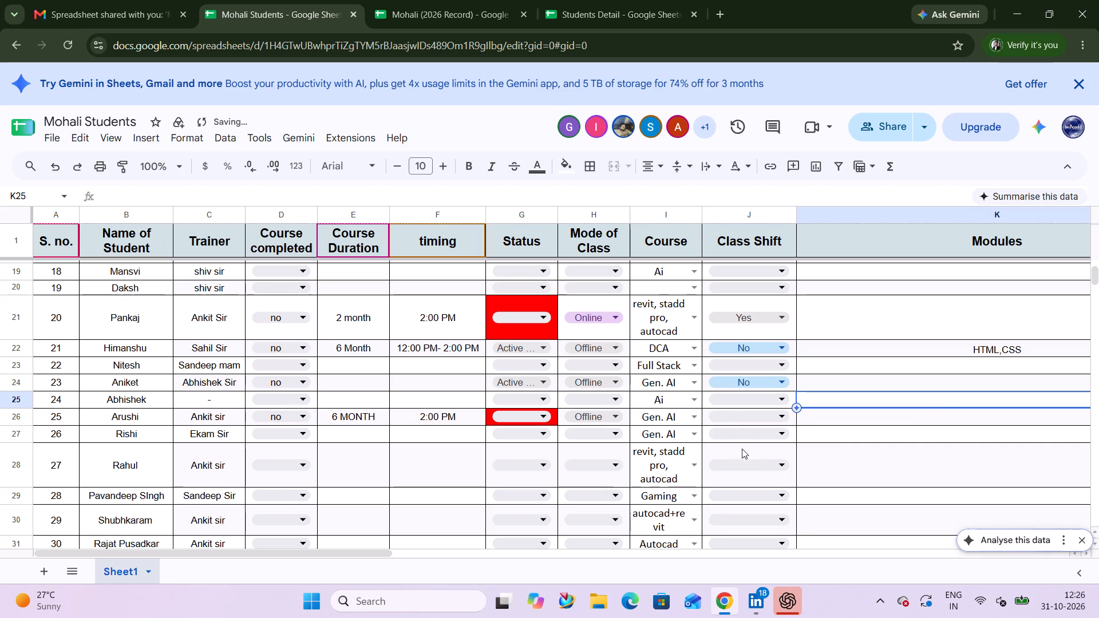
Open the Course drop-down's validation rule for student number 25 and add a new blank item at the end of its list.
{"action": "left_click", "coordinate": [691, 415]}
{"action": "scroll", "coordinate": [698, 459], "scroll_direction": "down", "scroll_amount": 4}
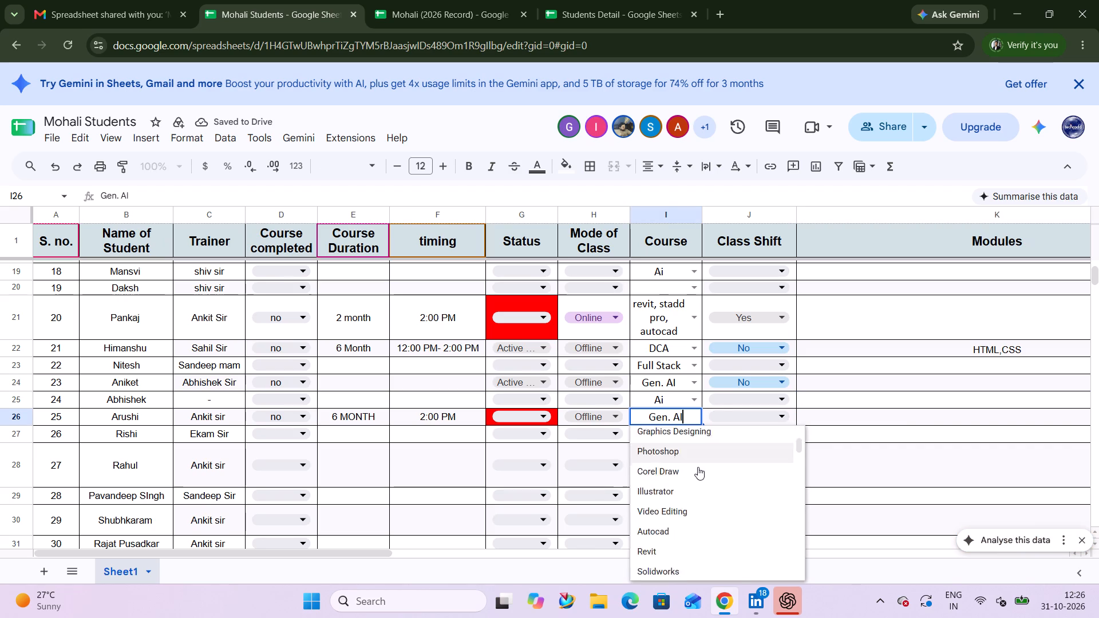
{"action": "scroll", "coordinate": [698, 468], "scroll_direction": "down", "scroll_amount": 20}
{"action": "scroll", "coordinate": [698, 468], "scroll_direction": "down", "scroll_amount": 20}
{"action": "scroll", "coordinate": [698, 468], "scroll_direction": "down", "scroll_amount": 5}
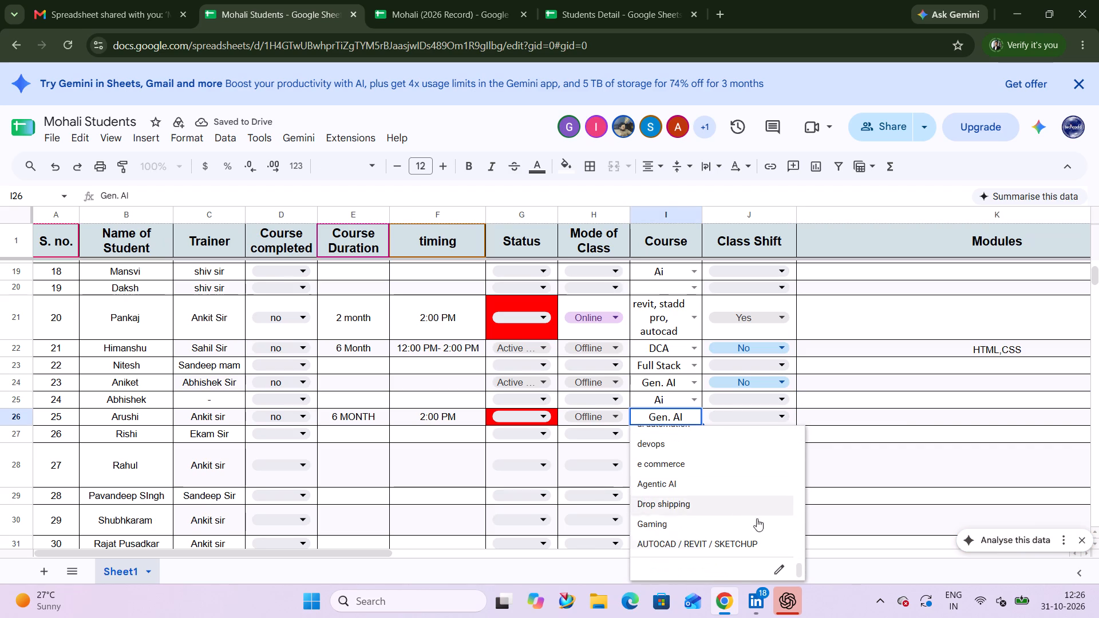
{"action": "left_click", "coordinate": [781, 568]}
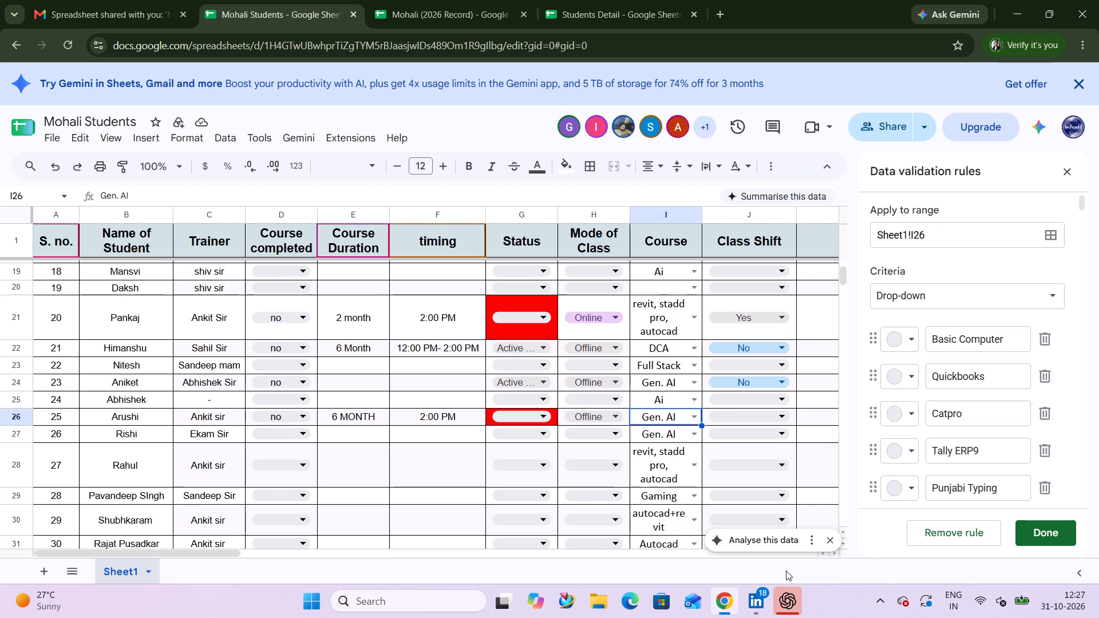
{"action": "scroll", "coordinate": [972, 402], "scroll_direction": "down", "scroll_amount": 20}
{"action": "scroll", "coordinate": [972, 402], "scroll_direction": "down", "scroll_amount": 20}
{"action": "scroll", "coordinate": [972, 402], "scroll_direction": "down", "scroll_amount": 11}
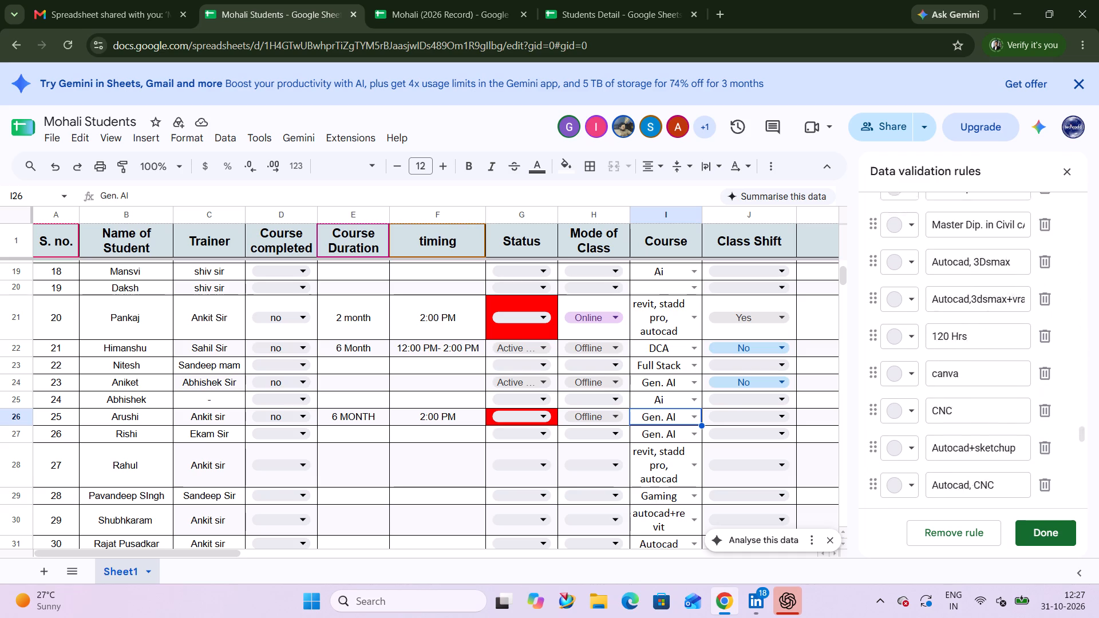
{"action": "scroll", "coordinate": [968, 399], "scroll_direction": "down", "scroll_amount": 20}
{"action": "scroll", "coordinate": [968, 399], "scroll_direction": "down", "scroll_amount": 4}
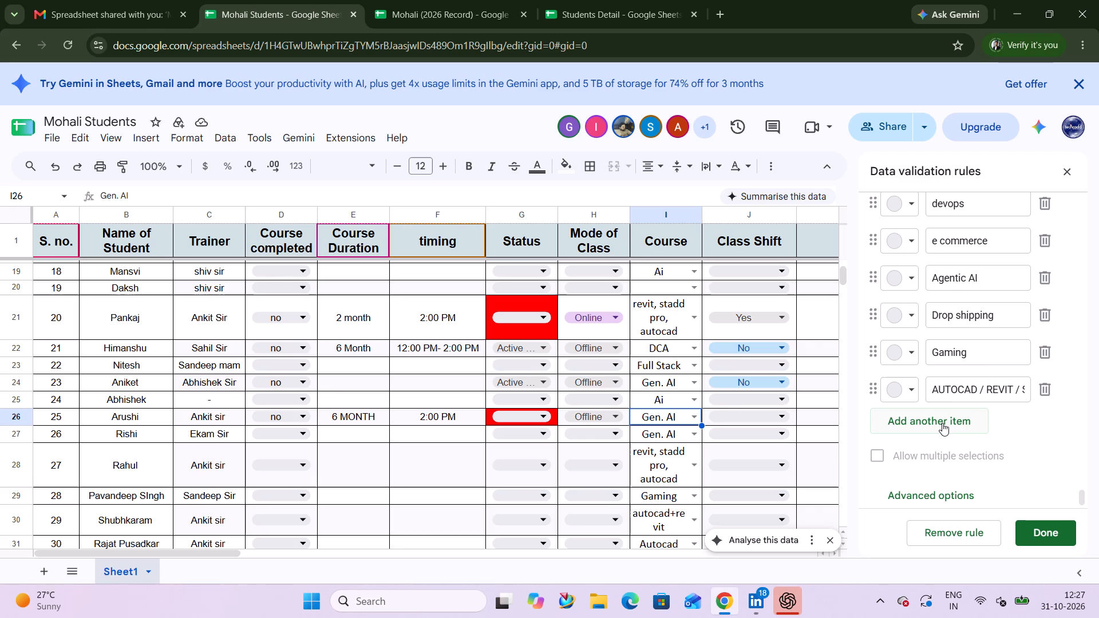
{"action": "left_click", "coordinate": [942, 423]}
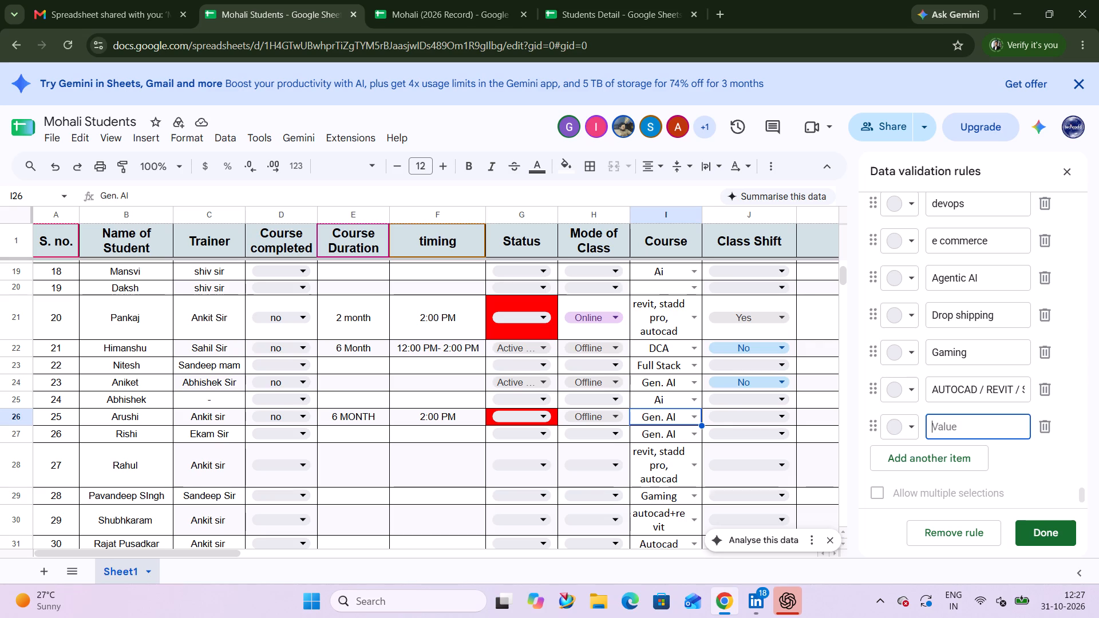
{"action": "left_click", "coordinate": [623, 1]}
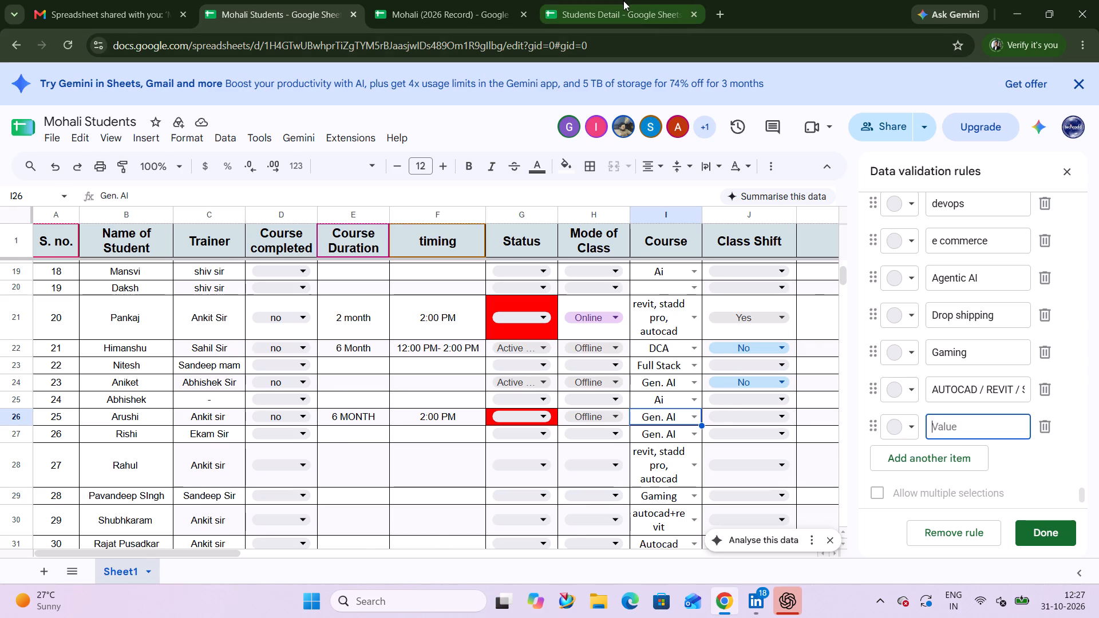
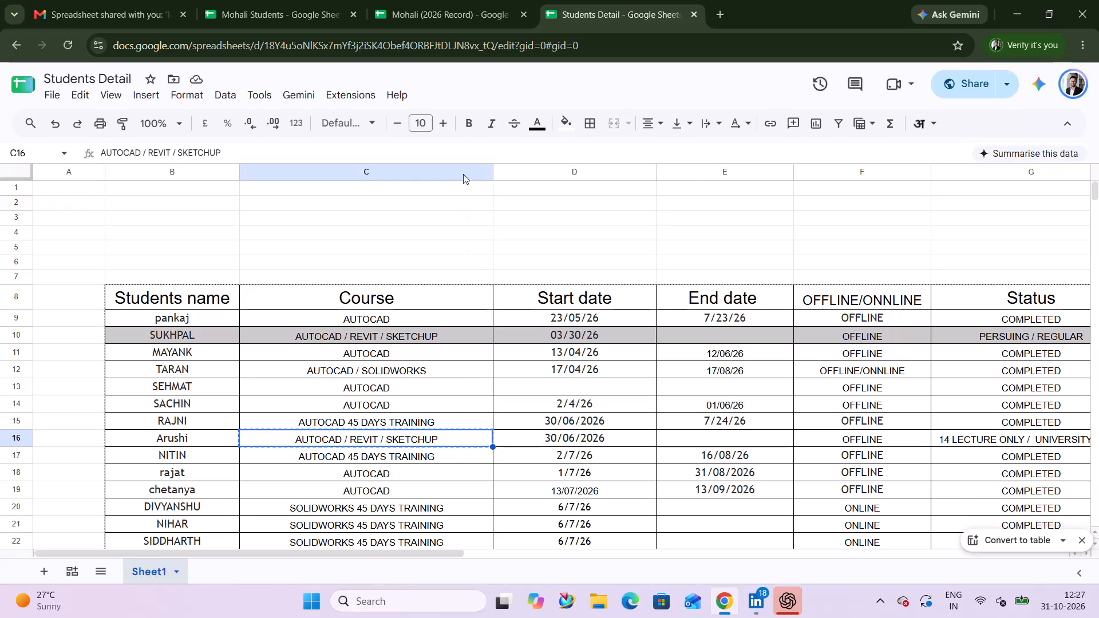
Fill the new blank Course drop-down item with AUTOCAD / REVIT / SKETCHUP and apply the rule change to all matching drop-downs.
{"action": "left_click", "coordinate": [453, 0]}
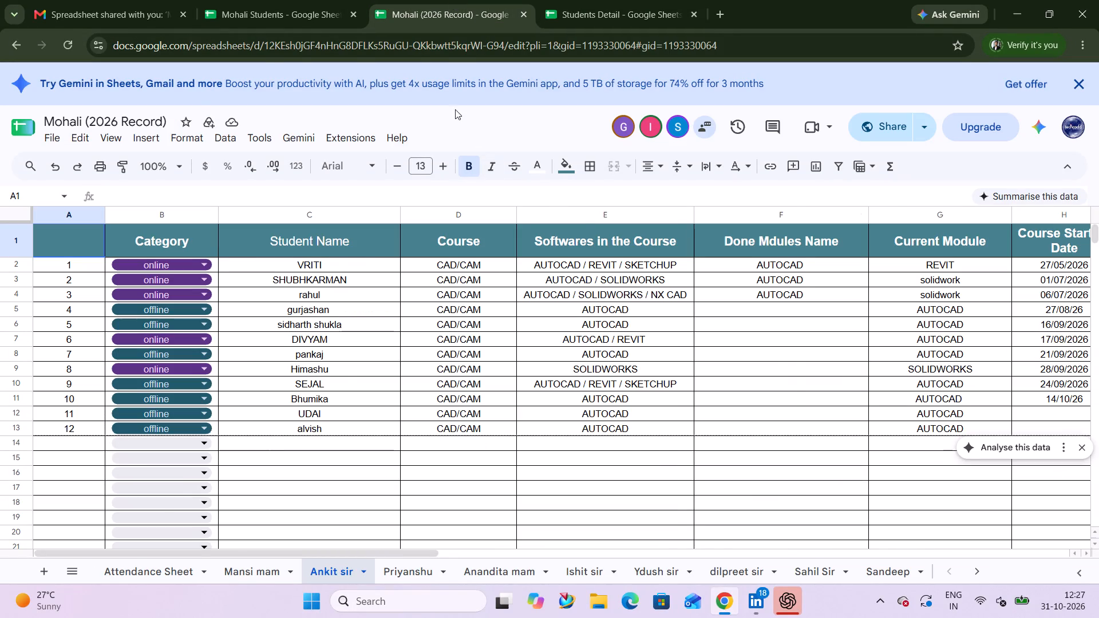
{"action": "left_click", "coordinate": [253, 0]}
{"action": "left_click", "coordinate": [978, 437]}
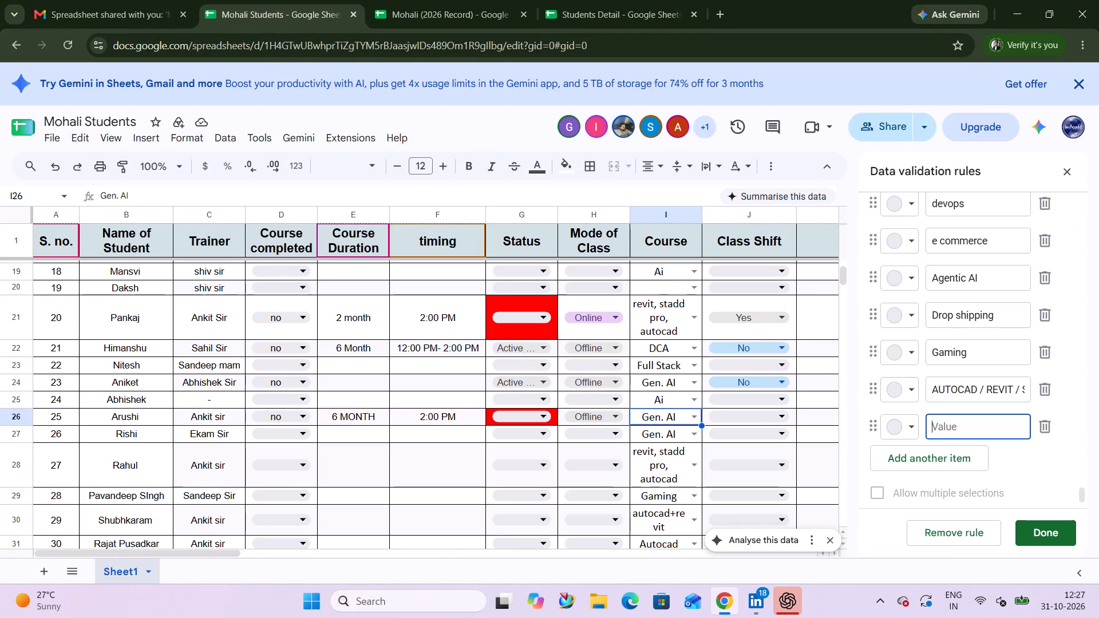
{"action": "key", "text": "ctrl+v"}
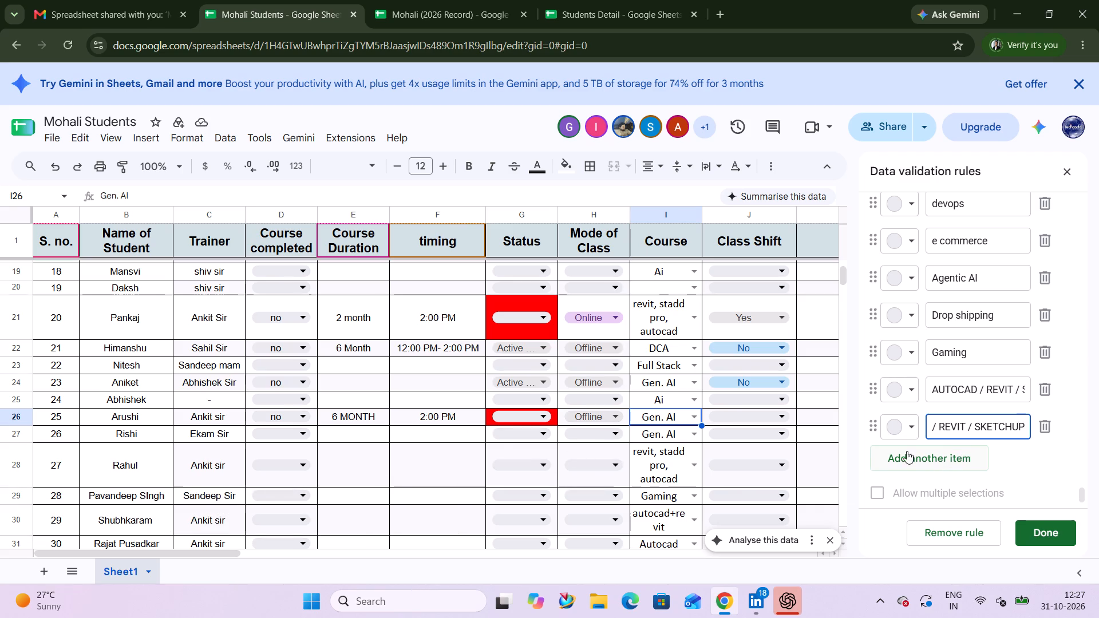
{"action": "left_click", "coordinate": [1058, 536]}
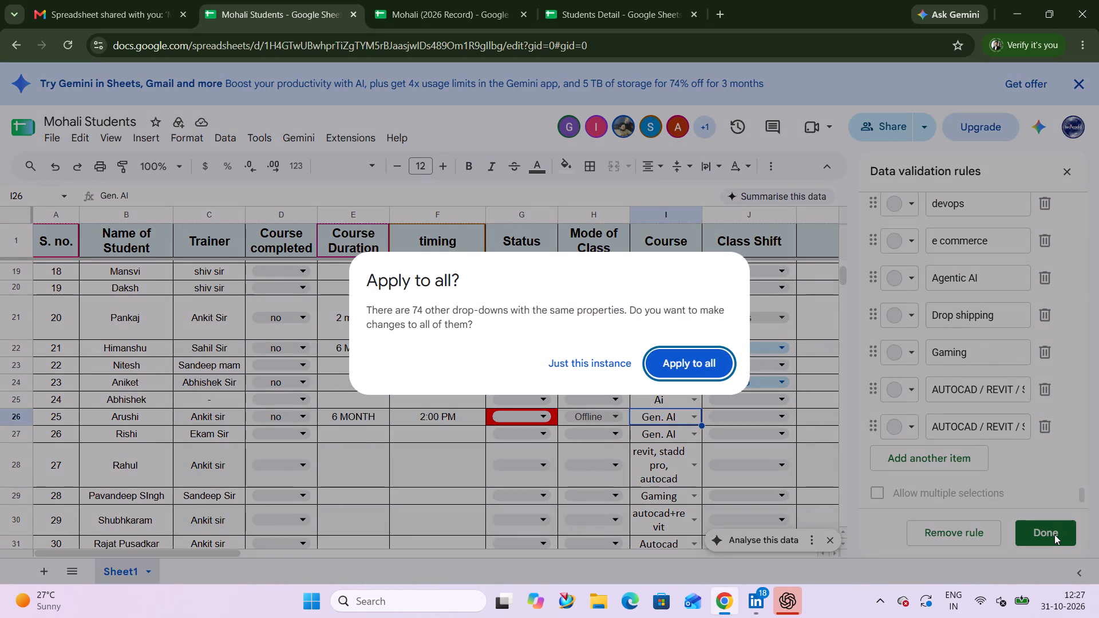
{"action": "left_click", "coordinate": [724, 366]}
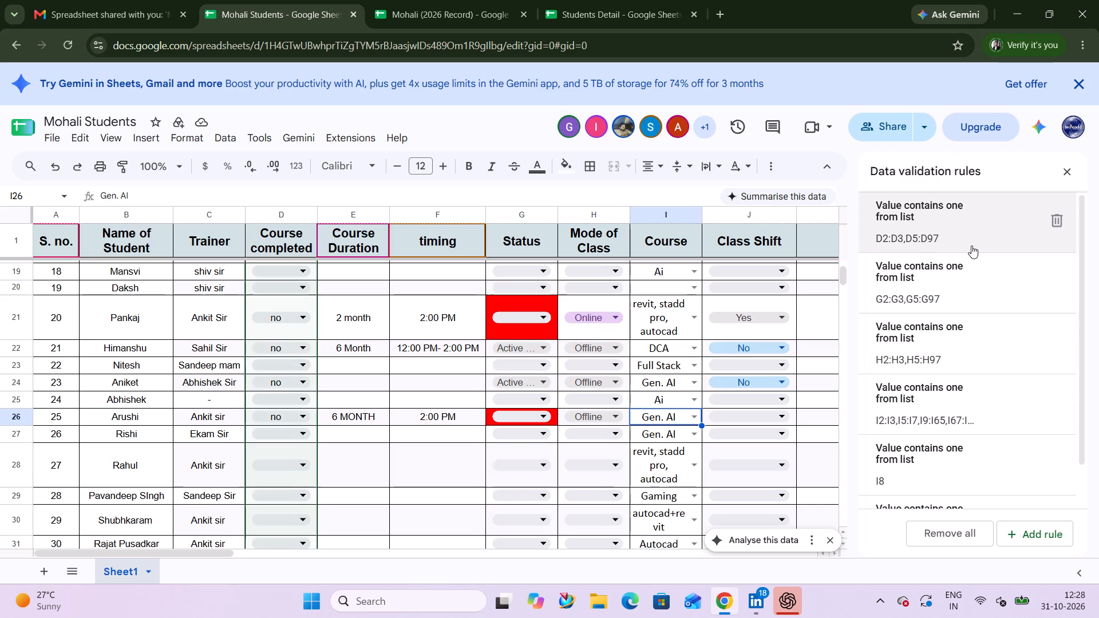
Replace the Course of student number 25 with AUTOCAD / REVIT / SKETCHUP and close the data validation rules.
{"action": "scroll", "coordinate": [948, 427], "scroll_direction": "down", "scroll_amount": 5}
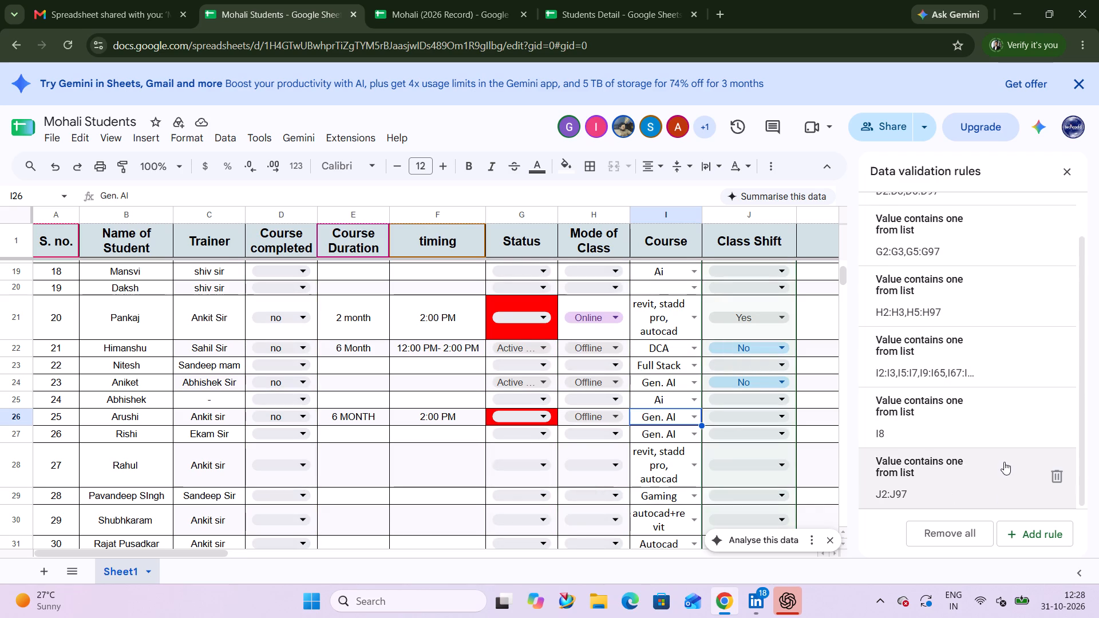
{"action": "left_click", "coordinate": [696, 415]}
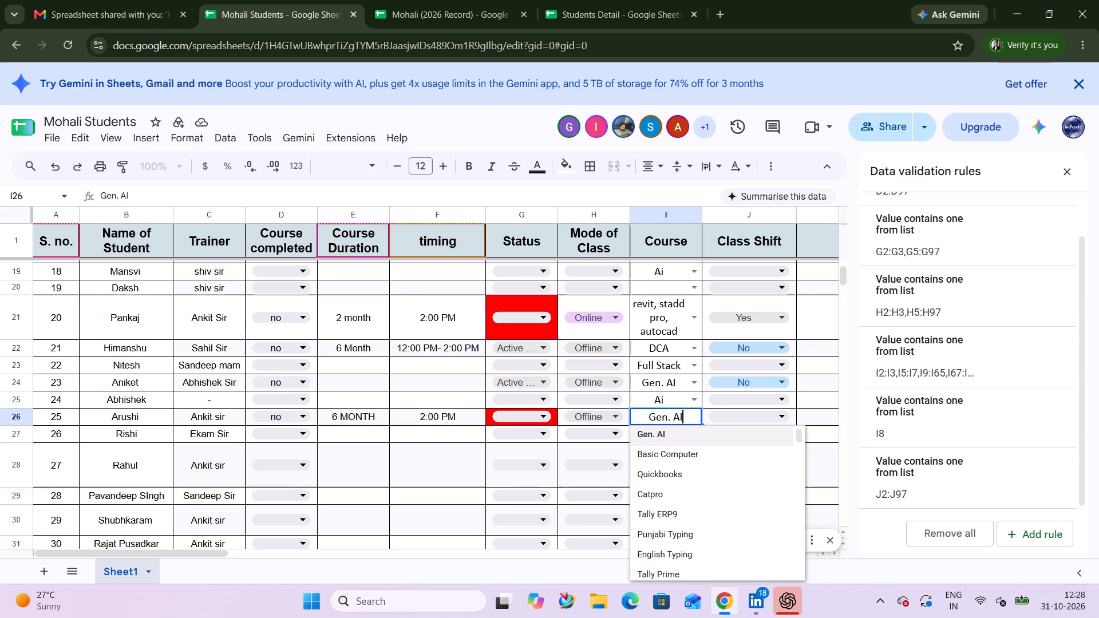
{"action": "key", "text": "BackSpace"}
{"action": "key", "text": "BackSpace"}
{"action": "key", "text": "BackSpace"}
{"action": "key", "text": "BackSpace"}
{"action": "key", "text": "BackSpace"}
{"action": "key", "text": "BackSpace"}
{"action": "key", "text": "BackSpace"}
{"action": "key", "text": "BackSpace"}
{"action": "key", "text": "BackSpace"}
{"action": "key", "text": "BackSpace"}
{"action": "key", "text": "BackSpace"}
{"action": "key", "text": "BackSpace"}
{"action": "key", "text": "BackSpace"}
{"action": "key", "text": "BackSpace"}
{"action": "key", "text": "BackSpace"}
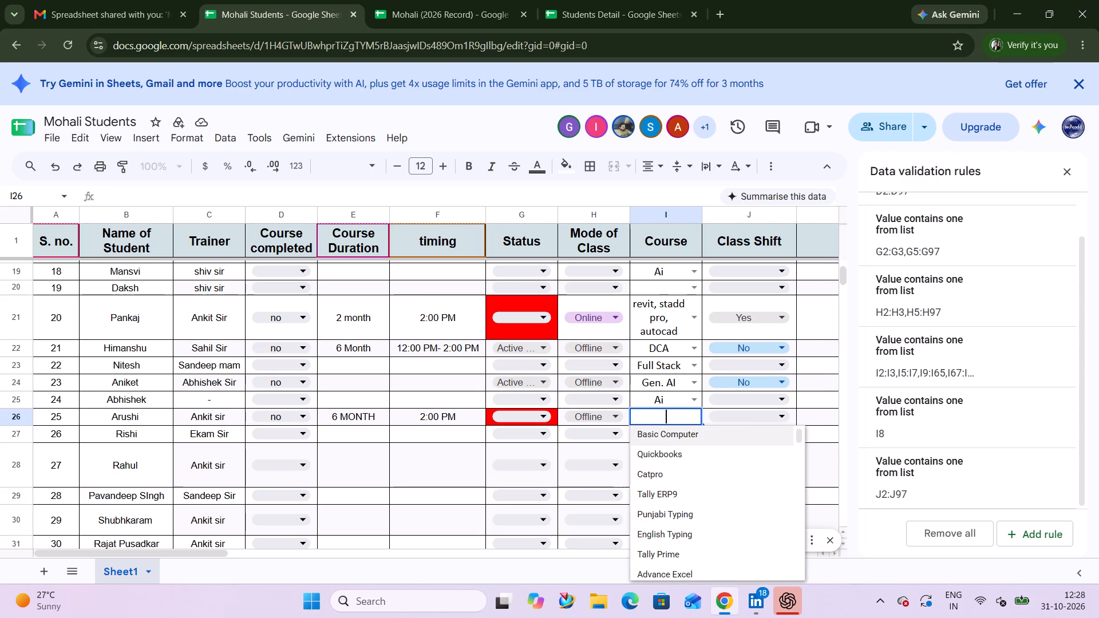
{"action": "key", "text": "ctrl+v"}
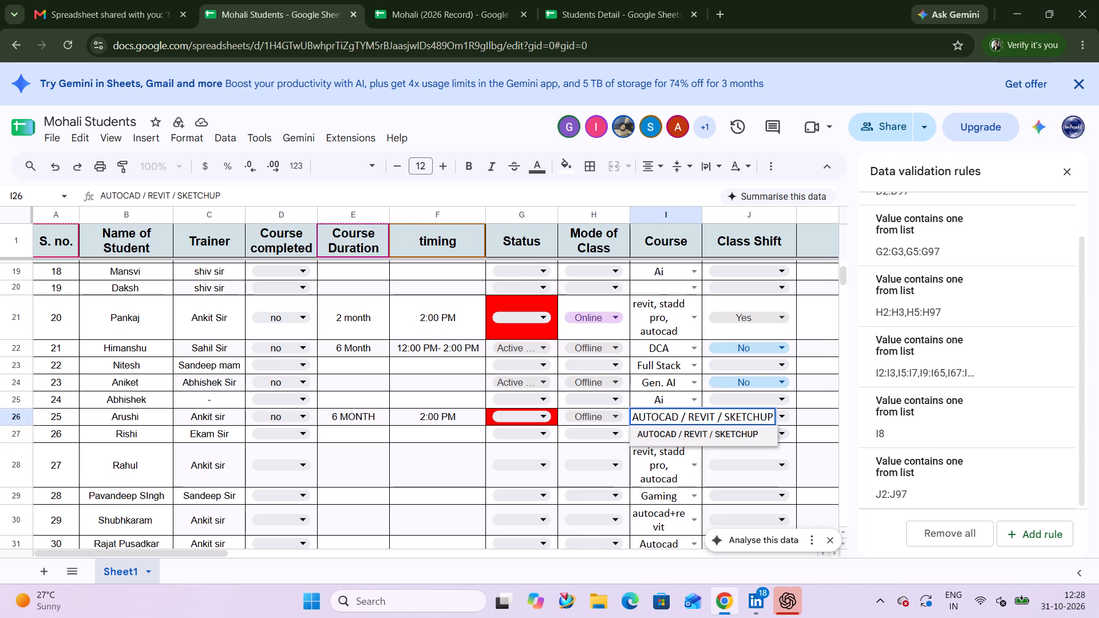
{"action": "left_click", "coordinate": [749, 439]}
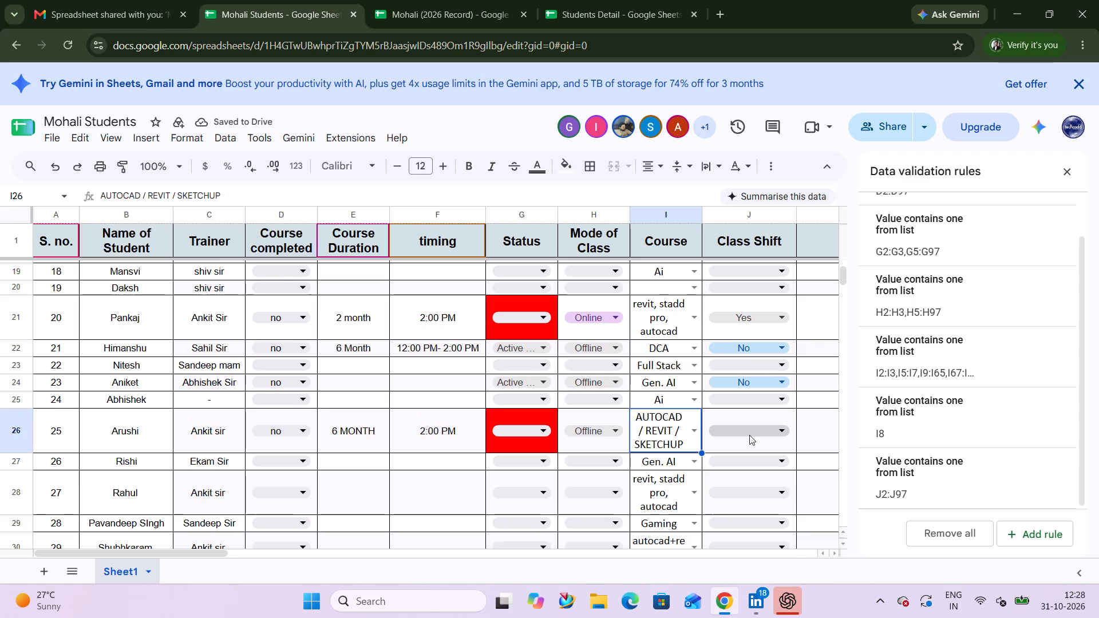
{"action": "left_click", "coordinate": [1072, 173]}
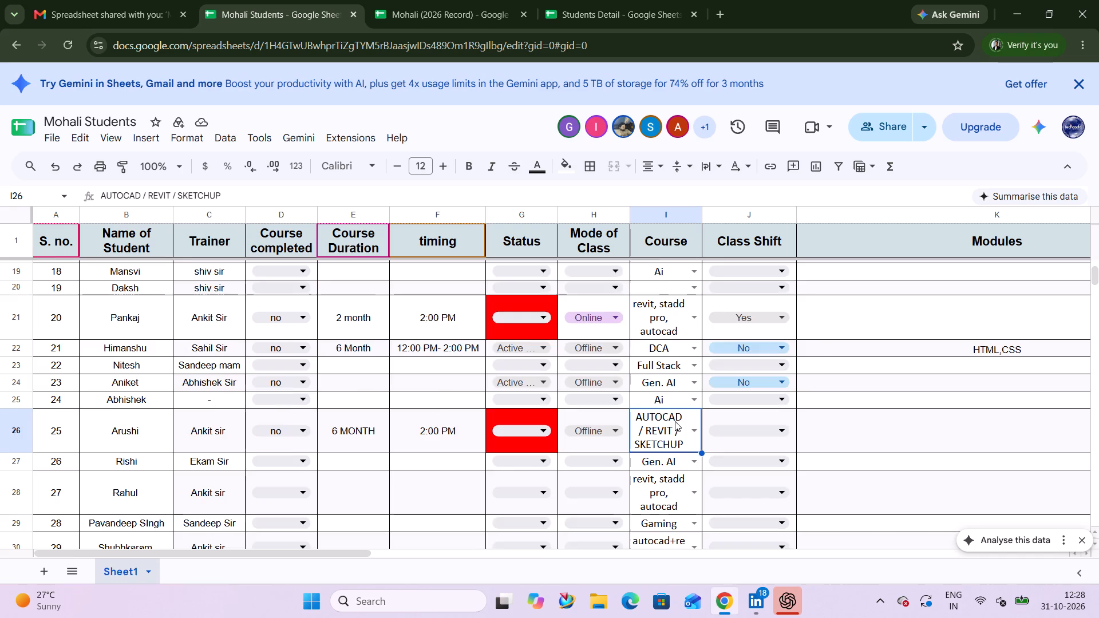
In the Students Detail spreadsheet, replace AUTOCAD with lowercase autocad in Arushi's Course cell in row 16.
{"action": "scroll", "coordinate": [675, 421], "scroll_direction": "up", "scroll_amount": 2}
{"action": "scroll", "coordinate": [675, 421], "scroll_direction": "down", "scroll_amount": 2}
{"action": "left_click", "coordinate": [595, 0]}
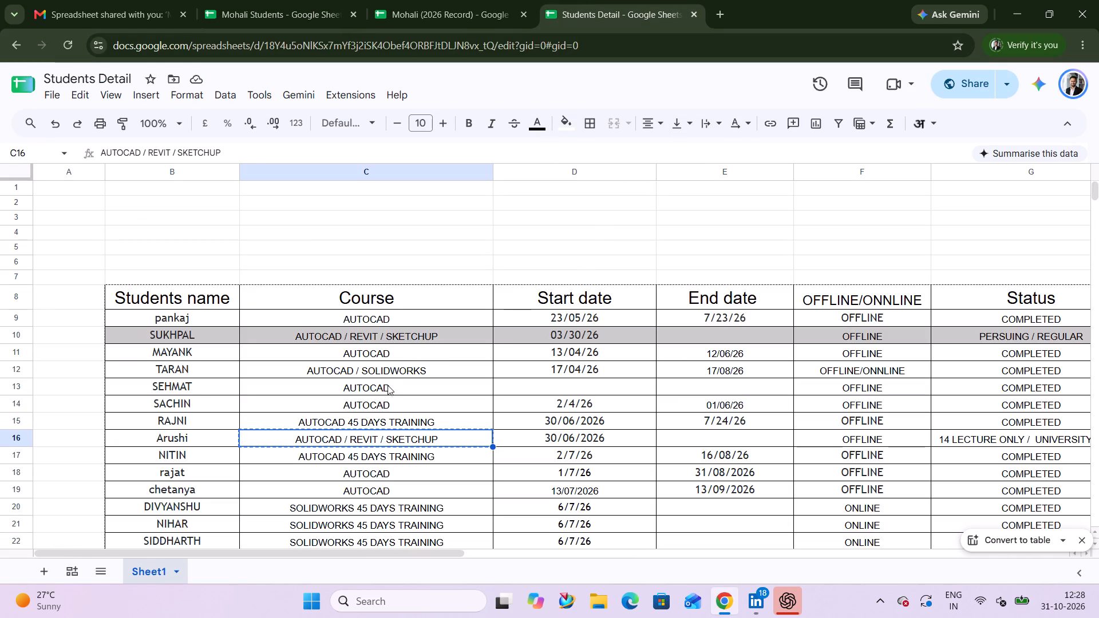
{"action": "left_click", "coordinate": [415, 335]}
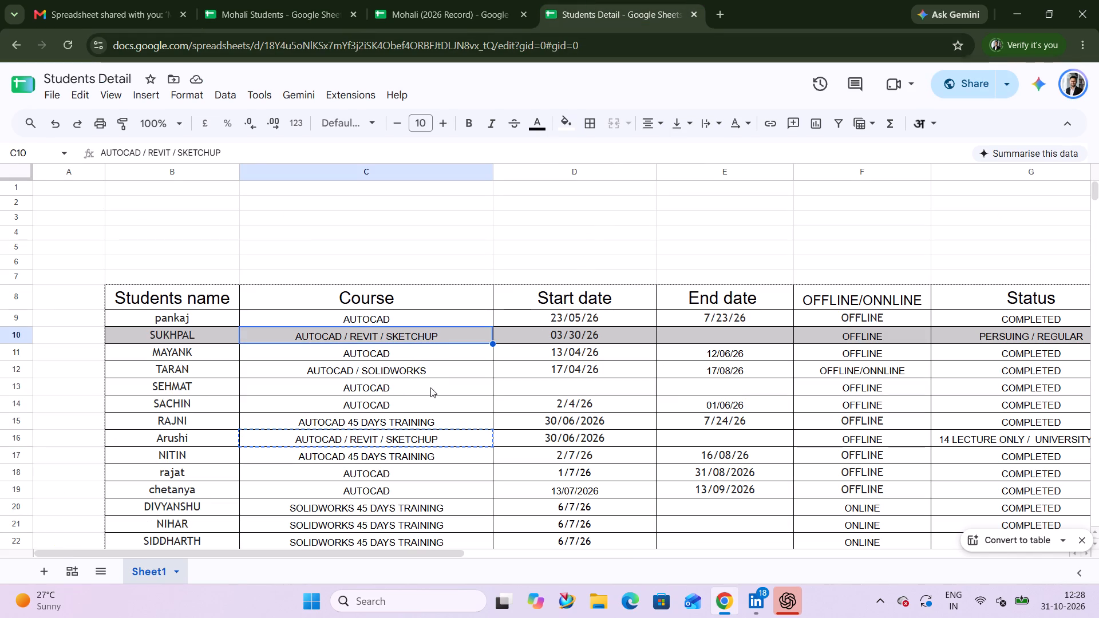
{"action": "double_click", "coordinate": [409, 441]}
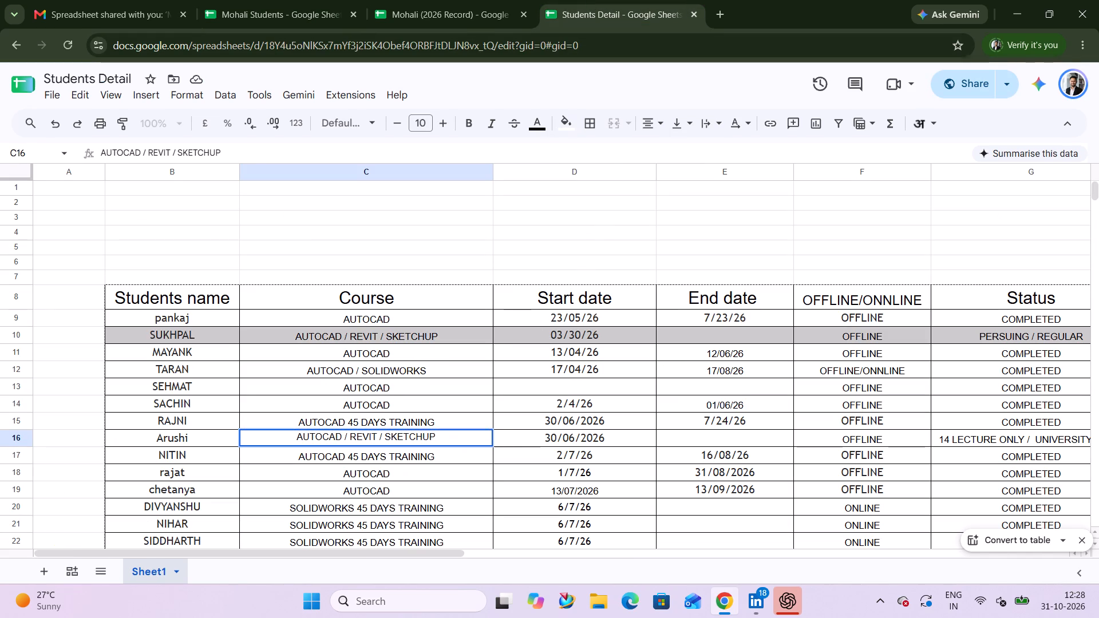
{"action": "left_click_drag", "start_coordinate": [343, 433], "coordinate": [292, 447]}
{"action": "key", "text": "BackSpace"}
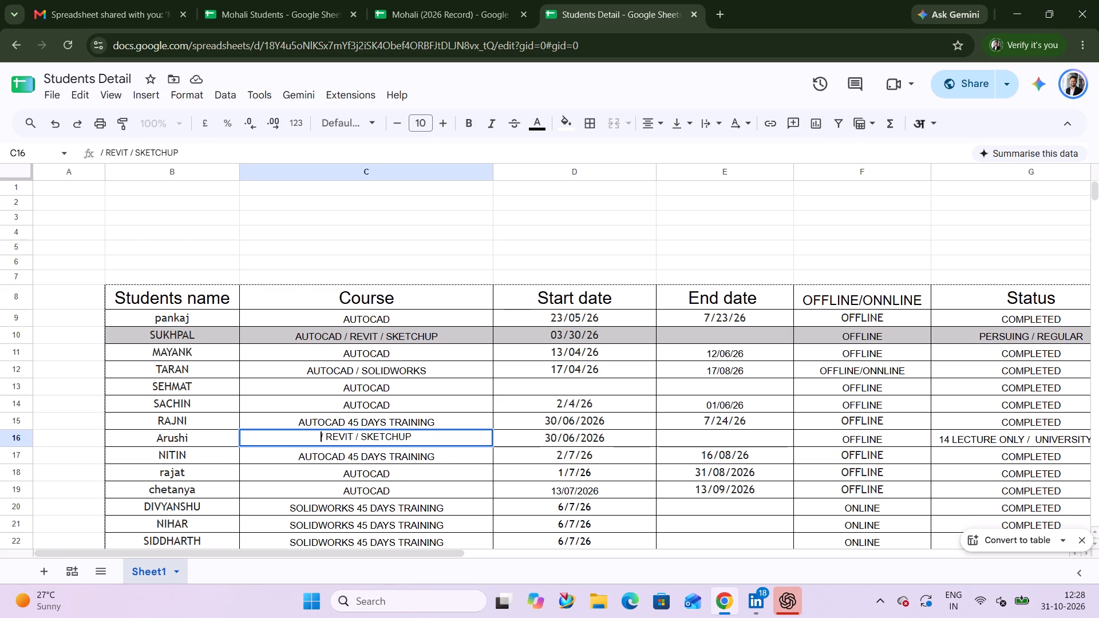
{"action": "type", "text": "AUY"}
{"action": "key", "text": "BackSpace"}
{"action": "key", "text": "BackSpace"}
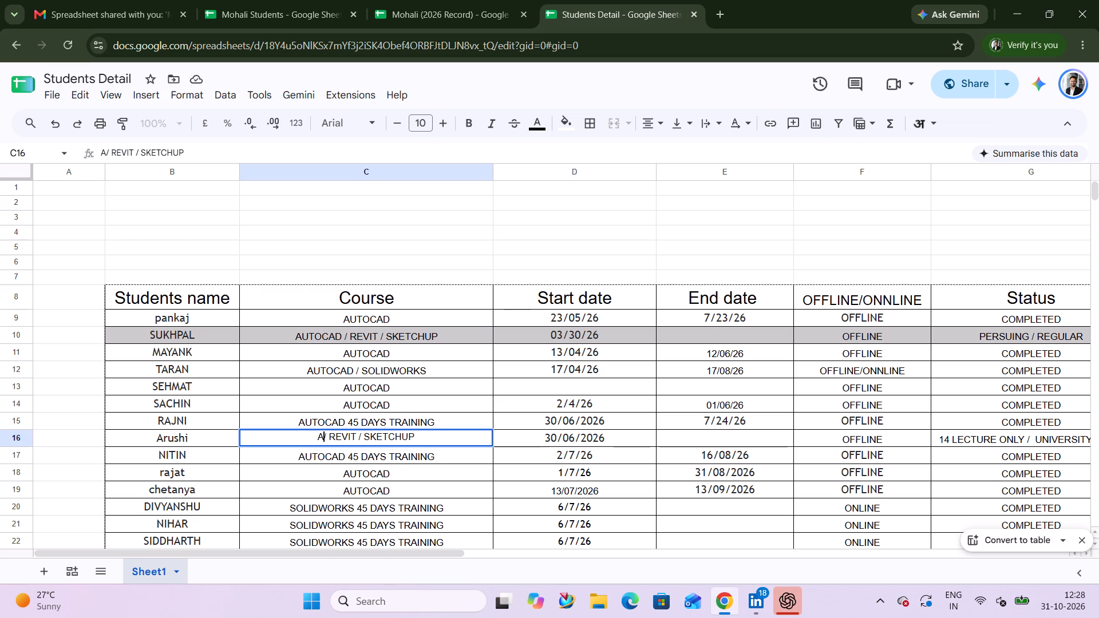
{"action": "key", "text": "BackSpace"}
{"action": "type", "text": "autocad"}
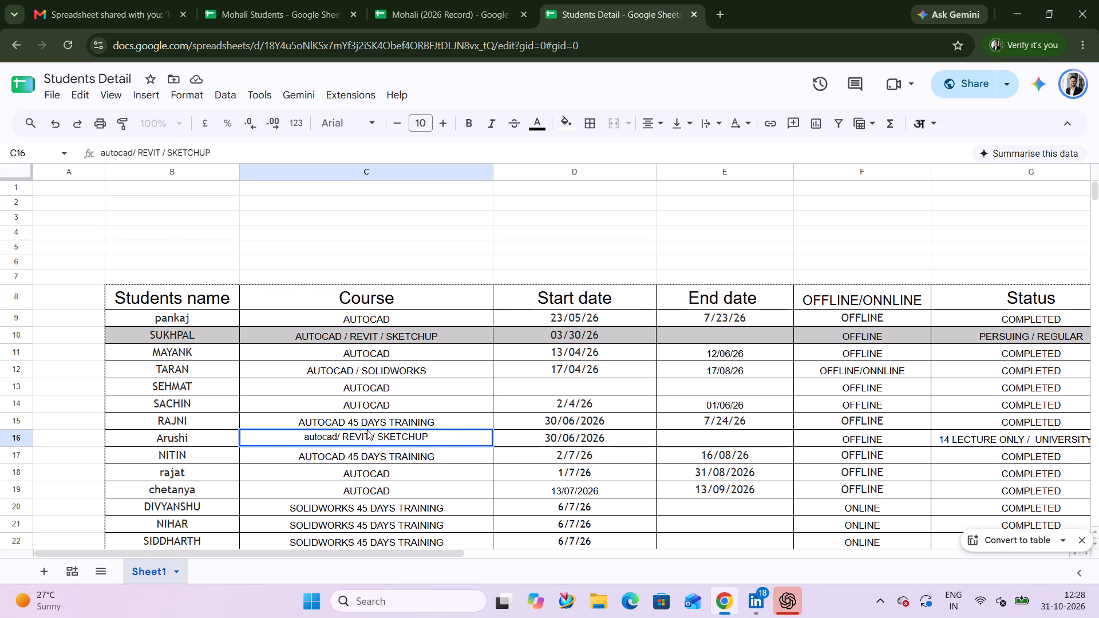
Replace REVIT with lowercase revit in Arushi's Course cell.
{"action": "left_click", "coordinate": [369, 431]}
{"action": "key", "text": "BackSpace"}
{"action": "key", "text": "BackSpace"}
{"action": "key", "text": "BackSpace"}
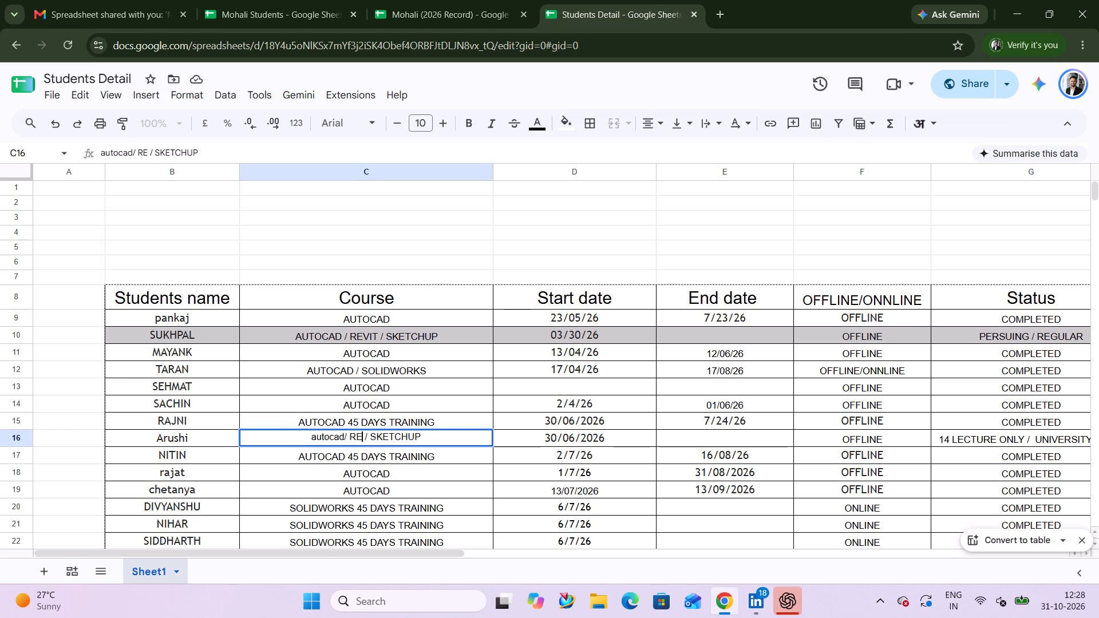
{"action": "key", "text": "BackSpace"}
{"action": "key", "text": "BackSpace"}
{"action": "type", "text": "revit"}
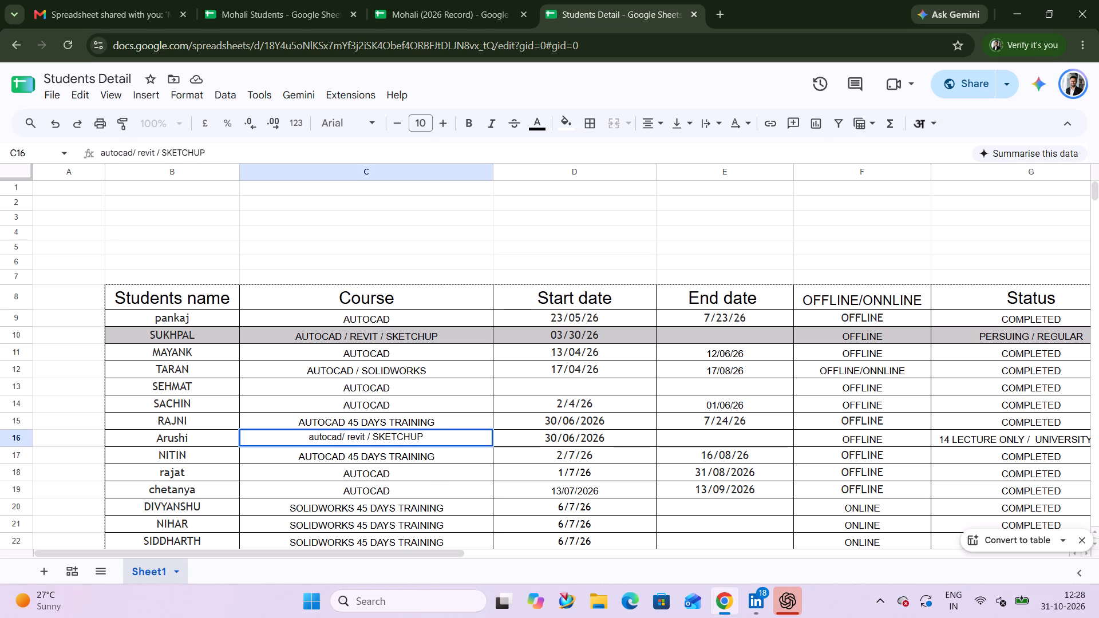
Replace SKETCHUP with lowercase sketchup in Arushi's Course cell and save the entry.
{"action": "left_click", "coordinate": [438, 431]}
{"action": "key", "text": "BackSpace"}
{"action": "key", "text": "BackSpace"}
{"action": "key", "text": "BackSpace"}
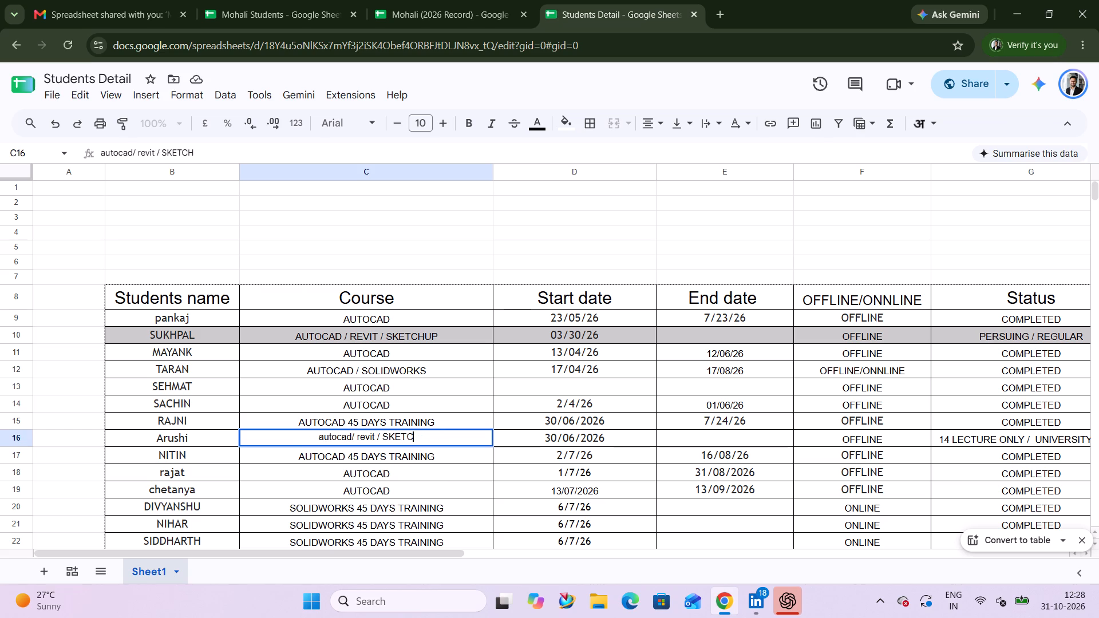
{"action": "key", "text": "BackSpace"}
{"action": "key", "text": "BackSpace"}
{"action": "key", "text": "BackSpace"}
{"action": "key", "text": "BackSpace"}
{"action": "key", "text": "BackSpace"}
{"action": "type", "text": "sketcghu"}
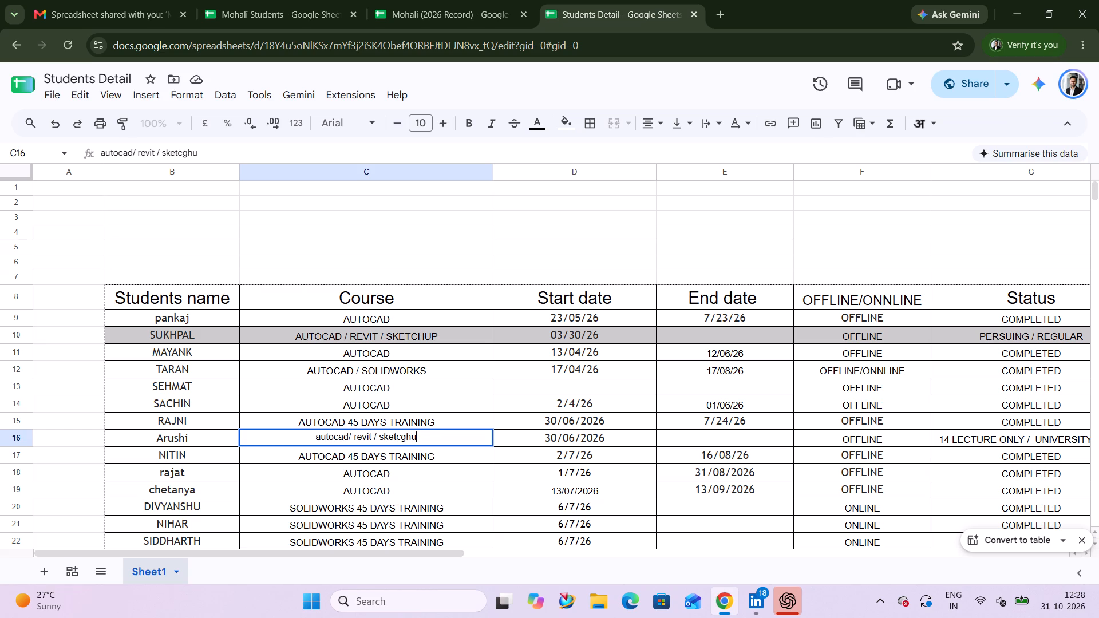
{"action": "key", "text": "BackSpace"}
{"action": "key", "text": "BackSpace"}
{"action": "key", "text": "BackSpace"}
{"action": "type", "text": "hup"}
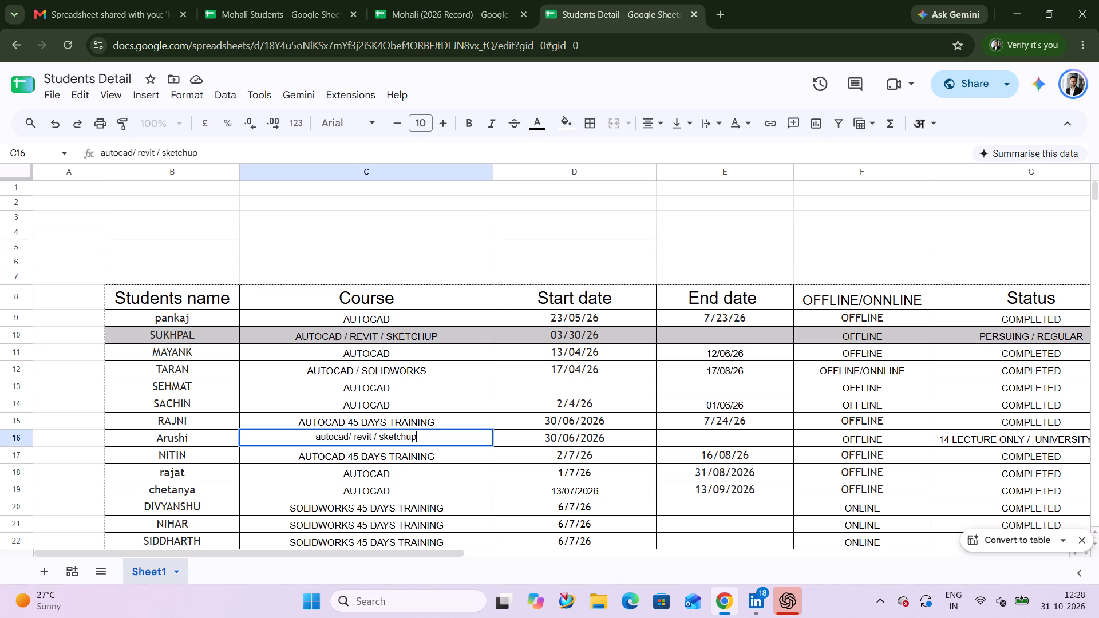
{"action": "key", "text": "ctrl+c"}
{"action": "left_click", "coordinate": [440, 460]}
{"action": "left_click", "coordinate": [440, 445]}
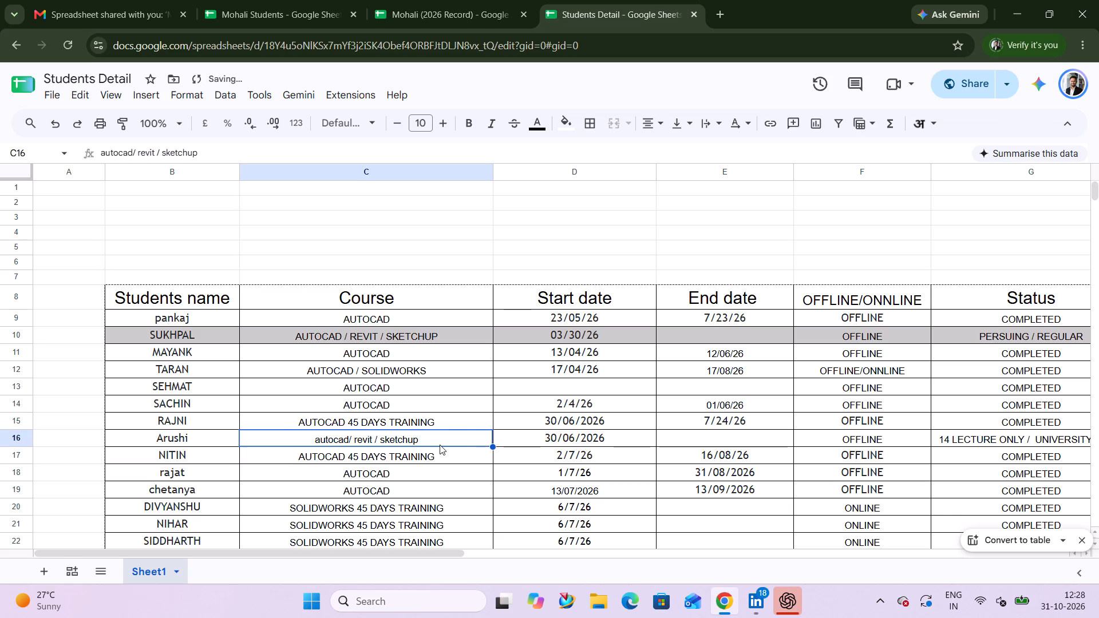
Copy Arushi's lowercase course over the last Course drop-down item in Mohali Students, so it reads autocad/ revit / sketchup, and apply it to all.
{"action": "key", "text": "ctrl+c"}
{"action": "left_click", "coordinate": [413, 1]}
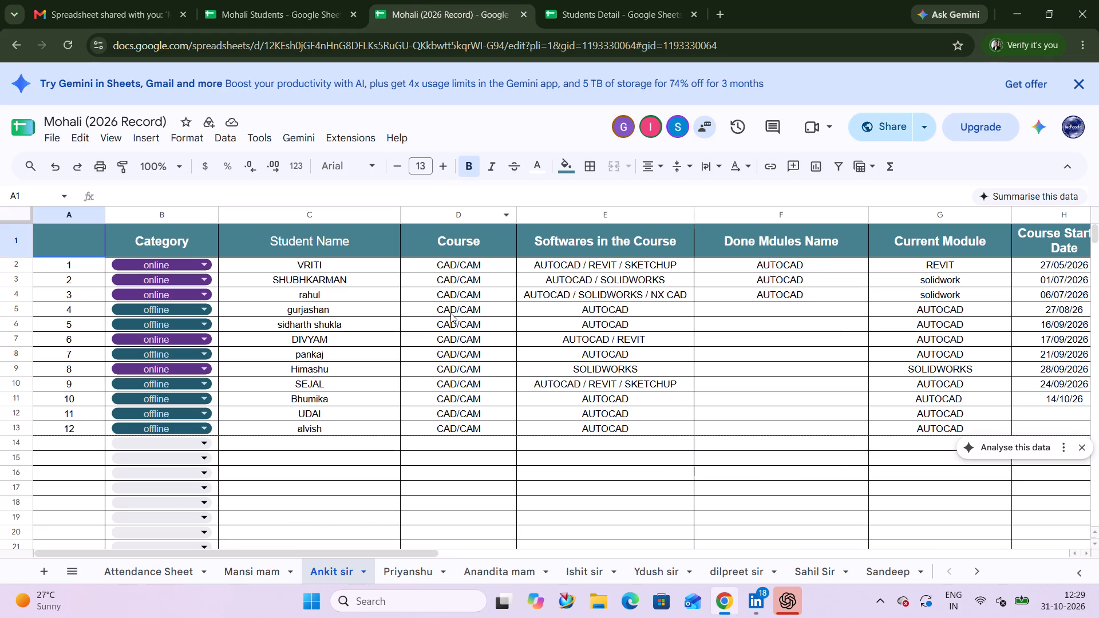
{"action": "left_click", "coordinate": [666, 7]}
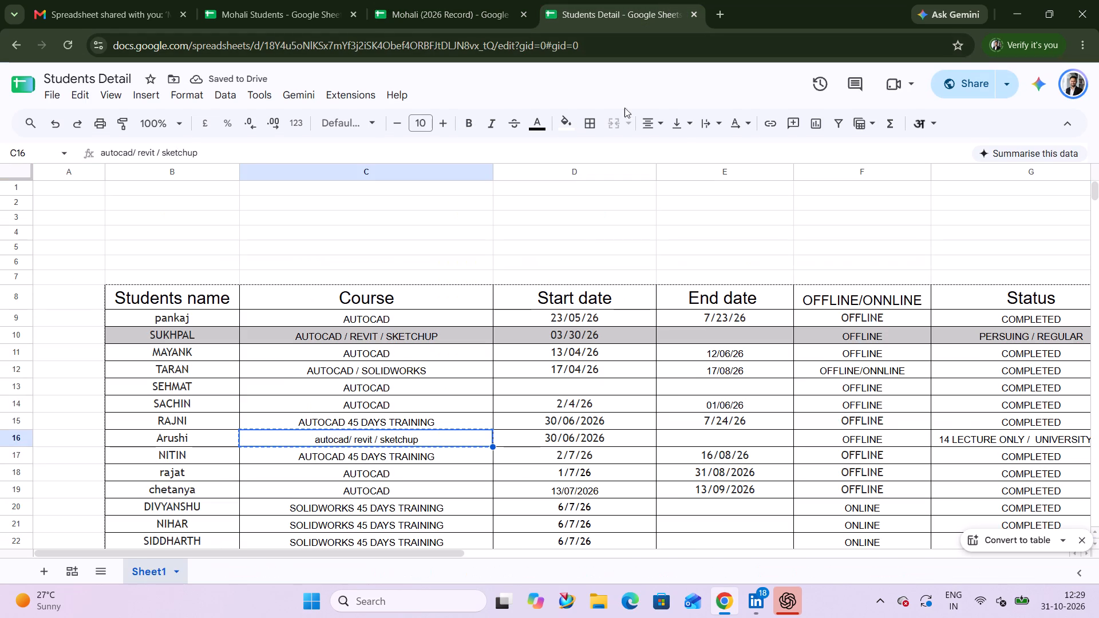
{"action": "left_click", "coordinate": [416, 8]}
{"action": "left_click", "coordinate": [803, 387]}
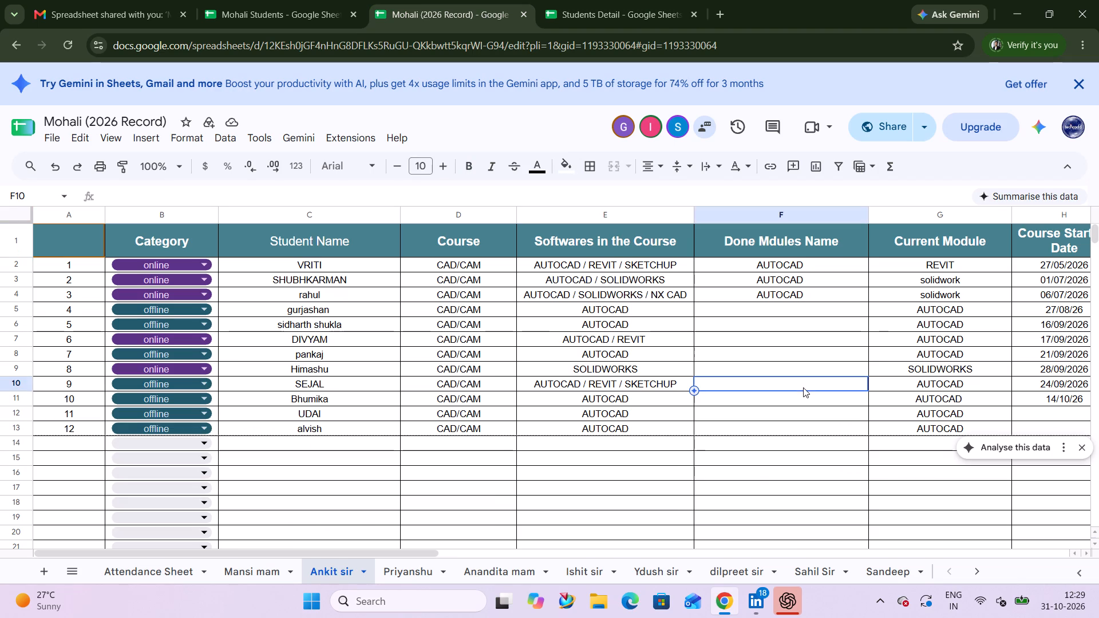
{"action": "left_click", "coordinate": [292, 0]}
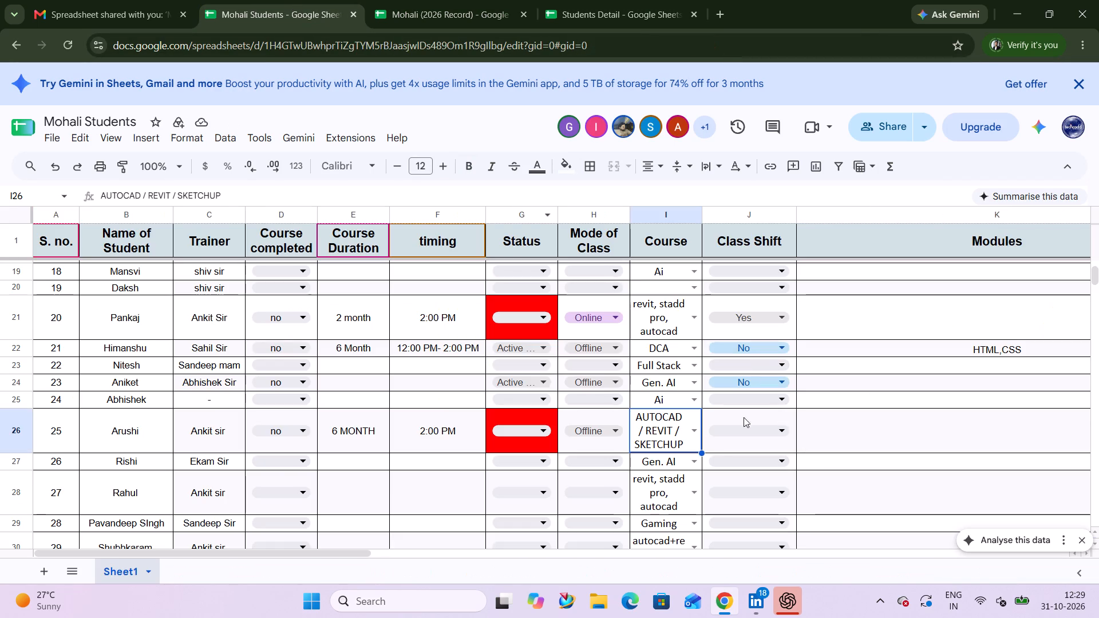
{"action": "left_click", "coordinate": [702, 431]}
{"action": "left_click", "coordinate": [689, 433]}
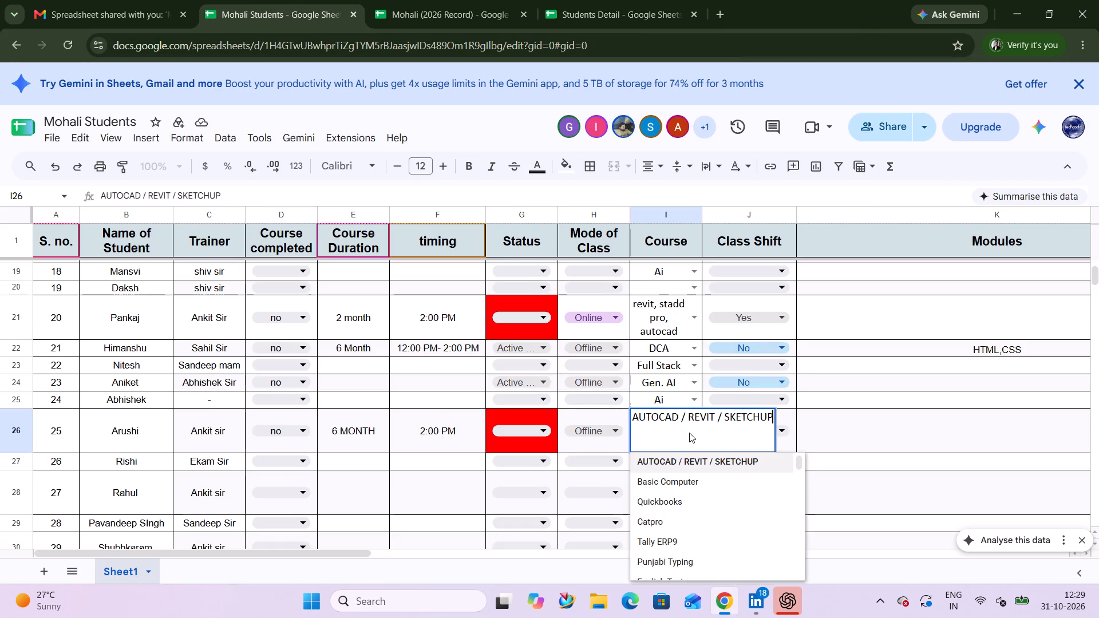
{"action": "scroll", "coordinate": [682, 485], "scroll_direction": "down", "scroll_amount": 20}
{"action": "scroll", "coordinate": [682, 485], "scroll_direction": "down", "scroll_amount": 20}
{"action": "scroll", "coordinate": [682, 485], "scroll_direction": "down", "scroll_amount": 2}
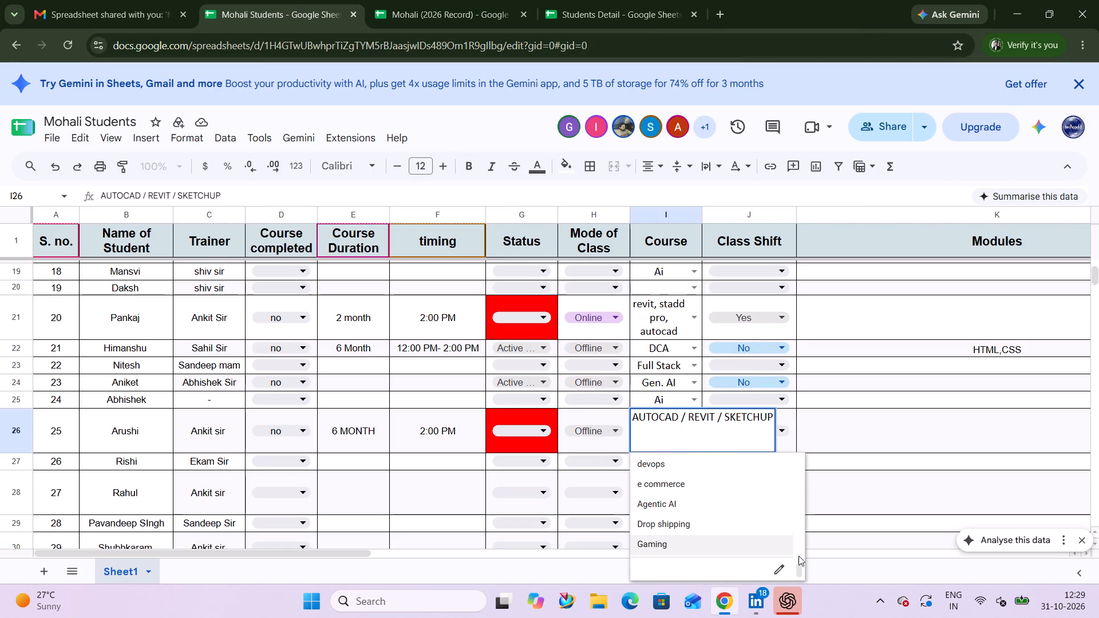
{"action": "left_click", "coordinate": [778, 568]}
{"action": "scroll", "coordinate": [1018, 426], "scroll_direction": "down", "scroll_amount": 7}
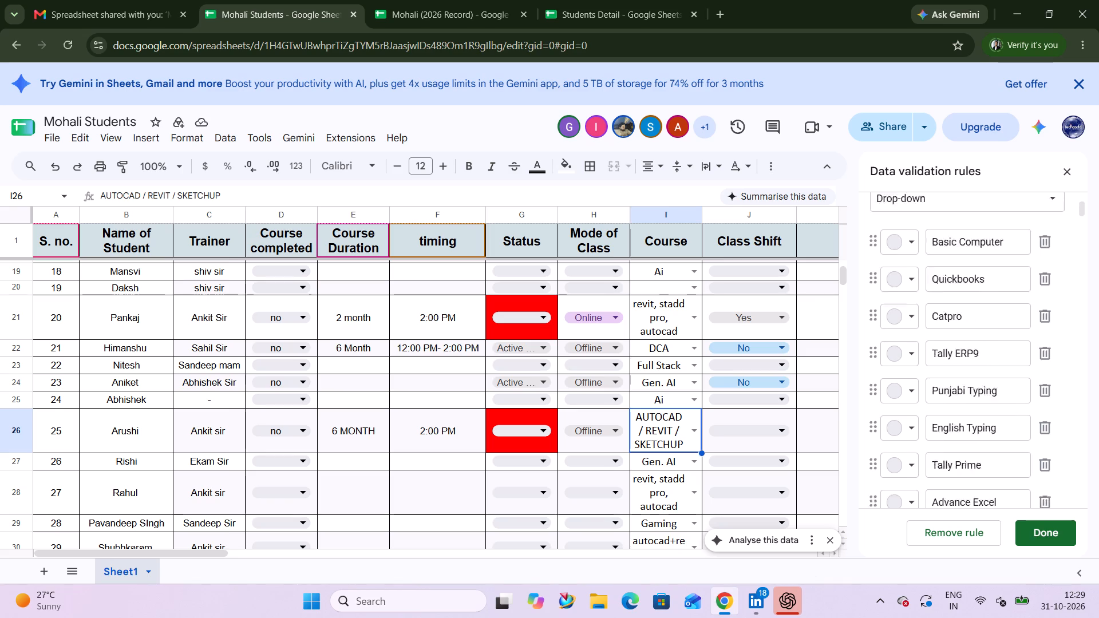
{"action": "scroll", "coordinate": [1018, 426], "scroll_direction": "down", "scroll_amount": 20}
{"action": "scroll", "coordinate": [1018, 426], "scroll_direction": "down", "scroll_amount": 20}
{"action": "scroll", "coordinate": [1018, 426], "scroll_direction": "down", "scroll_amount": 19}
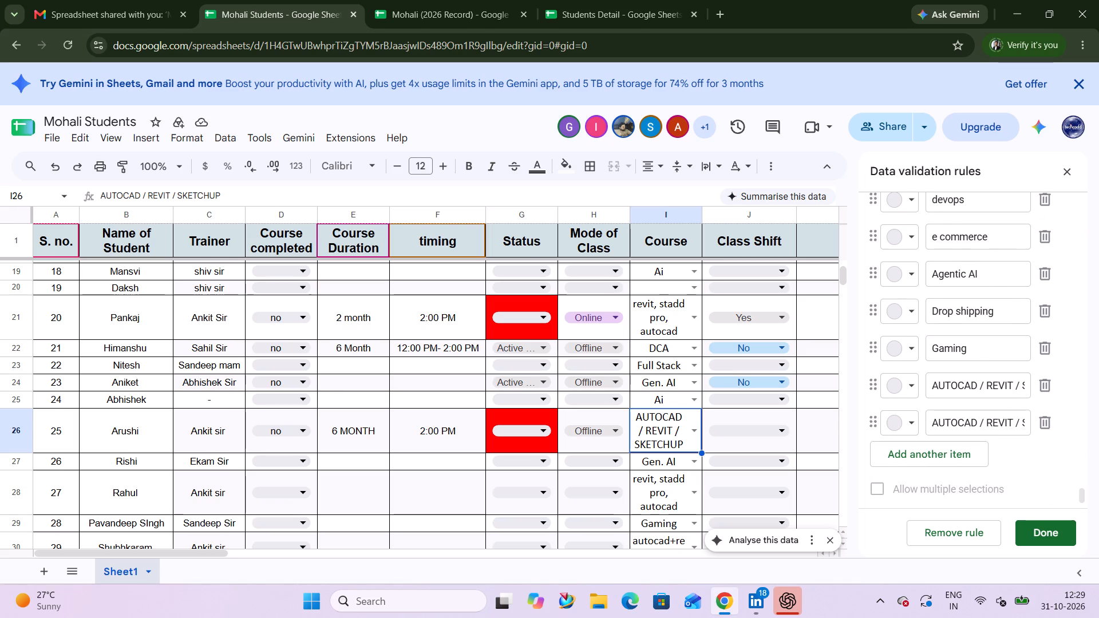
{"action": "scroll", "coordinate": [993, 423], "scroll_direction": "down", "scroll_amount": 5}
{"action": "left_click", "coordinate": [994, 393]}
{"action": "key", "text": "ctrl+a"}
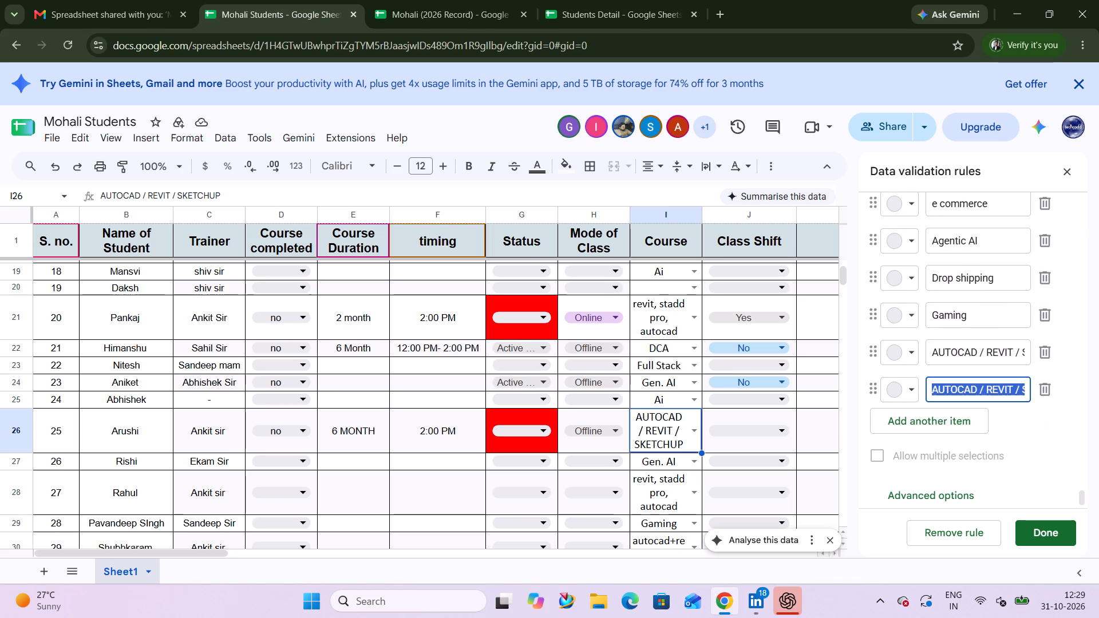
{"action": "key", "text": "ctrl+v"}
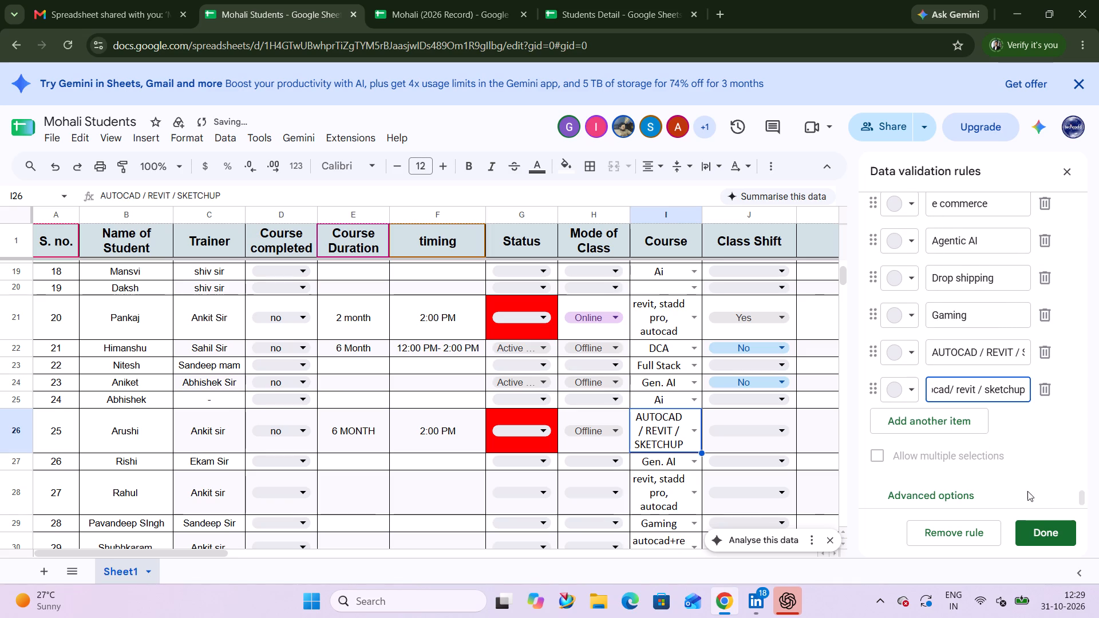
{"action": "left_click", "coordinate": [1047, 535]}
{"action": "left_click", "coordinate": [706, 367]}
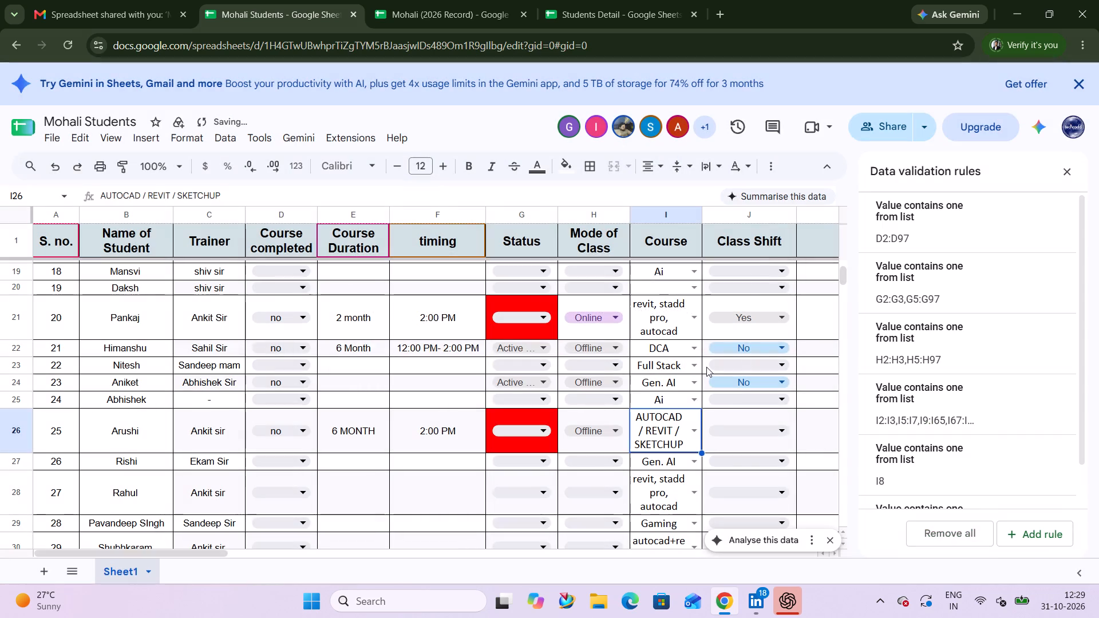
{"action": "left_click", "coordinate": [1066, 177]}
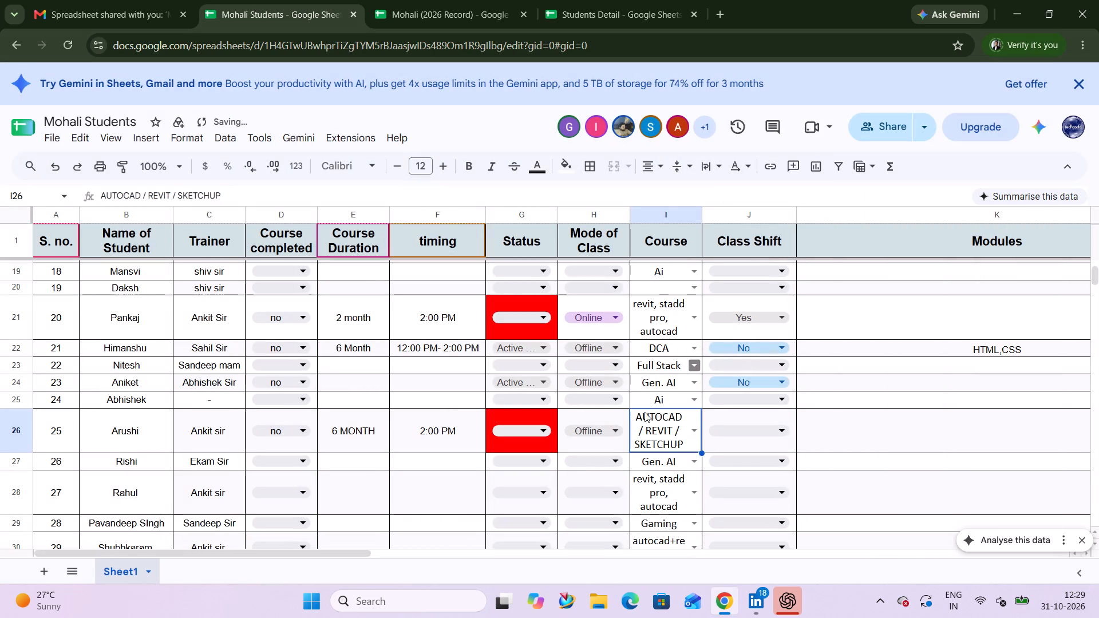
In Mohali Students, replace Arushi's uppercase Course entry in row 26 with the copied autocad/ revit / sketchup.
{"action": "left_click", "coordinate": [673, 423]}
{"action": "left_click", "coordinate": [682, 438]}
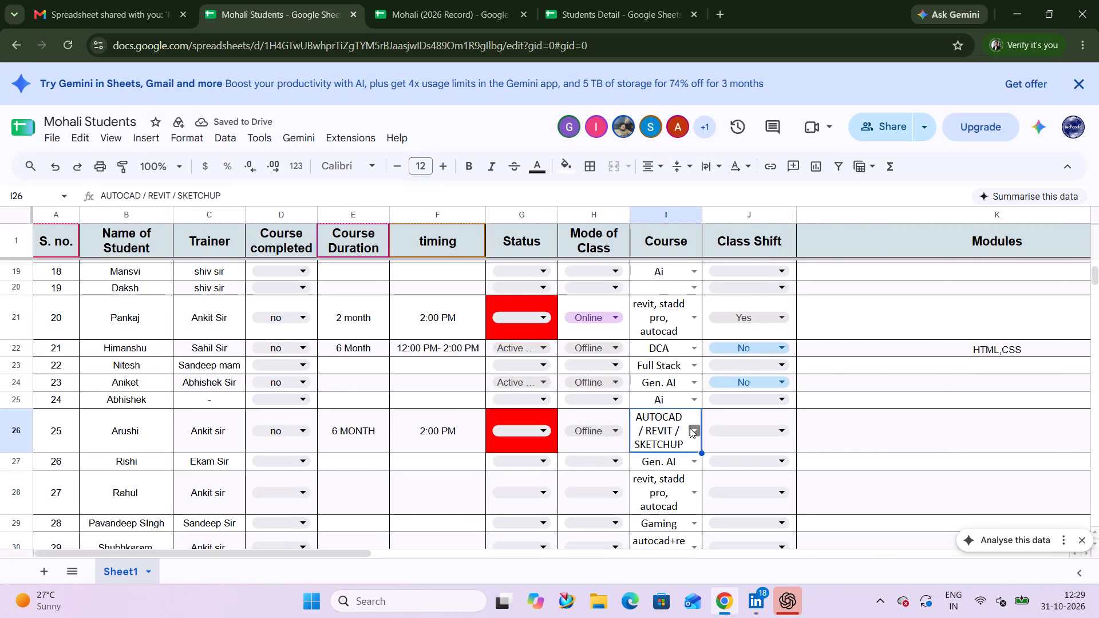
{"action": "left_click", "coordinate": [691, 425]}
{"action": "key", "text": "BackSpace"}
{"action": "key", "text": "BackSpace"}
{"action": "key", "text": "BackSpace"}
{"action": "key", "text": "BackSpace"}
{"action": "key", "text": "BackSpace"}
{"action": "key", "text": "BackSpace"}
{"action": "key", "text": "BackSpace"}
{"action": "key", "text": "BackSpace"}
{"action": "key", "text": "BackSpace"}
{"action": "key", "text": "BackSpace"}
{"action": "key", "text": "BackSpace"}
{"action": "key", "text": "BackSpace"}
{"action": "key", "text": "BackSpace"}
{"action": "key", "text": "BackSpace"}
{"action": "key", "text": "BackSpace"}
{"action": "key", "text": "BackSpace"}
{"action": "key", "text": "BackSpace"}
{"action": "key", "text": "BackSpace"}
{"action": "key", "text": "BackSpace"}
{"action": "key", "text": "BackSpace"}
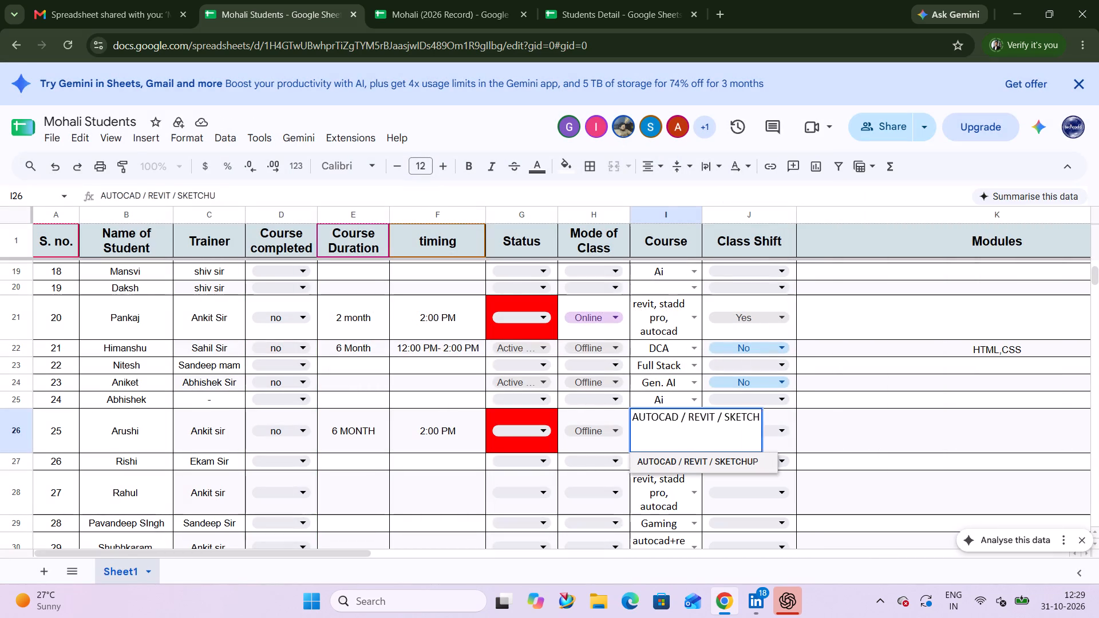
{"action": "key", "text": "ctrl+v"}
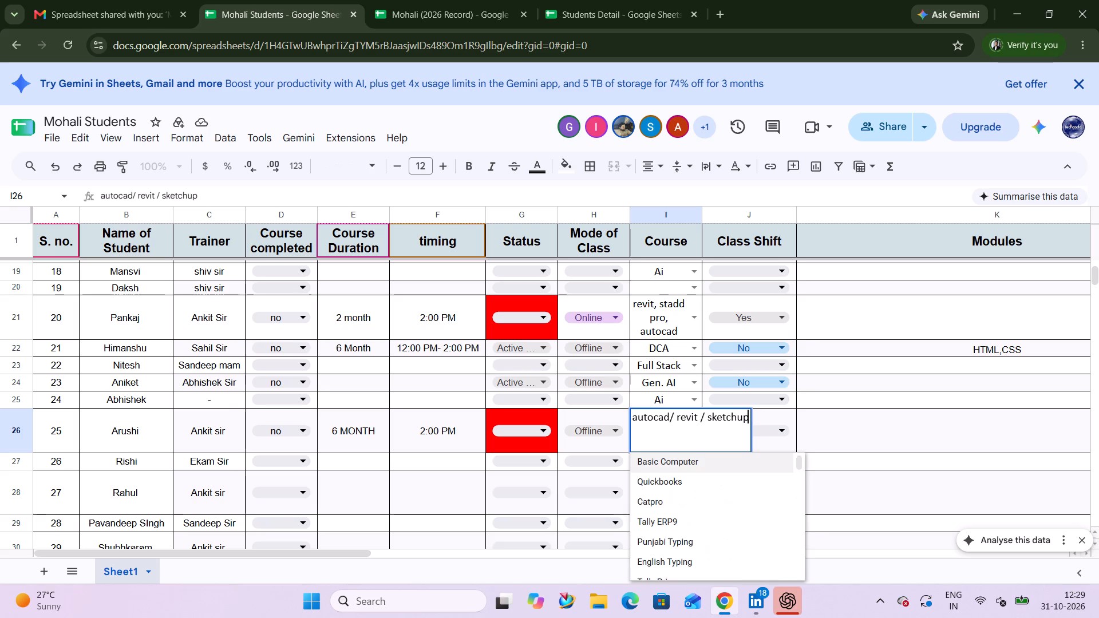
{"action": "left_click", "coordinate": [717, 461]}
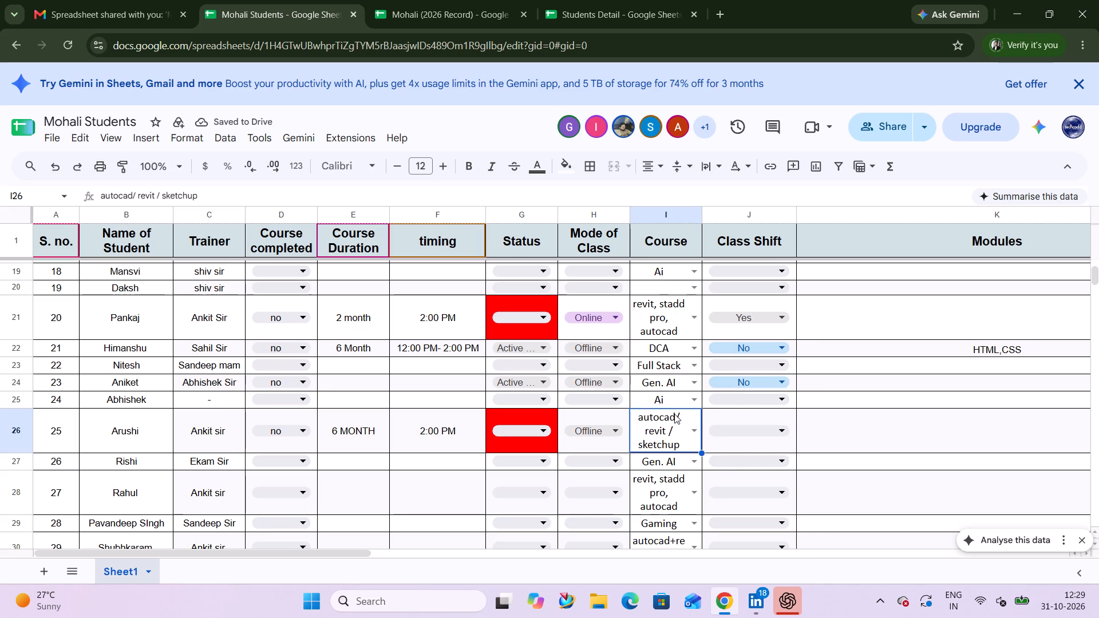
Replace the Course entry of student number 4 in row 5 with autocad/ revit / sketchup.
{"action": "scroll", "coordinate": [675, 392], "scroll_direction": "up", "scroll_amount": 6}
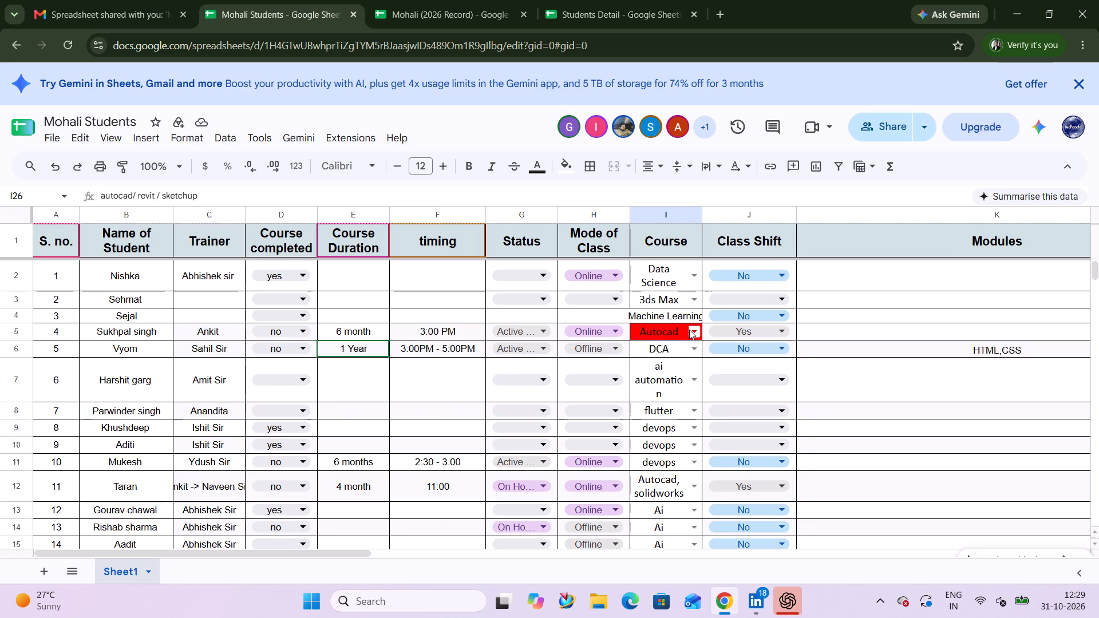
{"action": "left_click", "coordinate": [689, 330]}
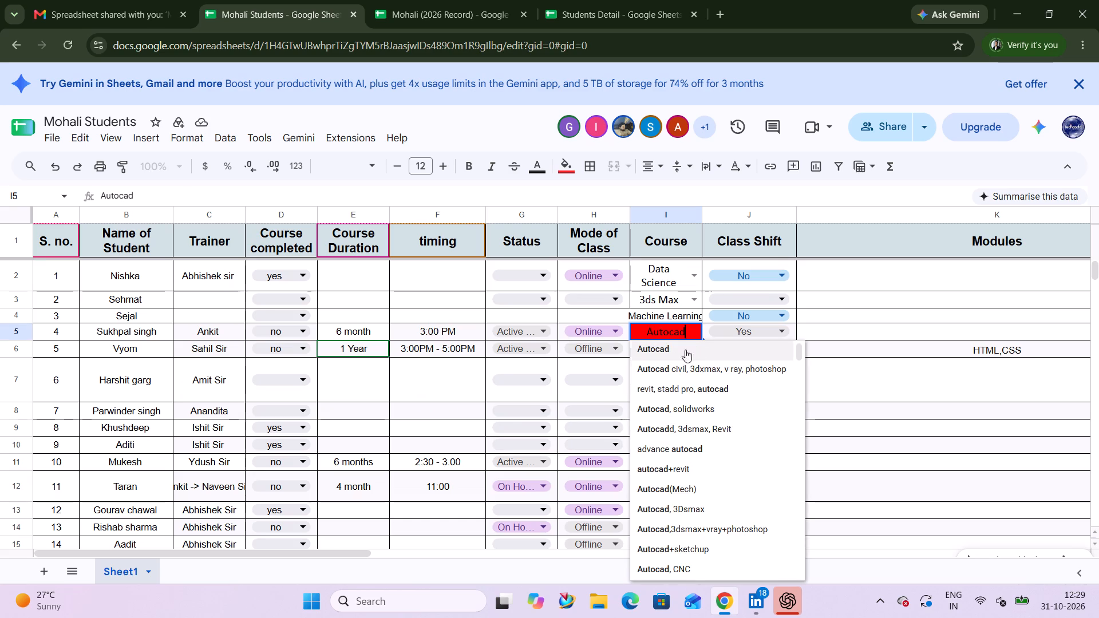
{"action": "key", "text": "BackSpace"}
{"action": "key", "text": "BackSpace"}
{"action": "key", "text": "BackSpace"}
{"action": "key", "text": "BackSpace"}
{"action": "key", "text": "BackSpace"}
{"action": "key", "text": "BackSpace"}
{"action": "key", "text": "BackSpace"}
{"action": "key", "text": "BackSpace"}
{"action": "key", "text": "BackSpace"}
{"action": "key", "text": "BackSpace"}
{"action": "key", "text": "BackSpace"}
{"action": "key", "text": "BackSpace"}
{"action": "key", "text": "BackSpace"}
{"action": "key", "text": "BackSpace"}
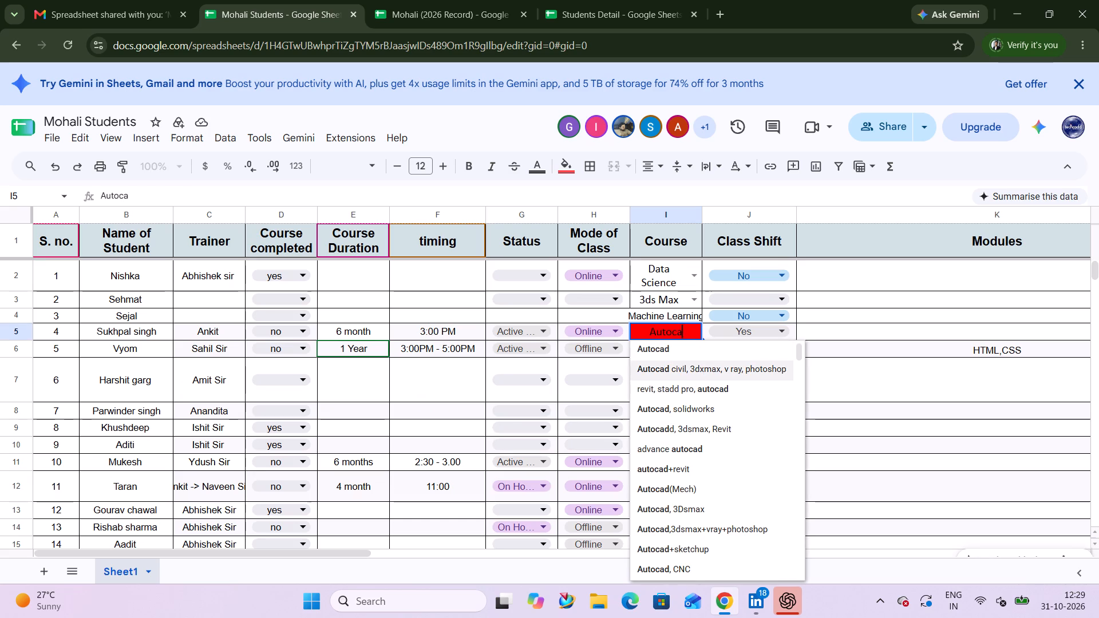
{"action": "key", "text": "ctrl+v"}
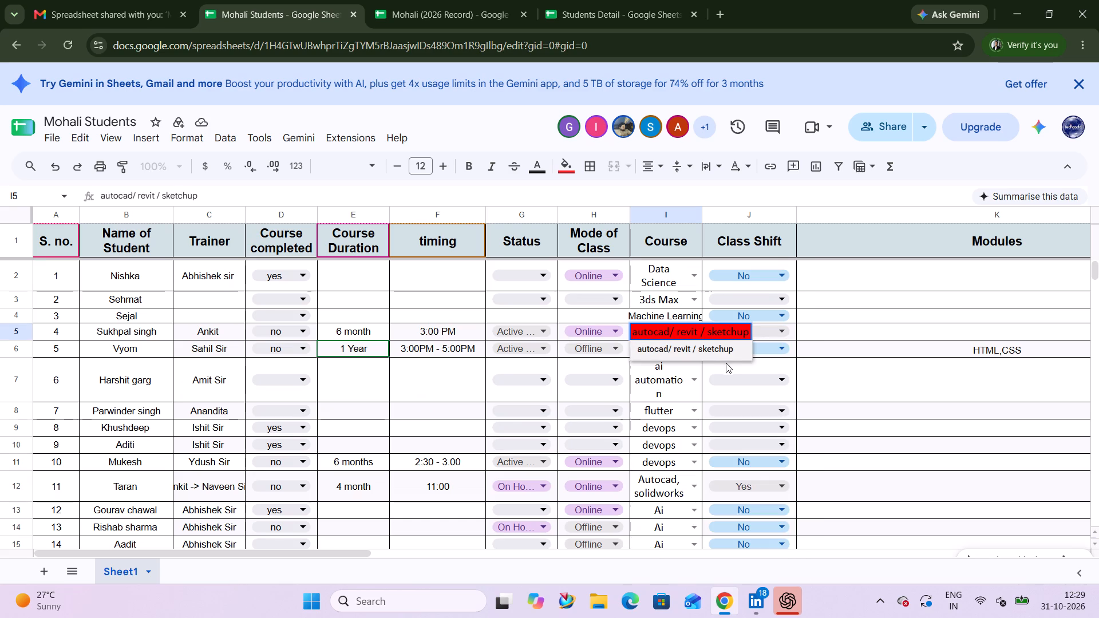
{"action": "left_click", "coordinate": [691, 347]}
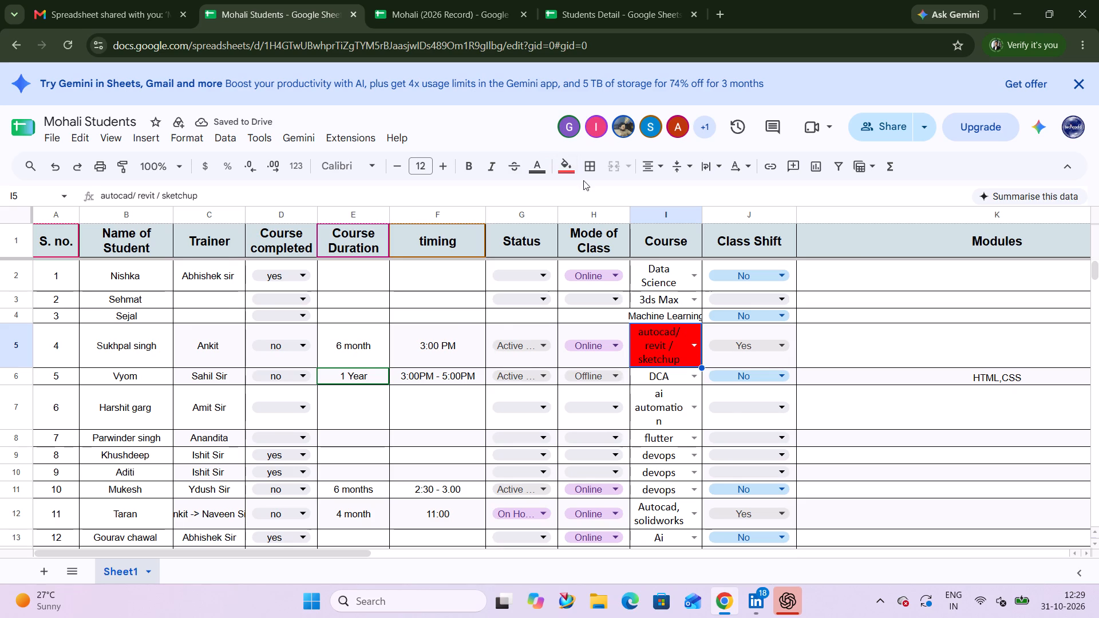
Change the fill colour of student number 4's Course cell to white.
{"action": "left_click", "coordinate": [558, 167]}
{"action": "left_click", "coordinate": [705, 217]}
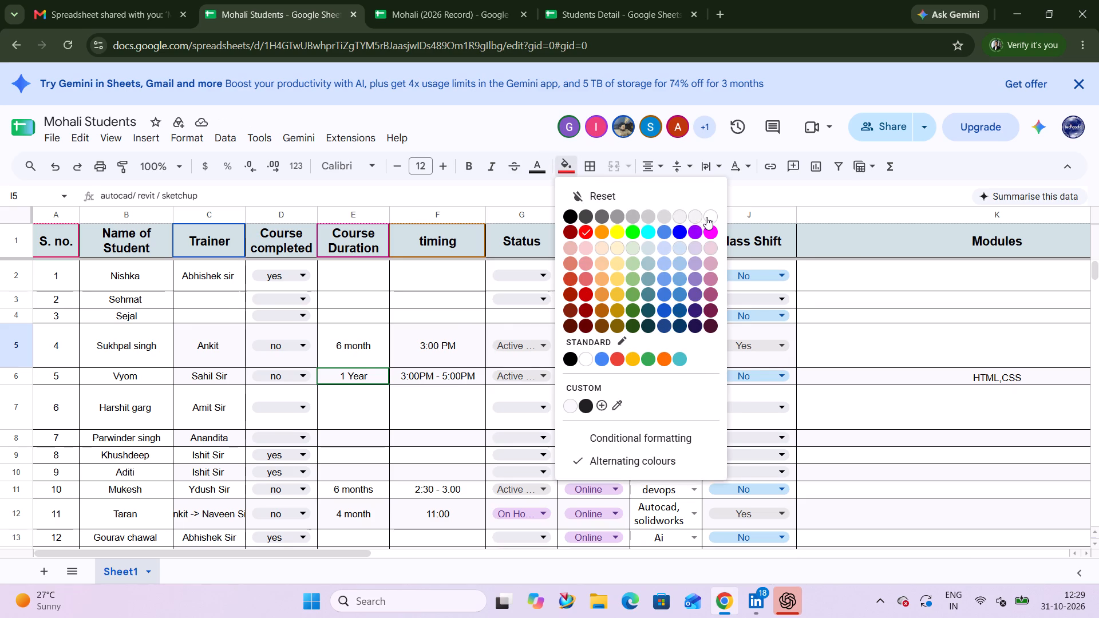
{"action": "left_click", "coordinate": [910, 342]}
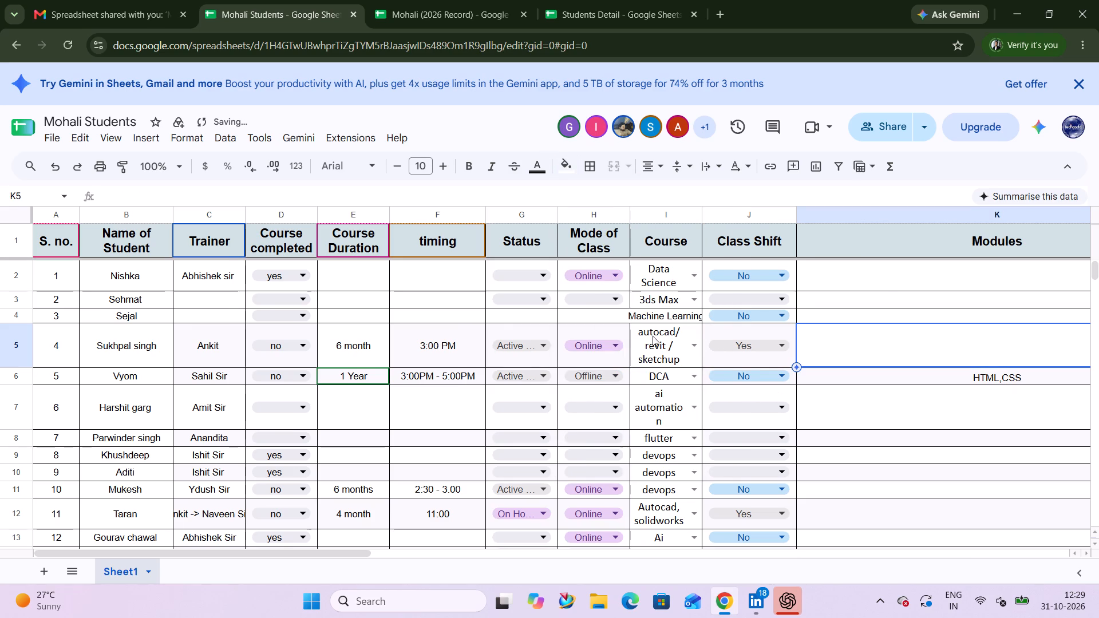
Widen the Course column so that Machine Learning and the other longer course names fit.
{"action": "scroll", "coordinate": [649, 328], "scroll_direction": "up", "scroll_amount": 1}
{"action": "scroll", "coordinate": [647, 332], "scroll_direction": "down", "scroll_amount": 1}
{"action": "scroll", "coordinate": [647, 332], "scroll_direction": "up", "scroll_amount": 3}
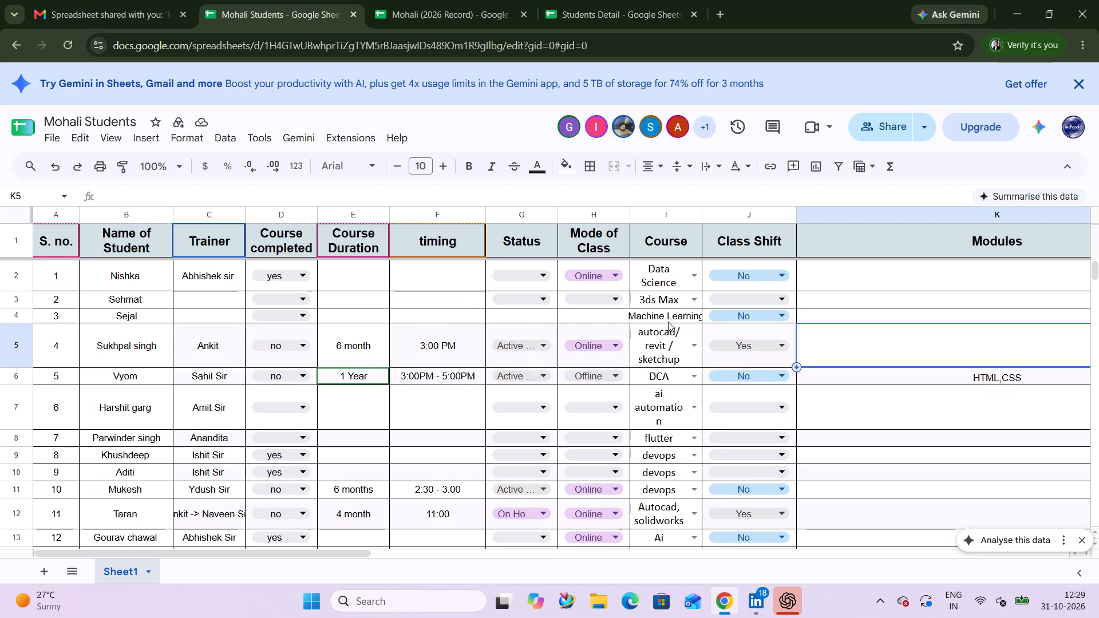
{"action": "left_click", "coordinate": [626, 313]}
{"action": "left_click", "coordinate": [641, 324]}
{"action": "left_click", "coordinate": [646, 318]}
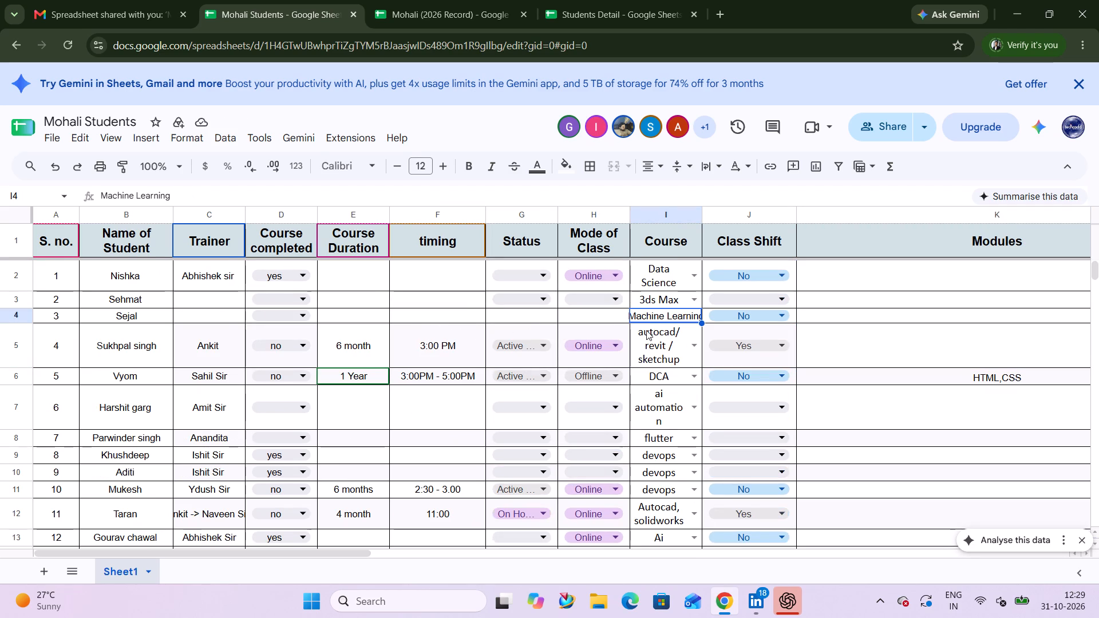
{"action": "left_click_drag", "start_coordinate": [702, 220], "coordinate": [741, 217]}
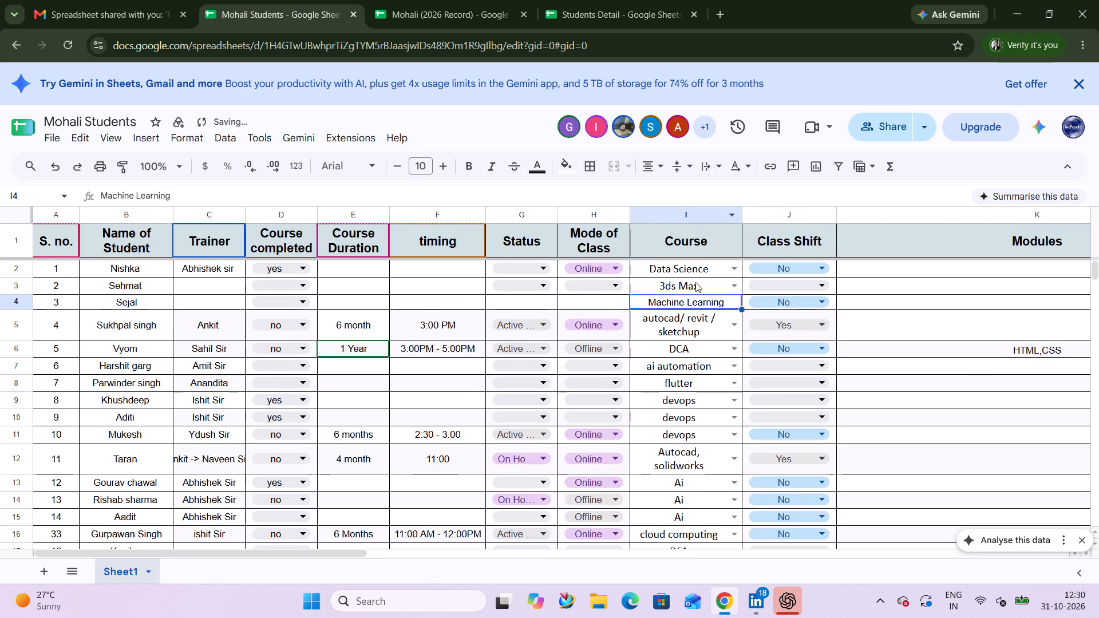
{"action": "left_click", "coordinate": [689, 340]}
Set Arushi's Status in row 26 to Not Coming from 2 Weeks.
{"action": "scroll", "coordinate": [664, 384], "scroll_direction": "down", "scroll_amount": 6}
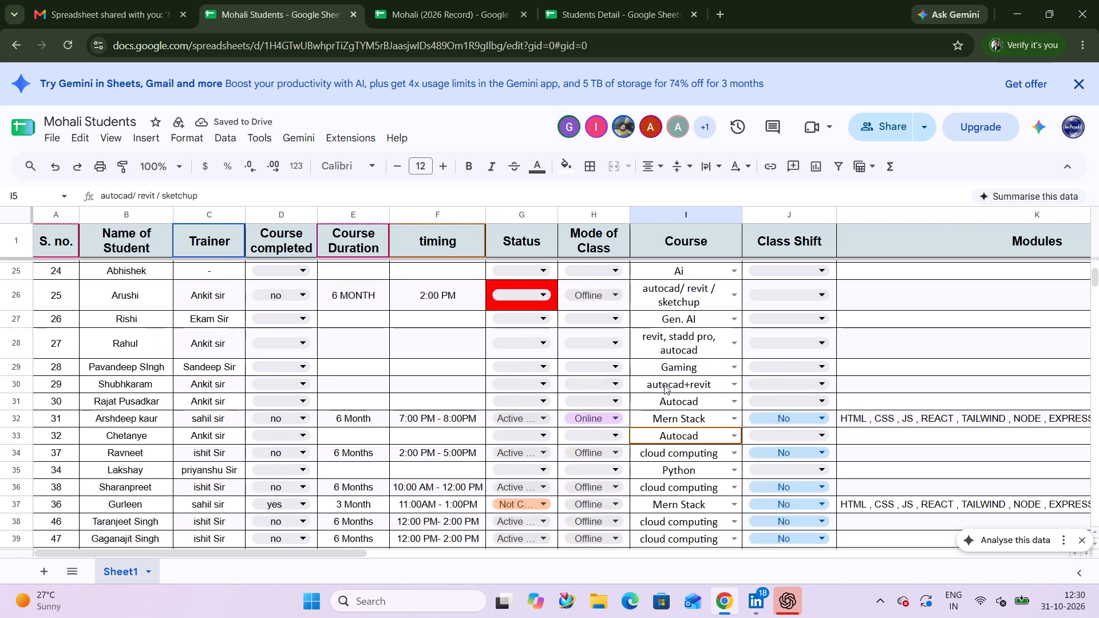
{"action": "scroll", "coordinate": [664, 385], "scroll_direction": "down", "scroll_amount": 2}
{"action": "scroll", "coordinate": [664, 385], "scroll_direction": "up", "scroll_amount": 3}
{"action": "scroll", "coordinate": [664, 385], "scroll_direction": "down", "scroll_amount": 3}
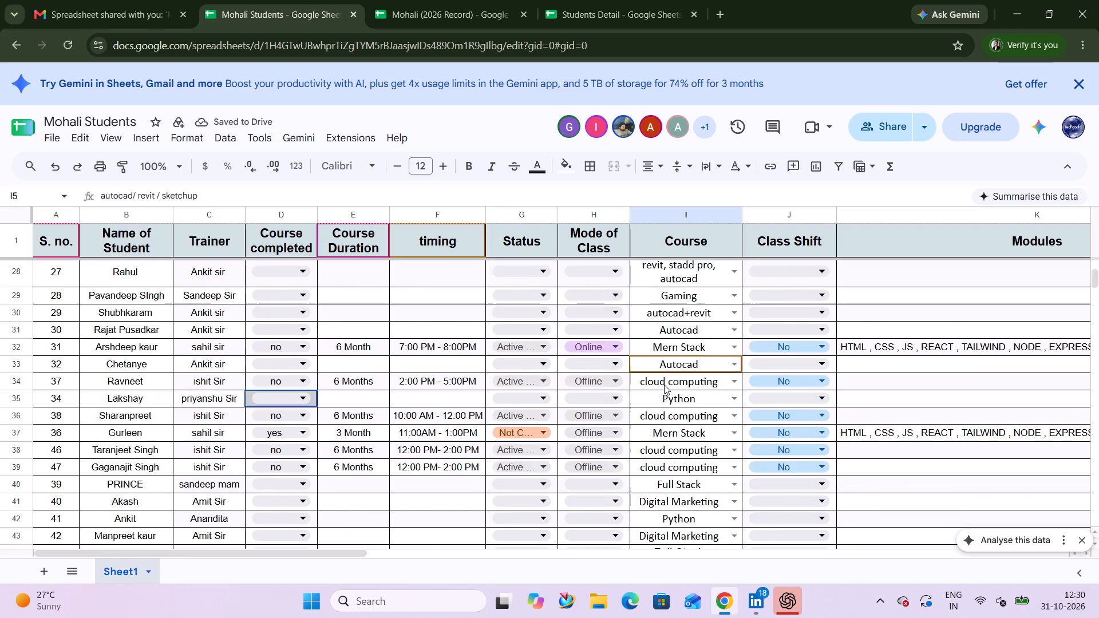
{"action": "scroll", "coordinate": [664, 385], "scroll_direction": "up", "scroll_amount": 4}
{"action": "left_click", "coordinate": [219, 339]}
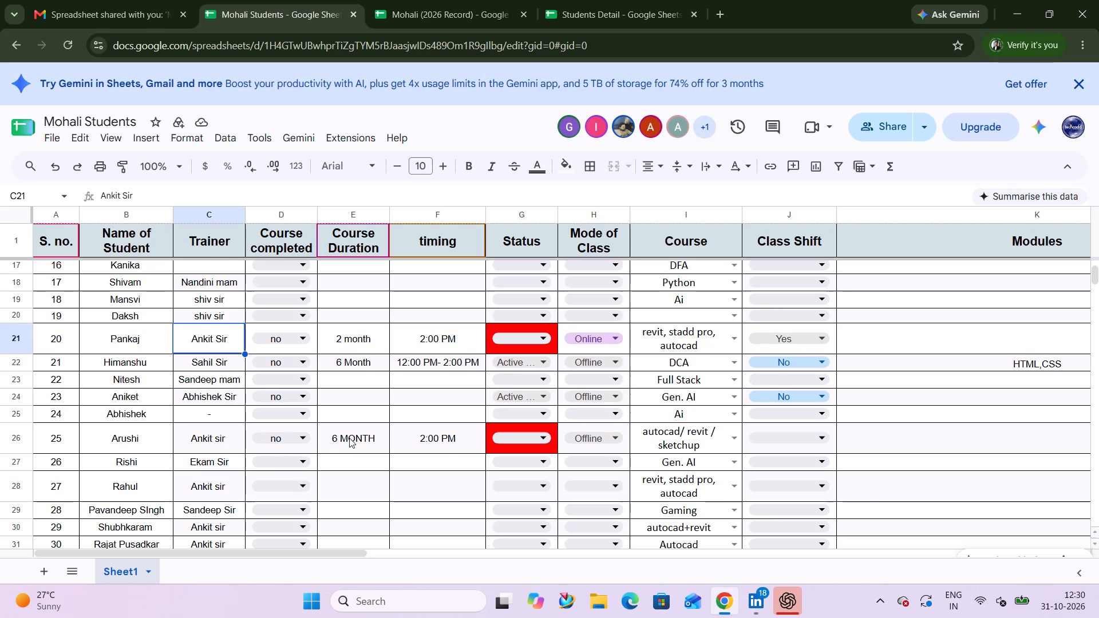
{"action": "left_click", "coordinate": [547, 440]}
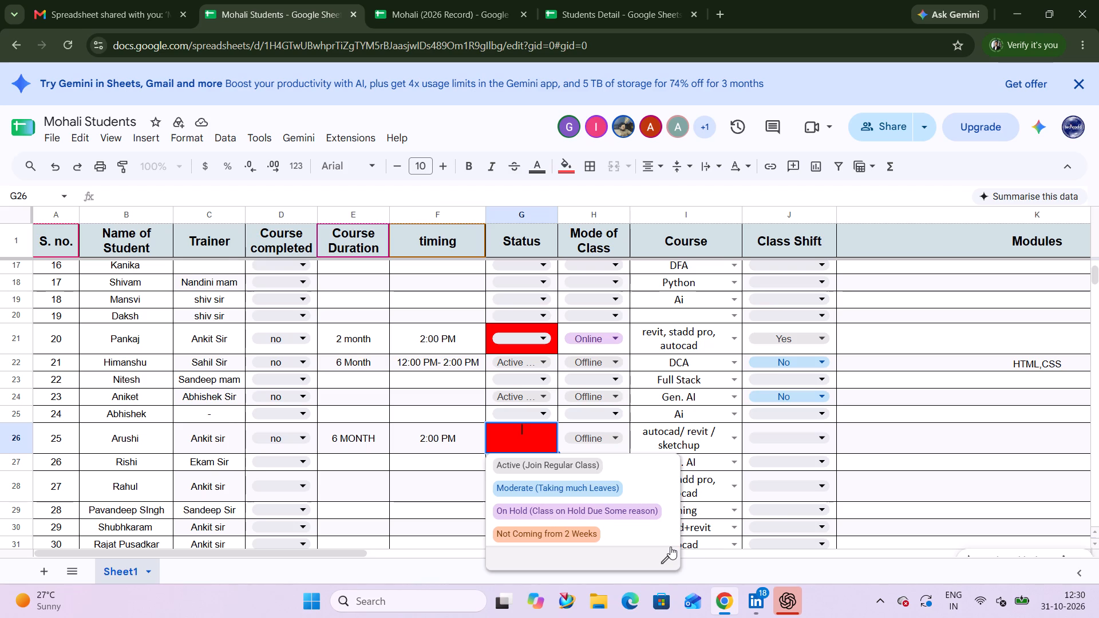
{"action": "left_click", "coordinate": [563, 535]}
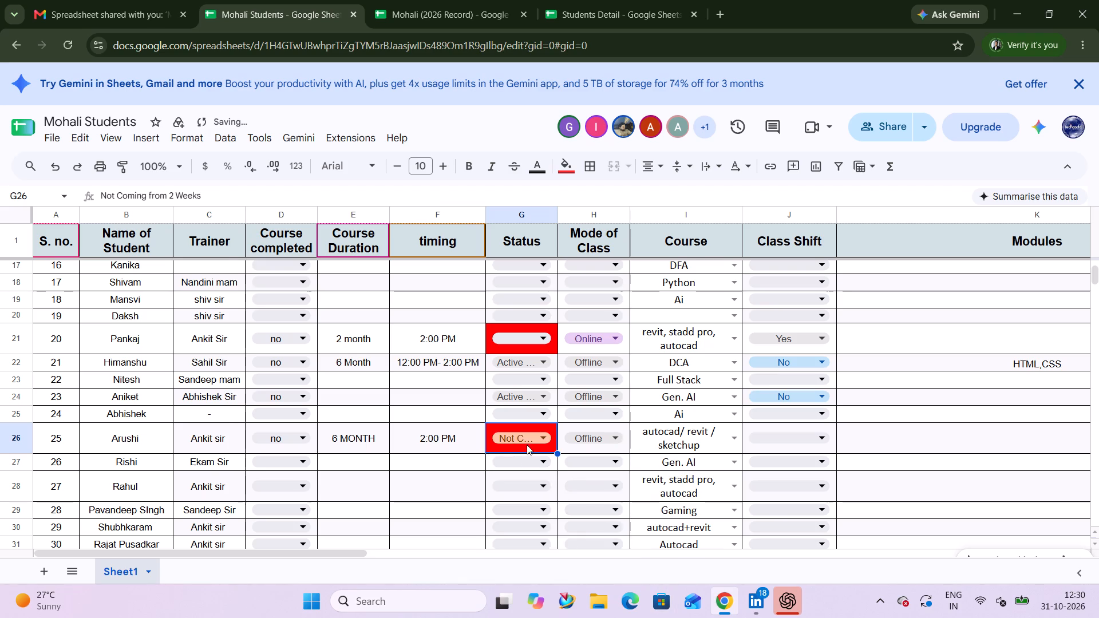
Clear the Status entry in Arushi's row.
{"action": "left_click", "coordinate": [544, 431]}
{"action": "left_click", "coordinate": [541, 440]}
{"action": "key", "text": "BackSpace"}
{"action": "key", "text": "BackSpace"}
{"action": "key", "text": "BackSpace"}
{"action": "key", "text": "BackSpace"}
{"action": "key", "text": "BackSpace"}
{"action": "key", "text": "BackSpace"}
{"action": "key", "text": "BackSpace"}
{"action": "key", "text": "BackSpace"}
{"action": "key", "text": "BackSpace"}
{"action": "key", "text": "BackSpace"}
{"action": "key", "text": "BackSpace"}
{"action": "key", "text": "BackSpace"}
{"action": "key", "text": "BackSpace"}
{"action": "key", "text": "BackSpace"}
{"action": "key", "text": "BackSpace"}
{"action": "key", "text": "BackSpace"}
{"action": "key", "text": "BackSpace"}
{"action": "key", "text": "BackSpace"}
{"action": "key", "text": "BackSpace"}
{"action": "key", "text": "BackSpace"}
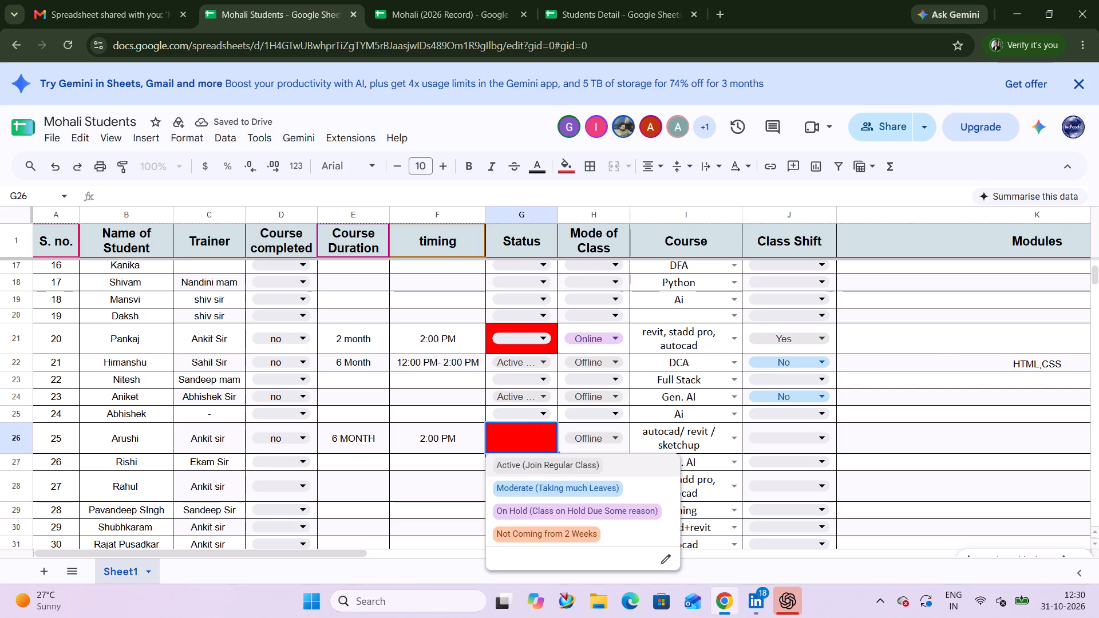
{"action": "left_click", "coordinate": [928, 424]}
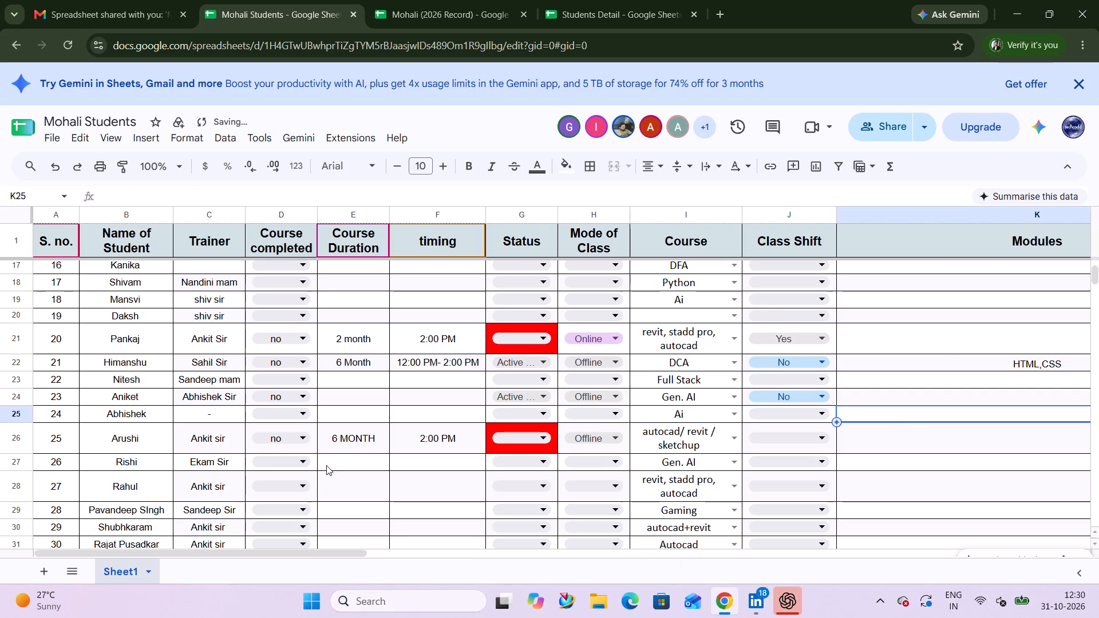
Set Course completed to no for student number 29 in row 30.
{"action": "left_click", "coordinate": [326, 465]}
{"action": "scroll", "coordinate": [251, 476], "scroll_direction": "down", "scroll_amount": 1}
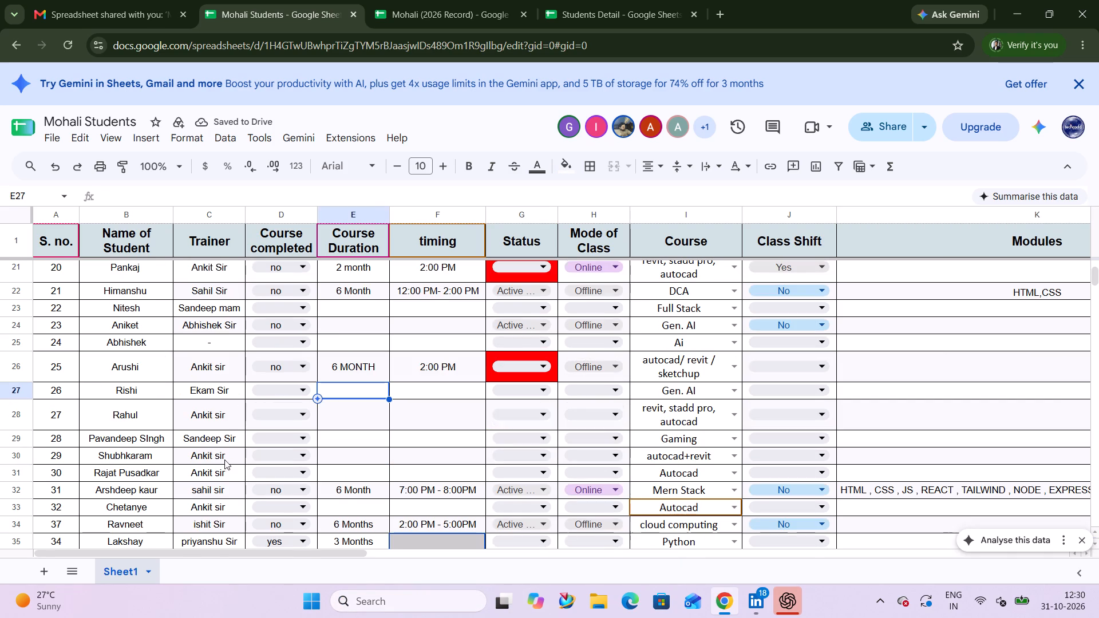
{"action": "left_click", "coordinate": [223, 457]}
{"action": "left_click", "coordinate": [269, 457]}
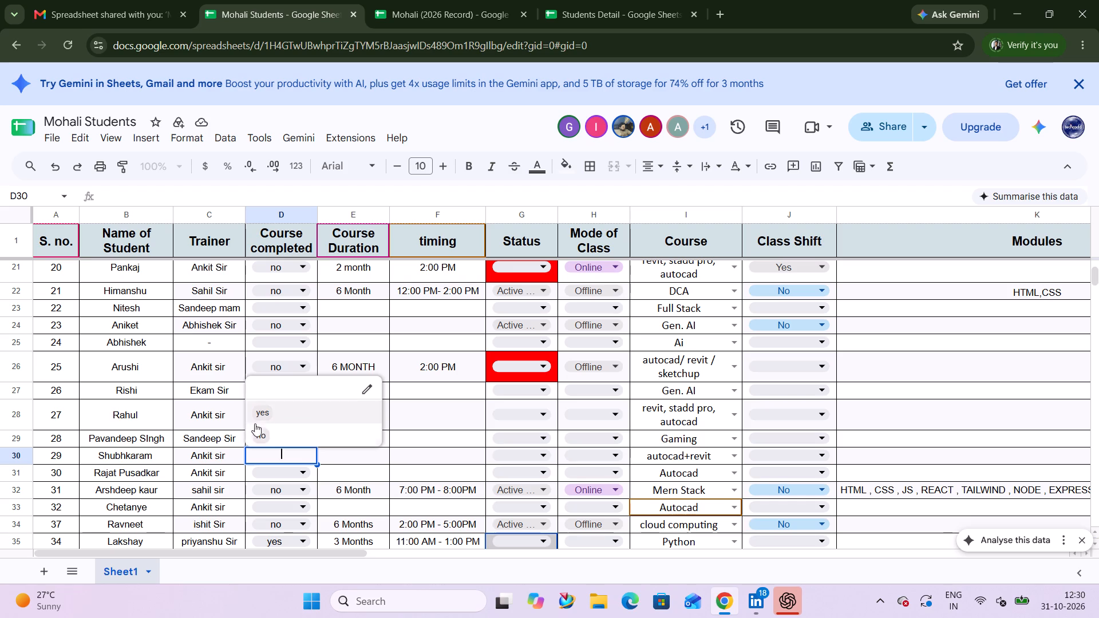
{"action": "left_click", "coordinate": [253, 434]}
Enter 2:00 pm in student number 29's Course Duration cell.
{"action": "left_click", "coordinate": [361, 454]}
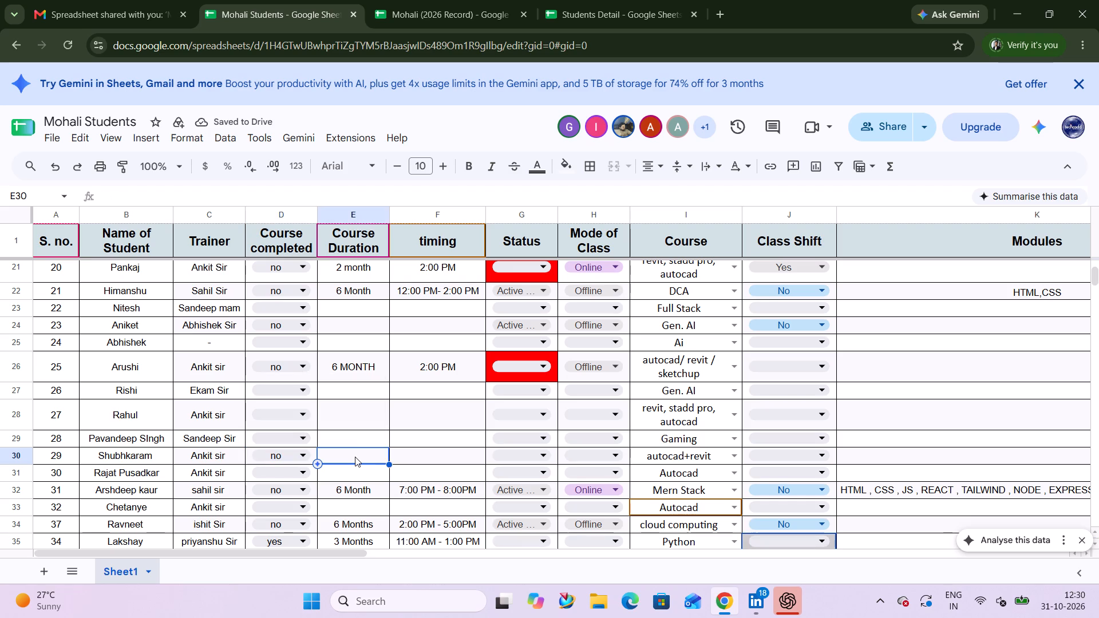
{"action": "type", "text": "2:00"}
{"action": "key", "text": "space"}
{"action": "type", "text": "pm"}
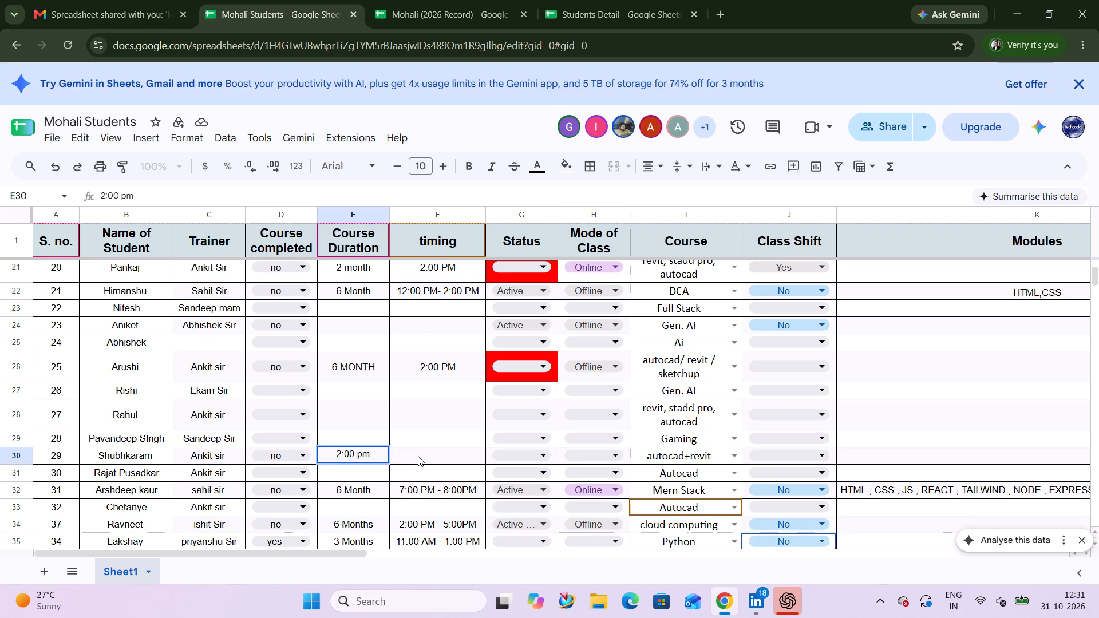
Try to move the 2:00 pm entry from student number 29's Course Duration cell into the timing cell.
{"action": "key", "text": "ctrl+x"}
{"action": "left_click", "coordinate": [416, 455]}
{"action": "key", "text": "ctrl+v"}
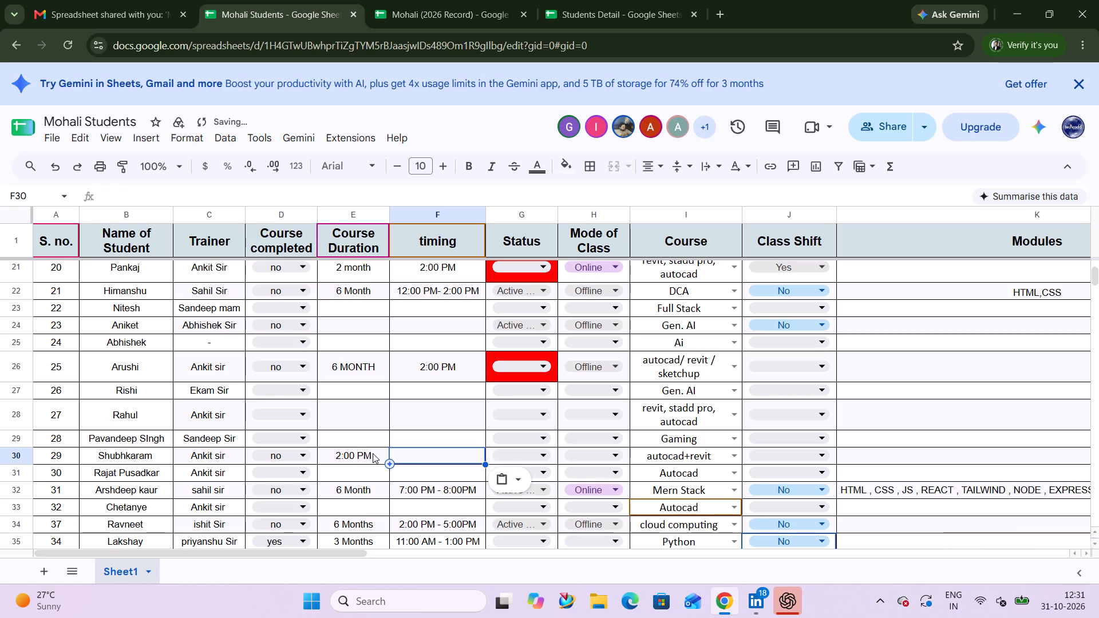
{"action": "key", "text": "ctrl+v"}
Fill the time from student number 29's Course Duration cell across into the timing cell and correct the timing to 2:00 PM.
{"action": "left_click", "coordinate": [365, 453]}
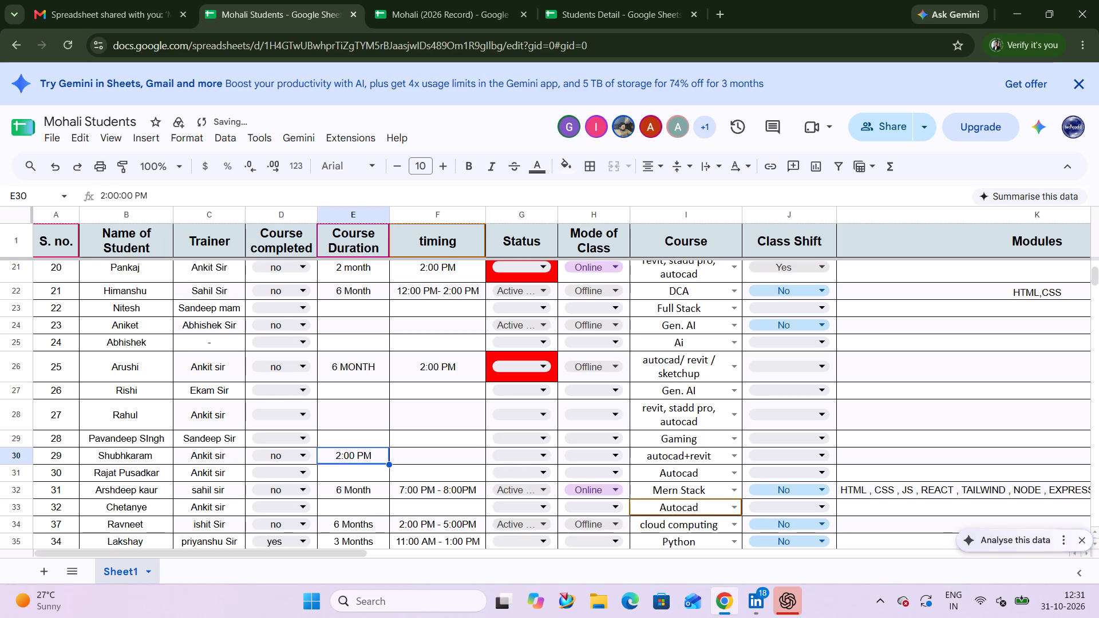
{"action": "left_click_drag", "start_coordinate": [389, 462], "coordinate": [404, 462]}
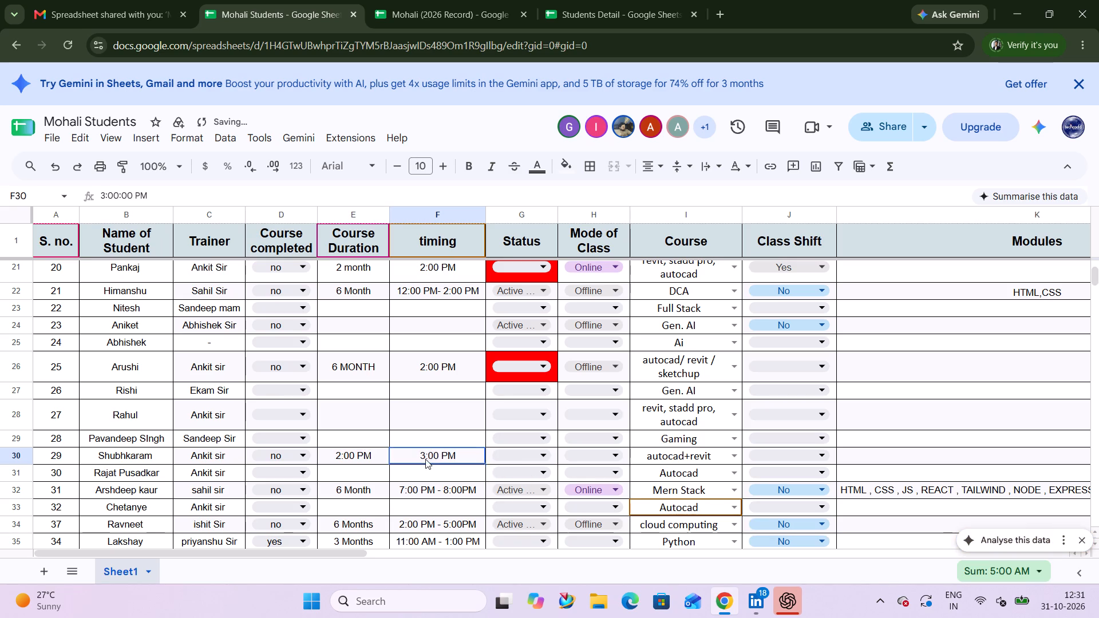
{"action": "left_click", "coordinate": [425, 459]}
{"action": "double_click", "coordinate": [426, 454]}
{"action": "left_click", "coordinate": [422, 453]}
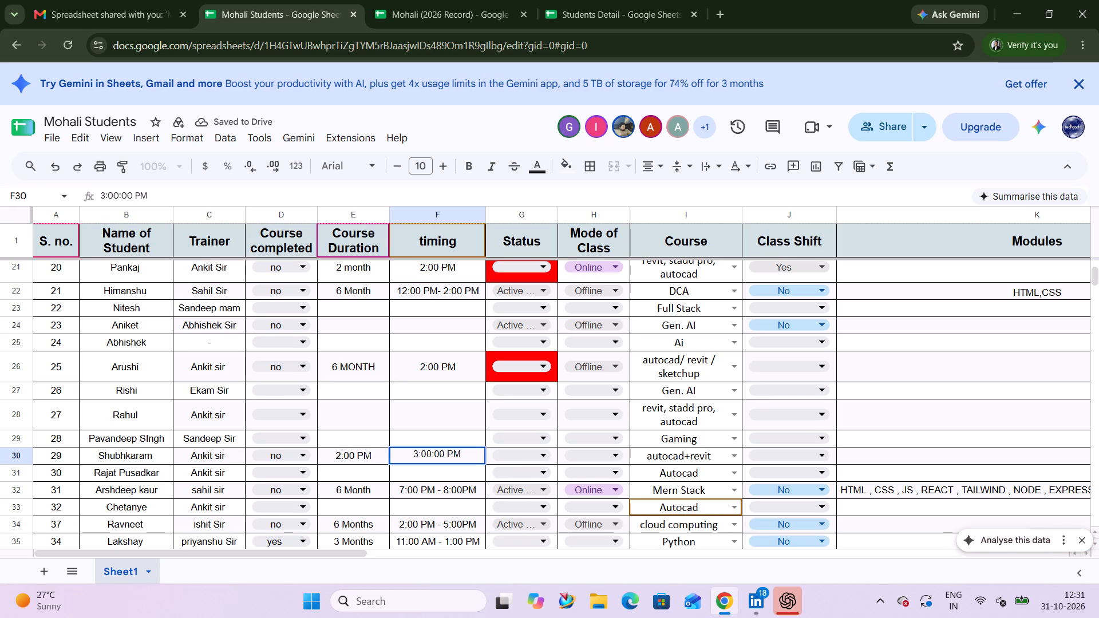
{"action": "left_click", "coordinate": [419, 453]}
{"action": "key", "text": "BackSpace"}
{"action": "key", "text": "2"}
{"action": "left_click", "coordinate": [437, 424]}
Replace the time in student number 29's Course Duration cell with 4 month.
{"action": "left_click", "coordinate": [357, 453]}
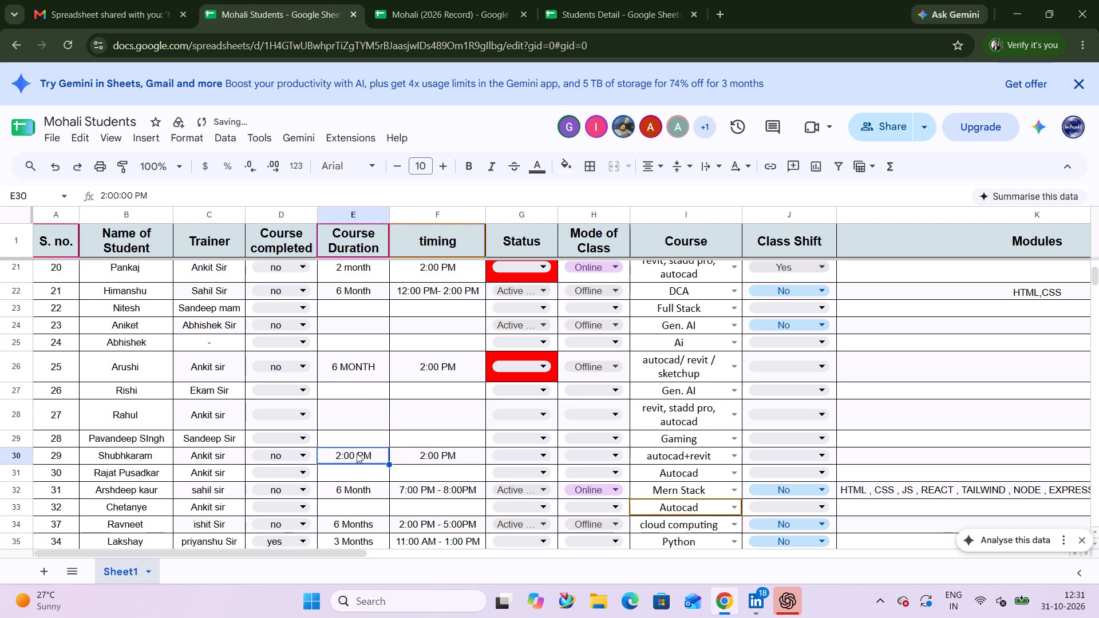
{"action": "key", "text": "BackSpace"}
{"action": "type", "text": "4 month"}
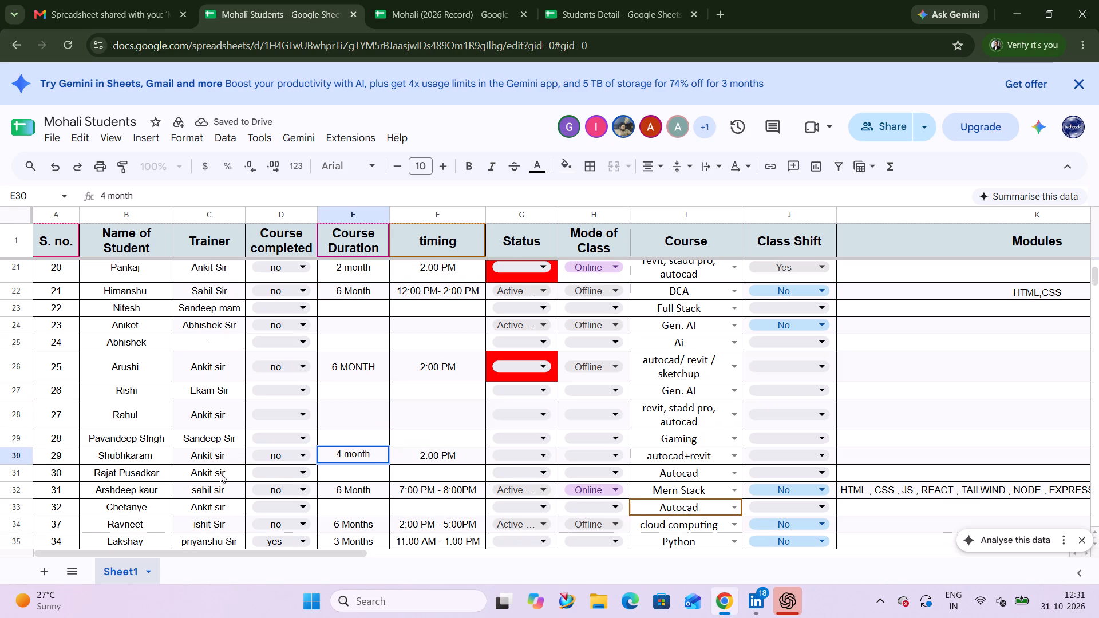
Mark student number 30's Course completed as yes and enter 2 month as the Course Duration.
{"action": "left_click", "coordinate": [274, 473]}
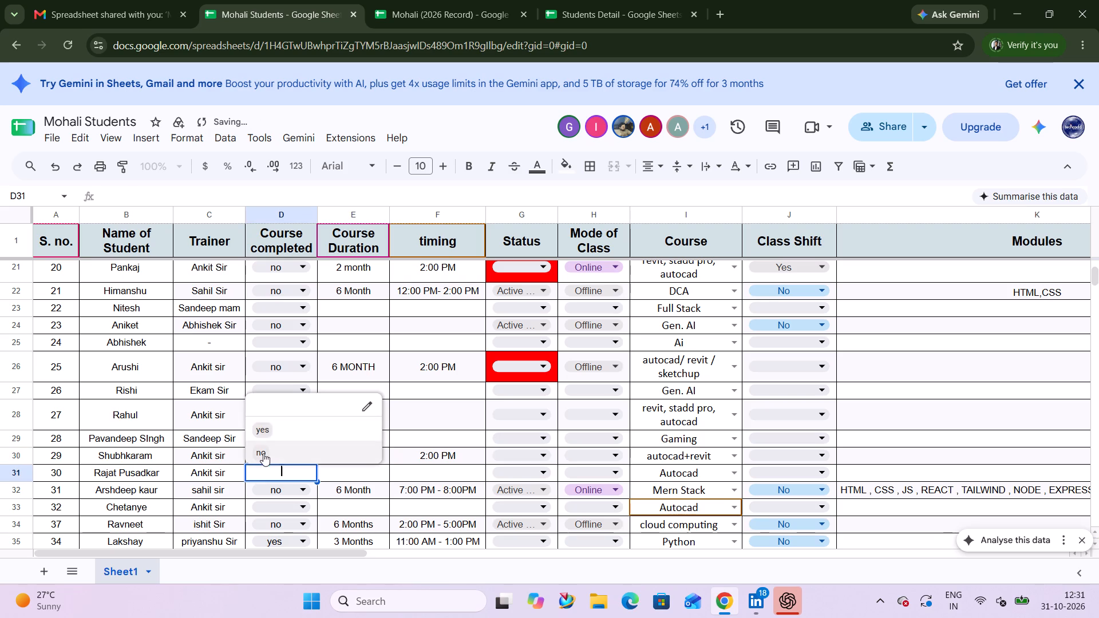
{"action": "left_click", "coordinate": [260, 422]}
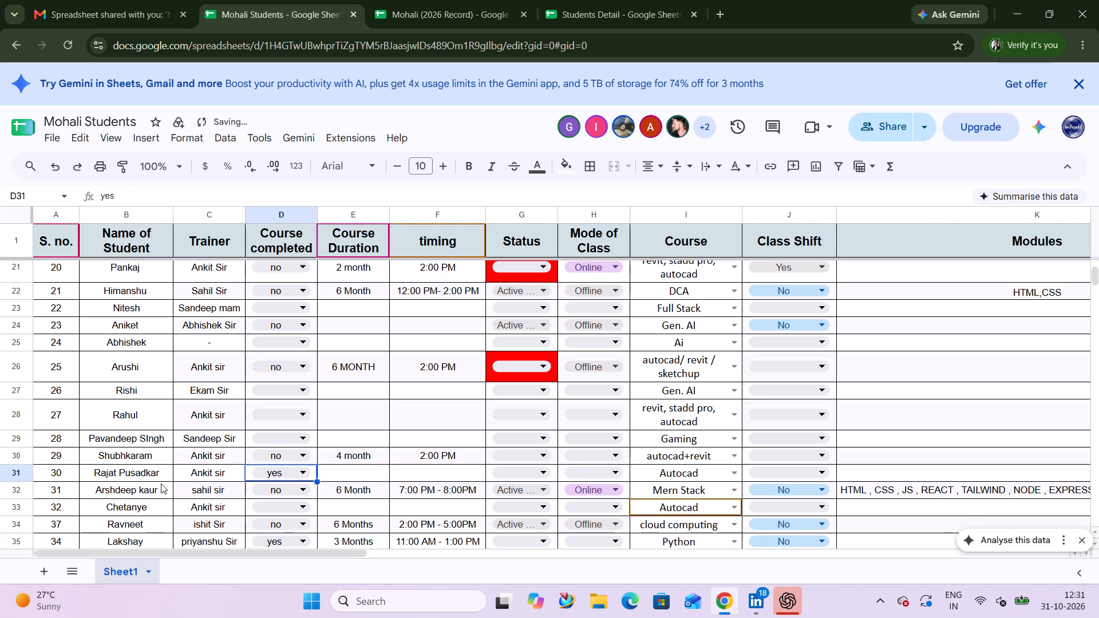
{"action": "left_click", "coordinate": [344, 471]}
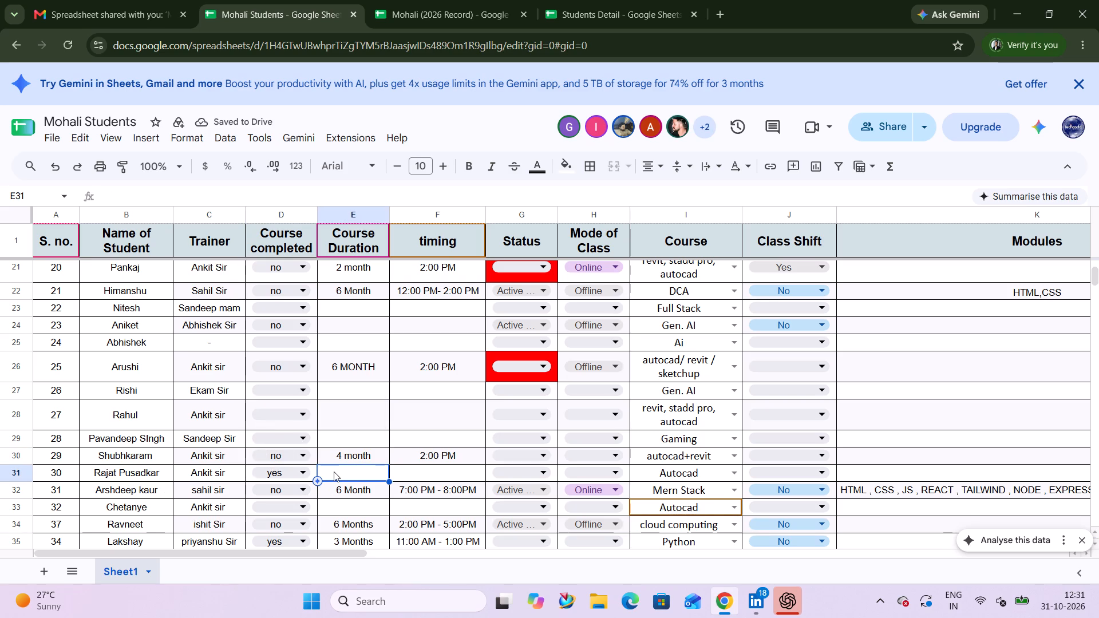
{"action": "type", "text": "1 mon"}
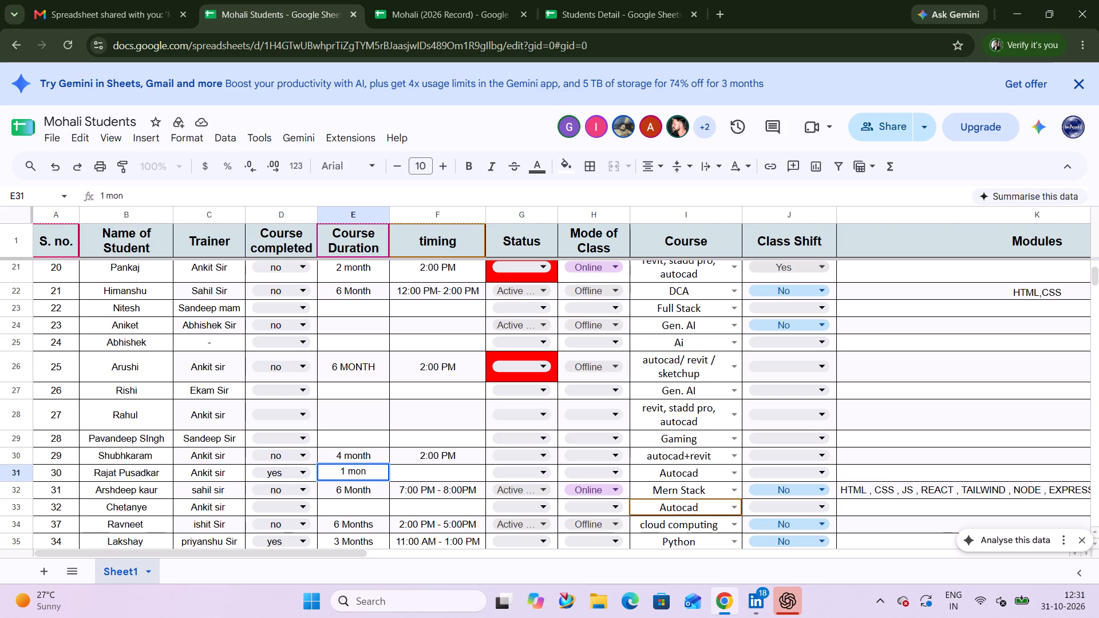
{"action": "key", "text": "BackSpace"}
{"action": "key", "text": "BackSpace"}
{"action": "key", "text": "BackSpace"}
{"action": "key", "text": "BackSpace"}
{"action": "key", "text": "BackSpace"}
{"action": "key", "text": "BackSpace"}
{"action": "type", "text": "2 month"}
Enter 11:00 as student number 30's timing.
{"action": "left_click", "coordinate": [408, 472]}
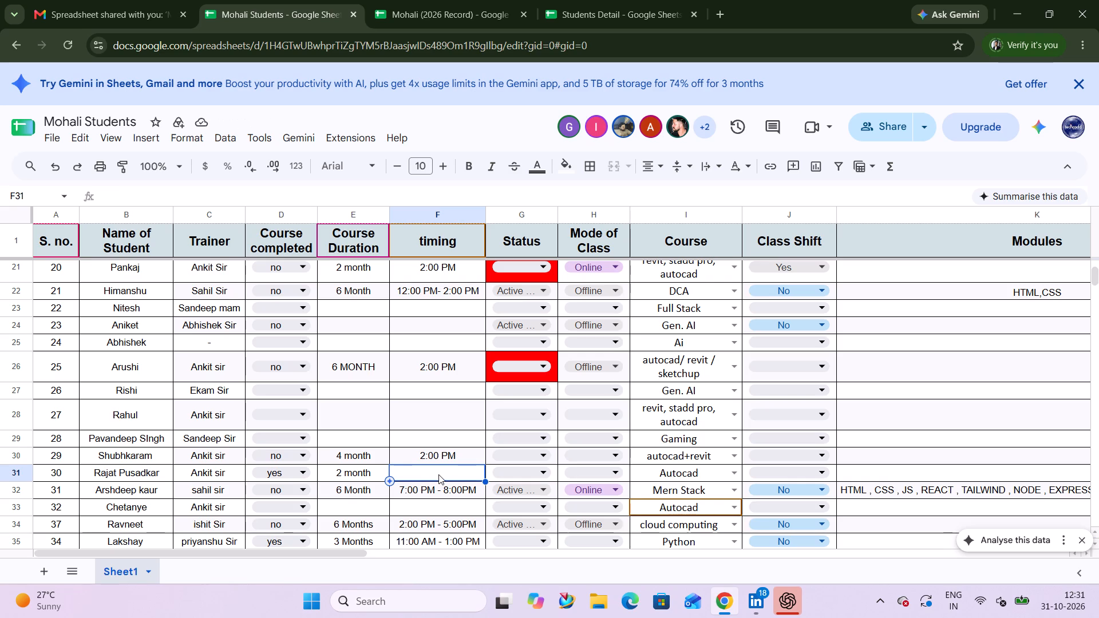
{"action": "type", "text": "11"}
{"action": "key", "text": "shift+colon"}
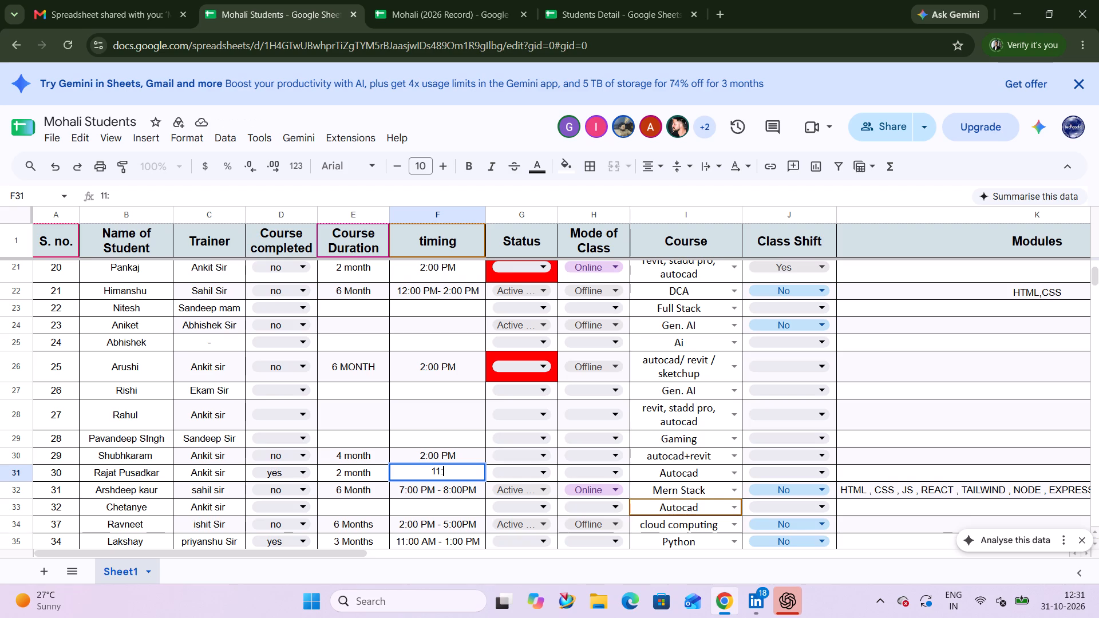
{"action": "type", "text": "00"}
Add a "complete" option to the Status drop-down's validation rule and apply the change to all matching drop-downs.
{"action": "left_click", "coordinate": [543, 475]}
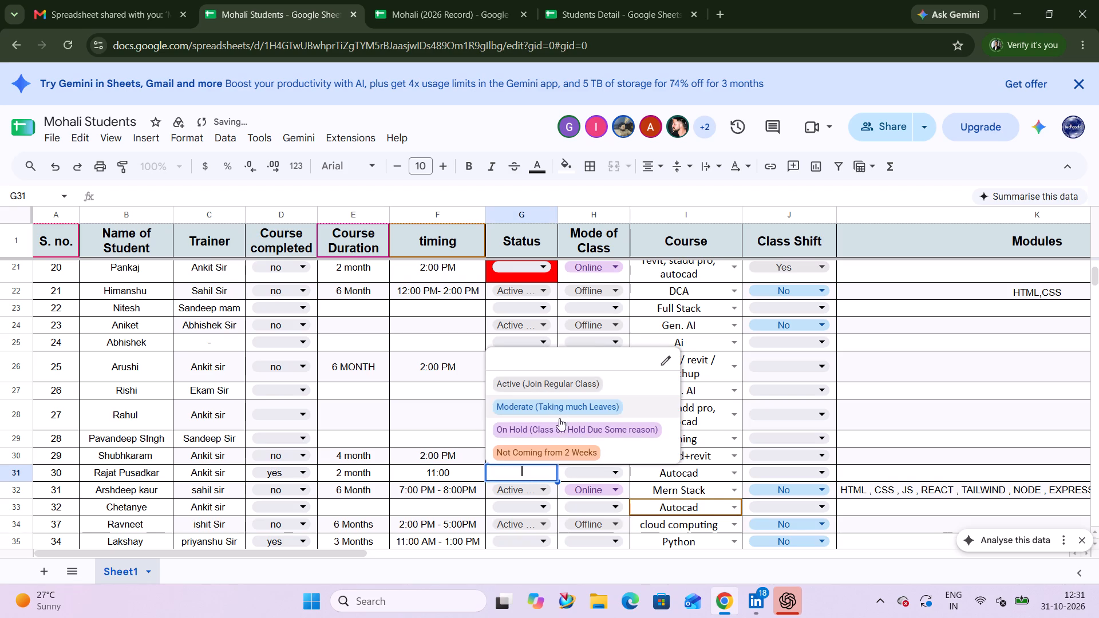
{"action": "left_click", "coordinate": [666, 356]}
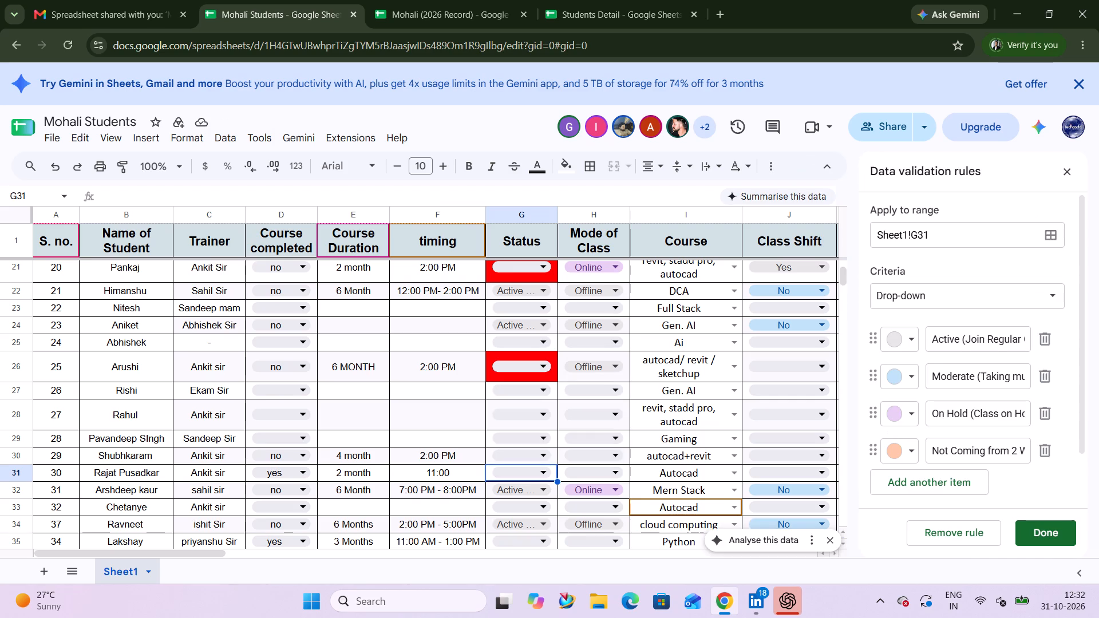
{"action": "scroll", "coordinate": [939, 437], "scroll_direction": "down", "scroll_amount": 2}
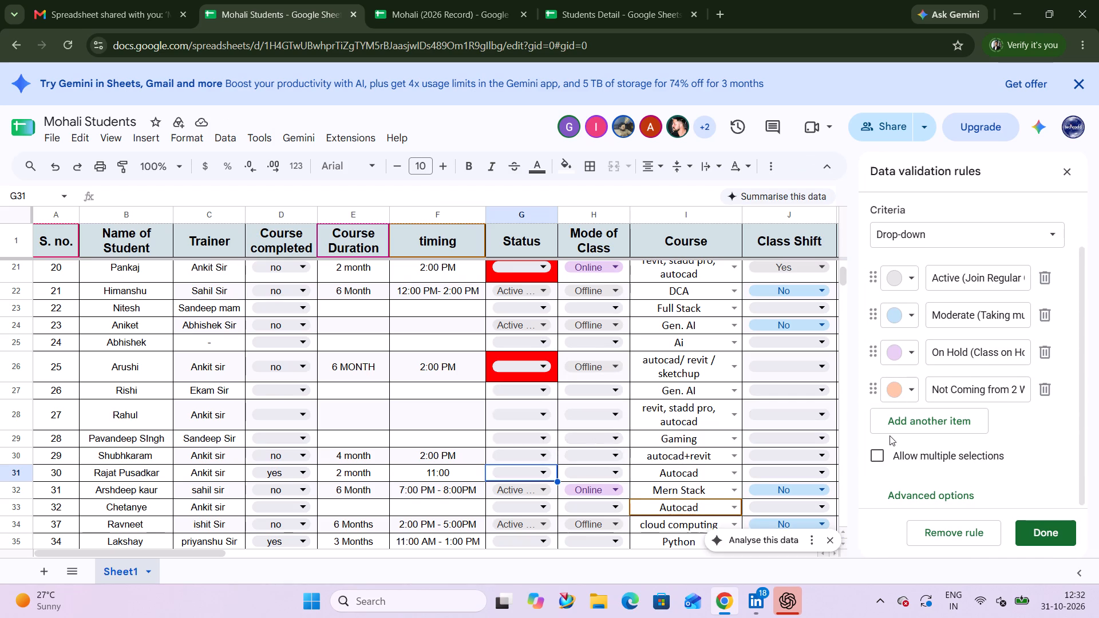
{"action": "scroll", "coordinate": [932, 455], "scroll_direction": "down", "scroll_amount": 3}
{"action": "left_click", "coordinate": [952, 423]}
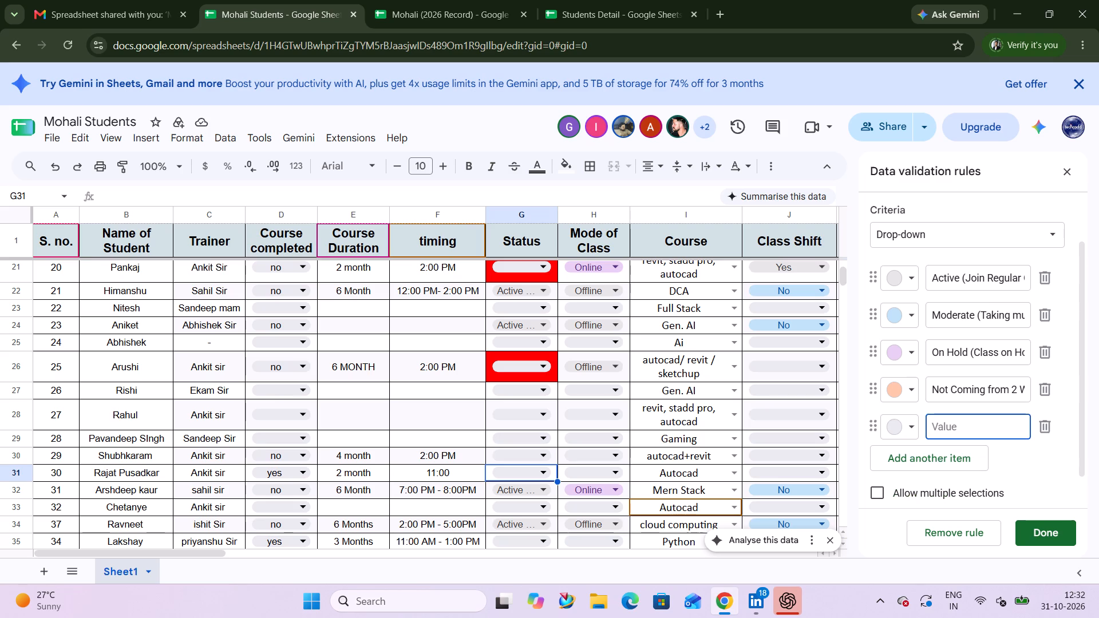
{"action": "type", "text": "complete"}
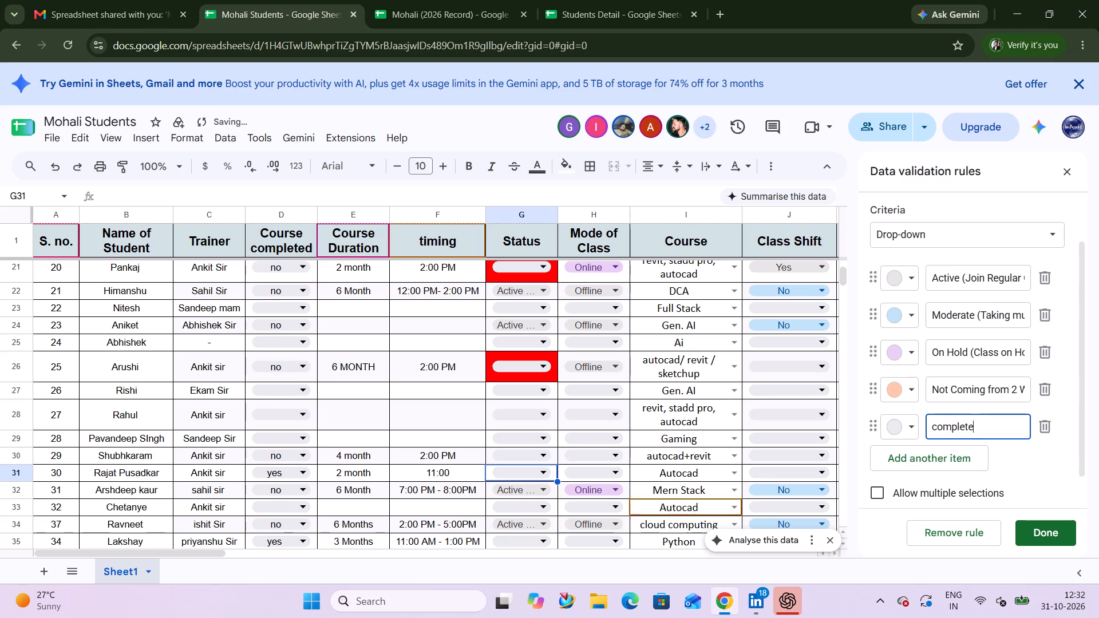
{"action": "left_click", "coordinate": [1048, 528]}
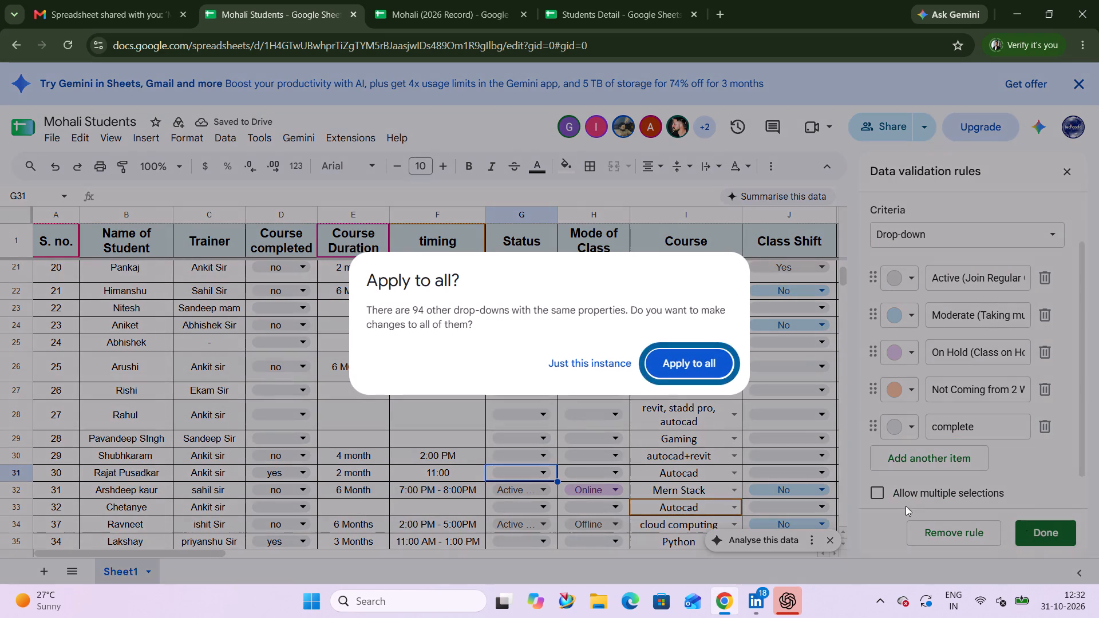
{"action": "left_click", "coordinate": [689, 359]}
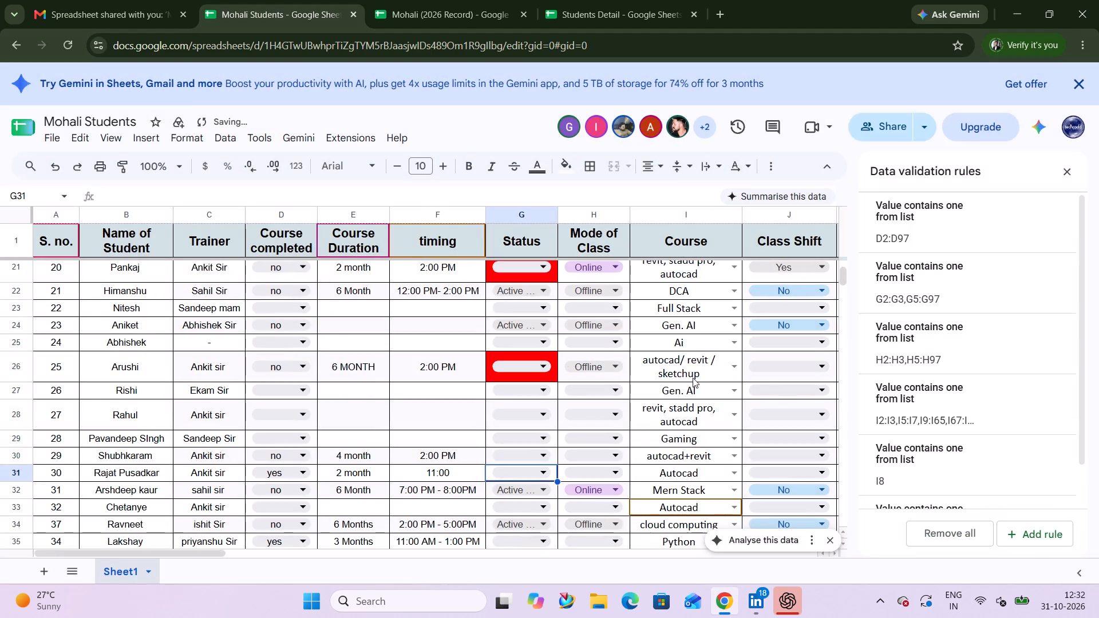
{"action": "left_click", "coordinate": [1066, 173]}
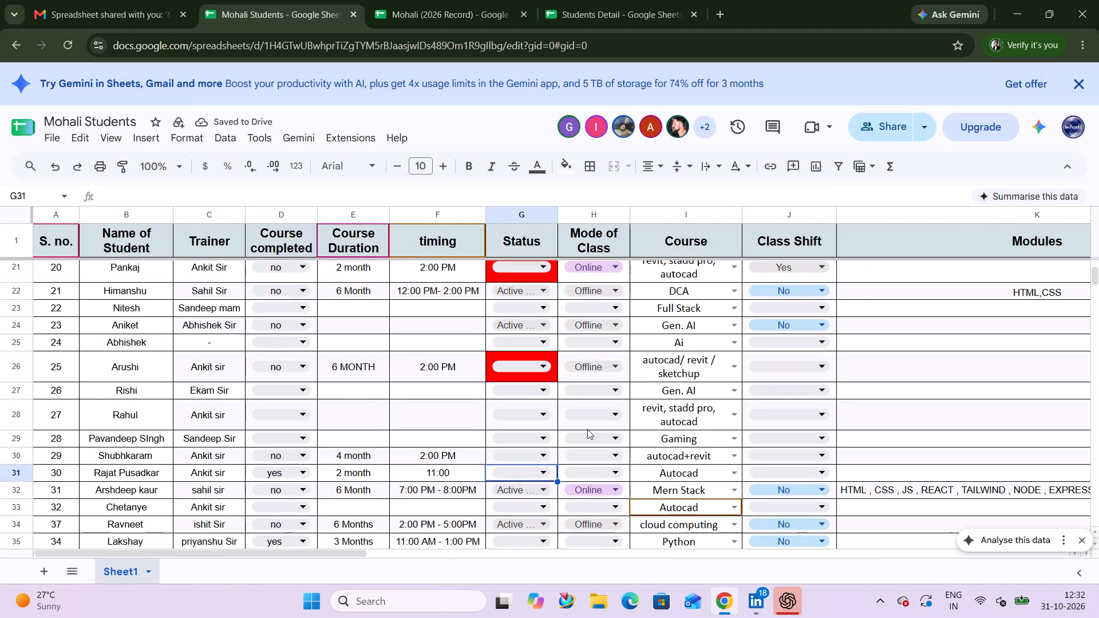
Set student number 30's Status to complete.
{"action": "left_click", "coordinate": [533, 475]}
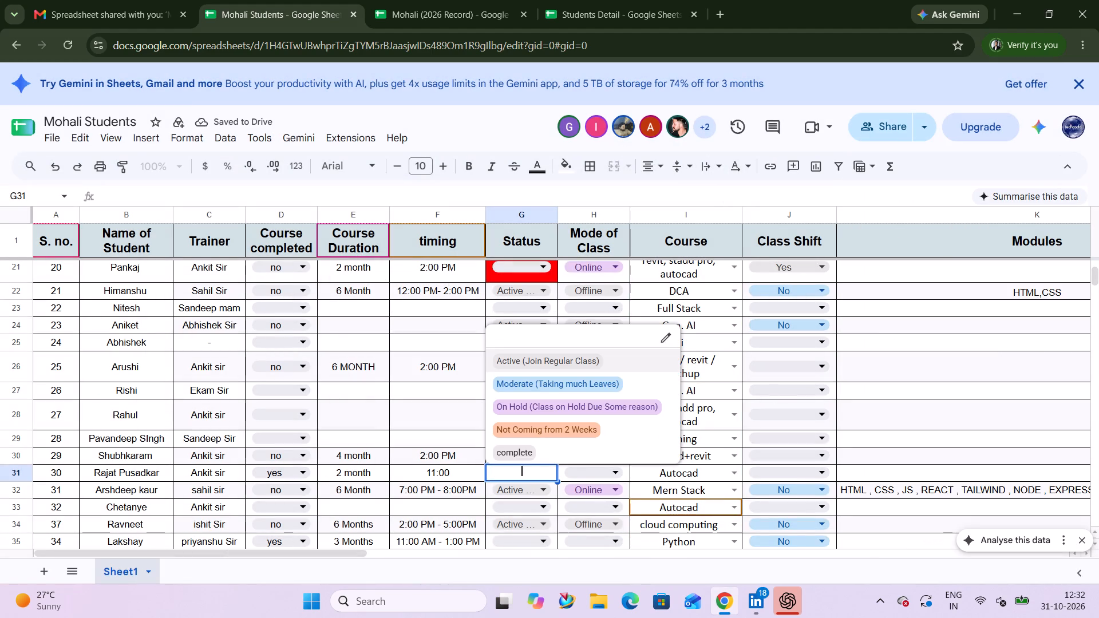
{"action": "left_click", "coordinate": [514, 451]}
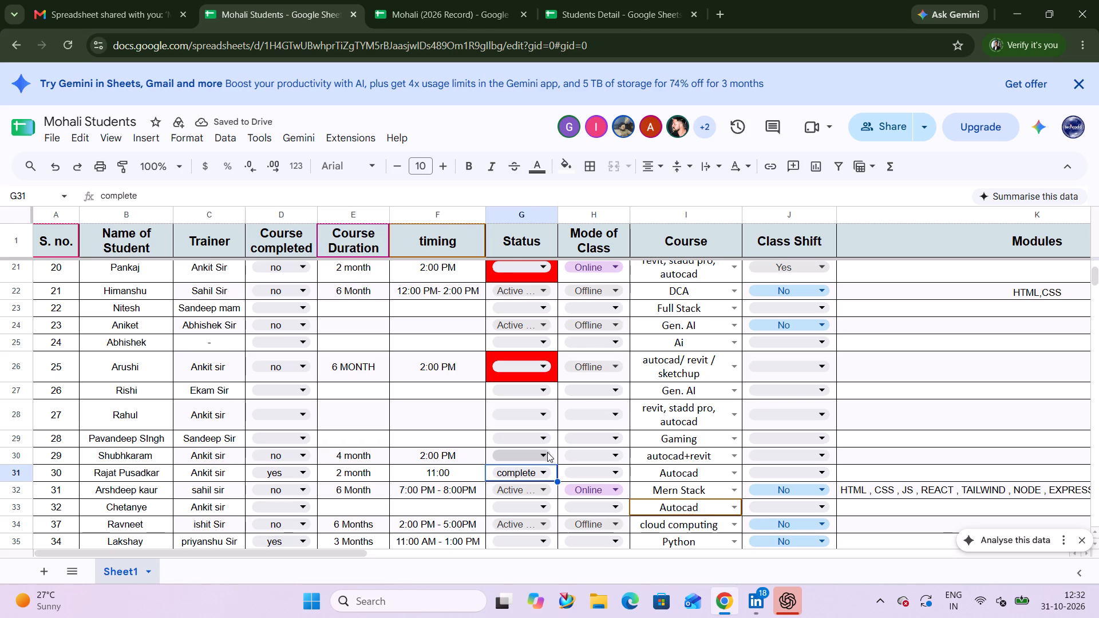
{"action": "left_click", "coordinate": [541, 471]}
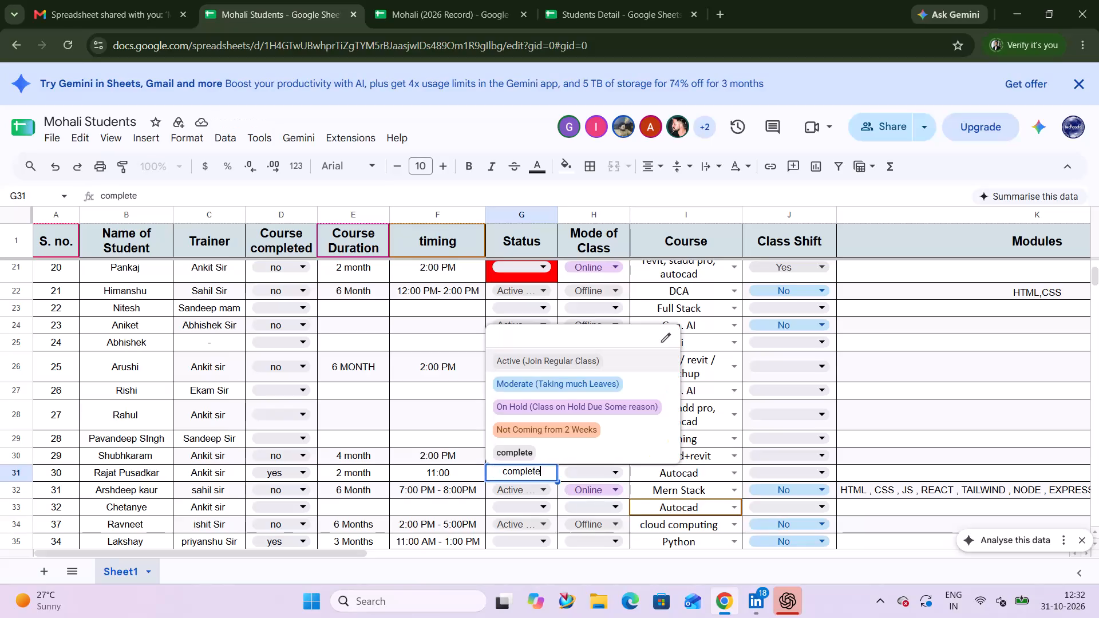
{"action": "left_click", "coordinate": [547, 473]}
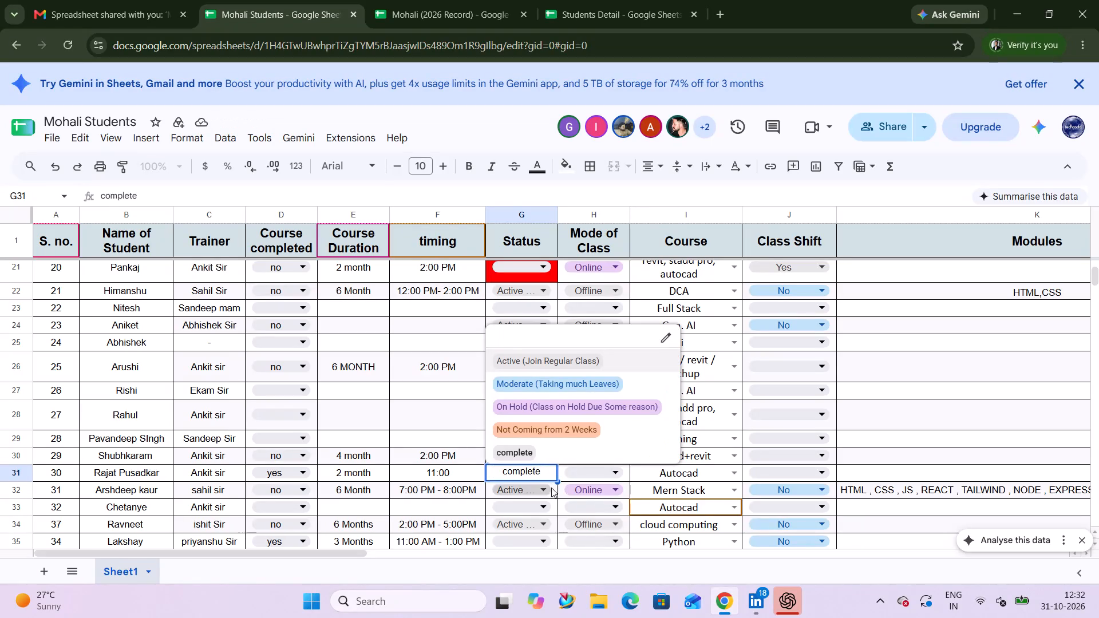
{"action": "left_click", "coordinate": [551, 488]}
{"action": "left_click", "coordinate": [907, 380]}
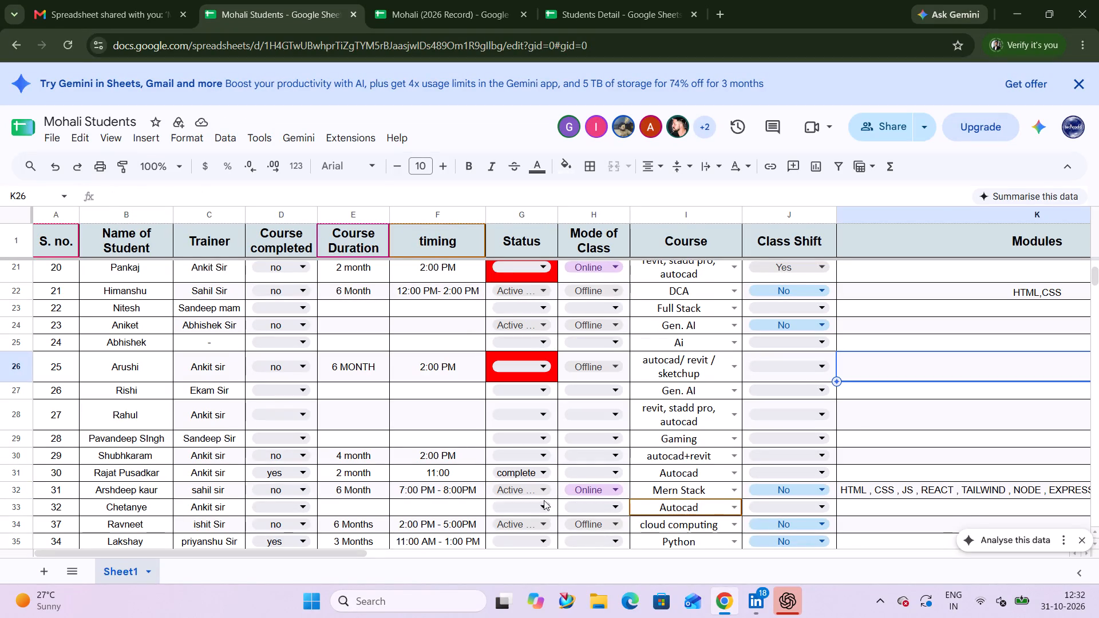
Set student number 30's Mode of Class to Offline and Class Shift to No.
{"action": "left_click", "coordinate": [576, 470]}
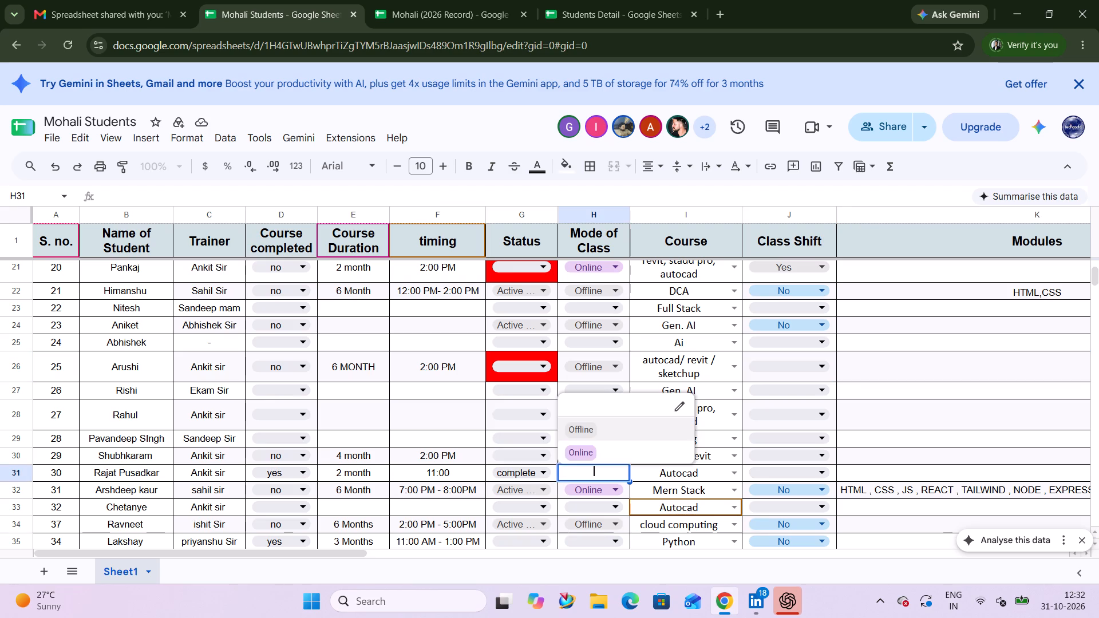
{"action": "left_click", "coordinate": [582, 432]}
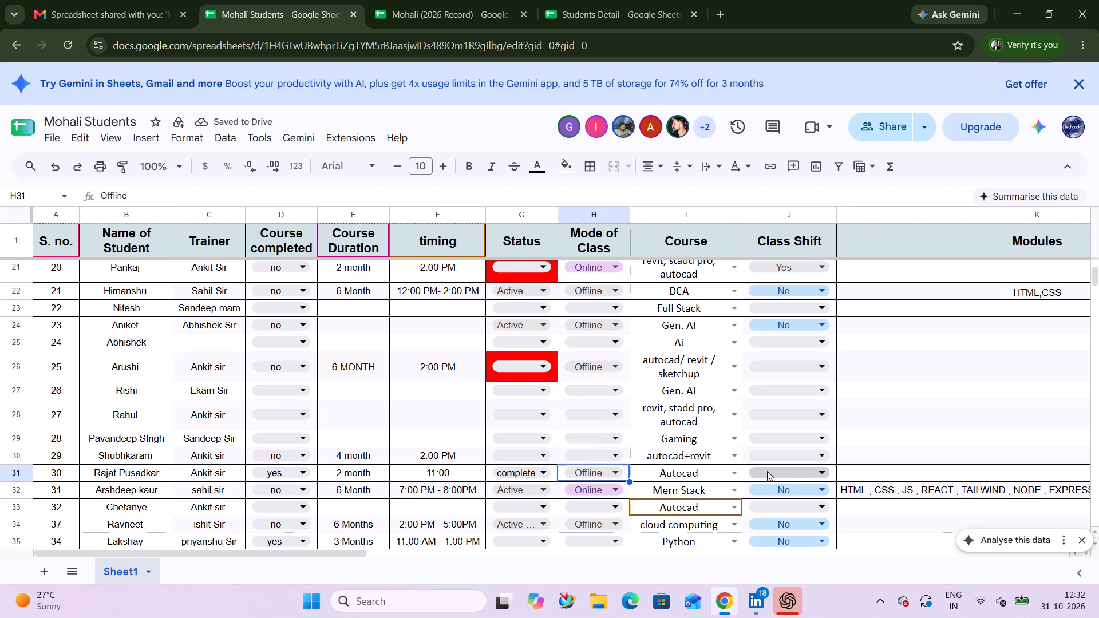
{"action": "left_click", "coordinate": [761, 473]}
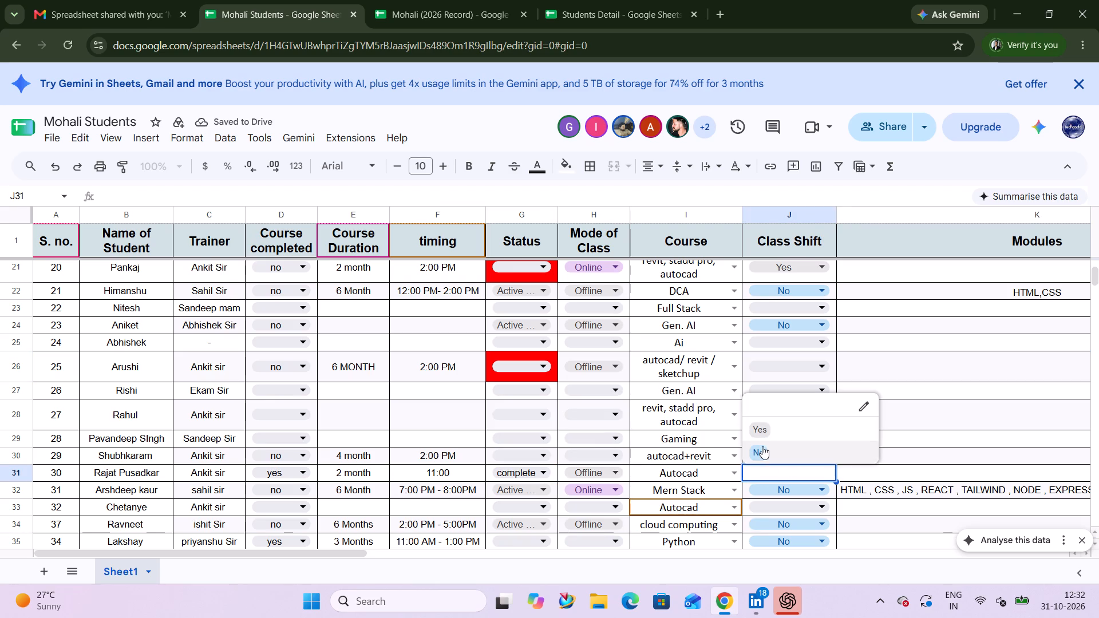
{"action": "left_click", "coordinate": [762, 449]}
Mark student number 32's Course completed as yes and enter 2 month as the Course Duration.
{"action": "scroll", "coordinate": [511, 481], "scroll_direction": "down", "scroll_amount": 1}
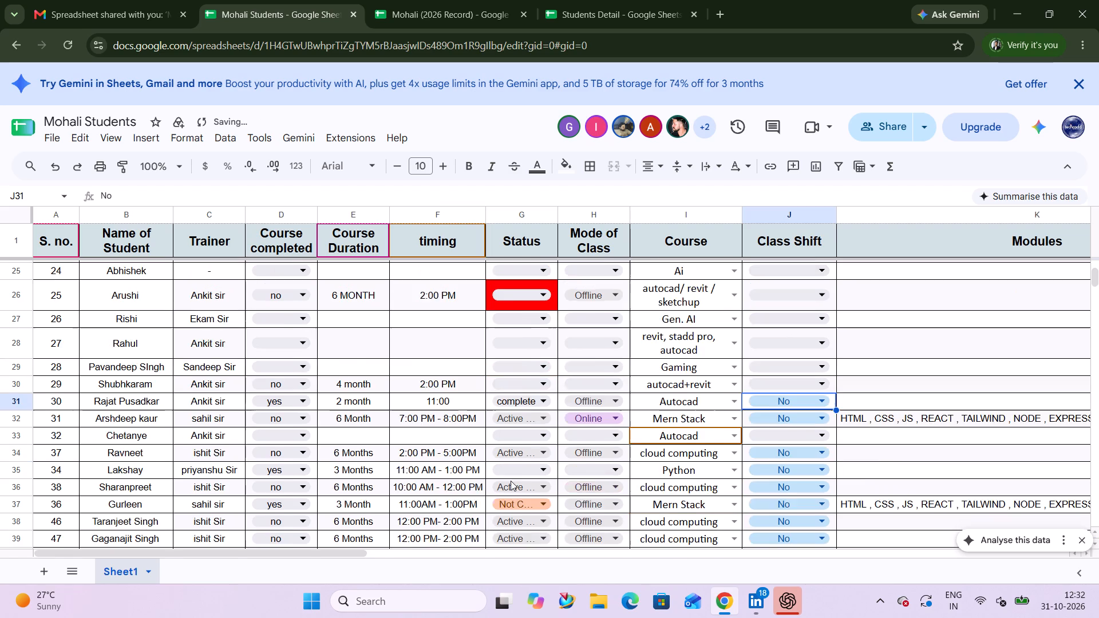
{"action": "scroll", "coordinate": [511, 481], "scroll_direction": "down", "scroll_amount": 1}
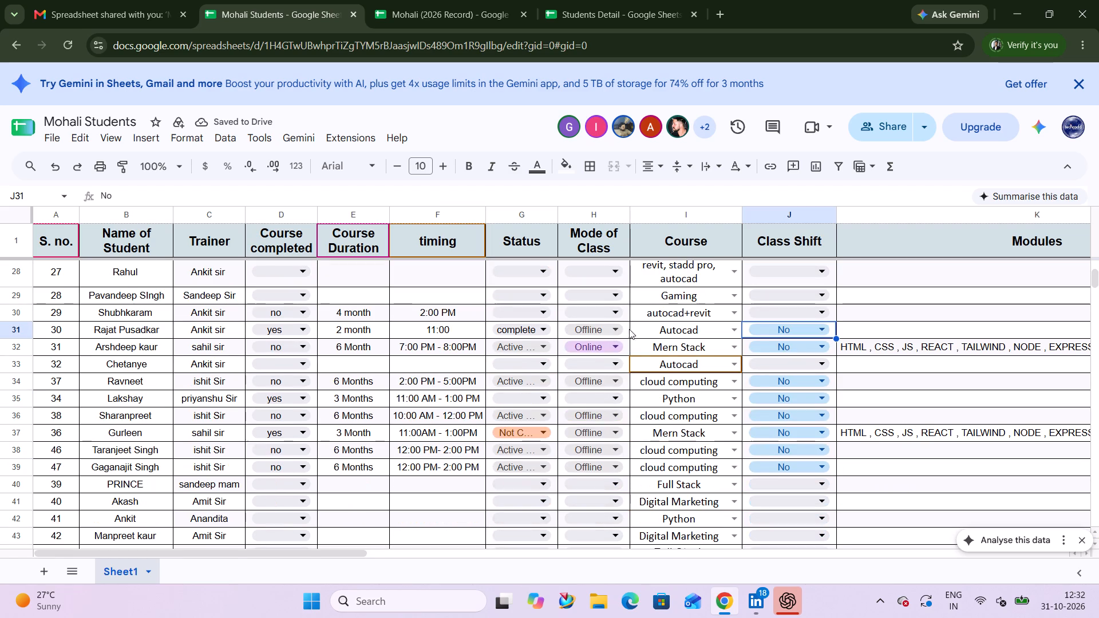
{"action": "left_click", "coordinate": [212, 328]}
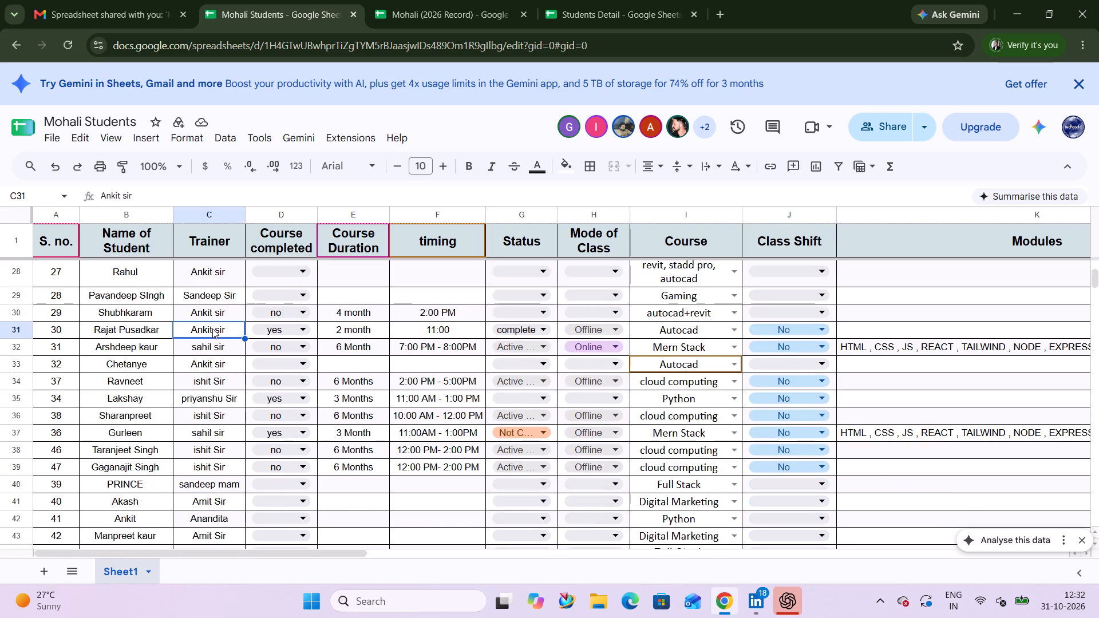
{"action": "left_click", "coordinate": [211, 363]}
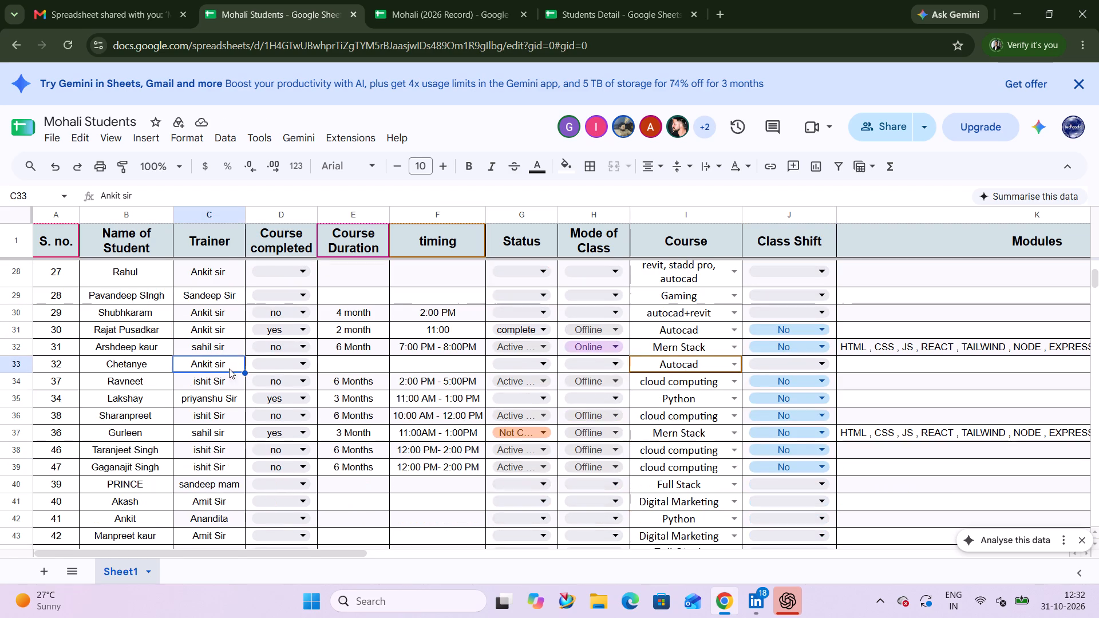
{"action": "left_click", "coordinate": [290, 360]}
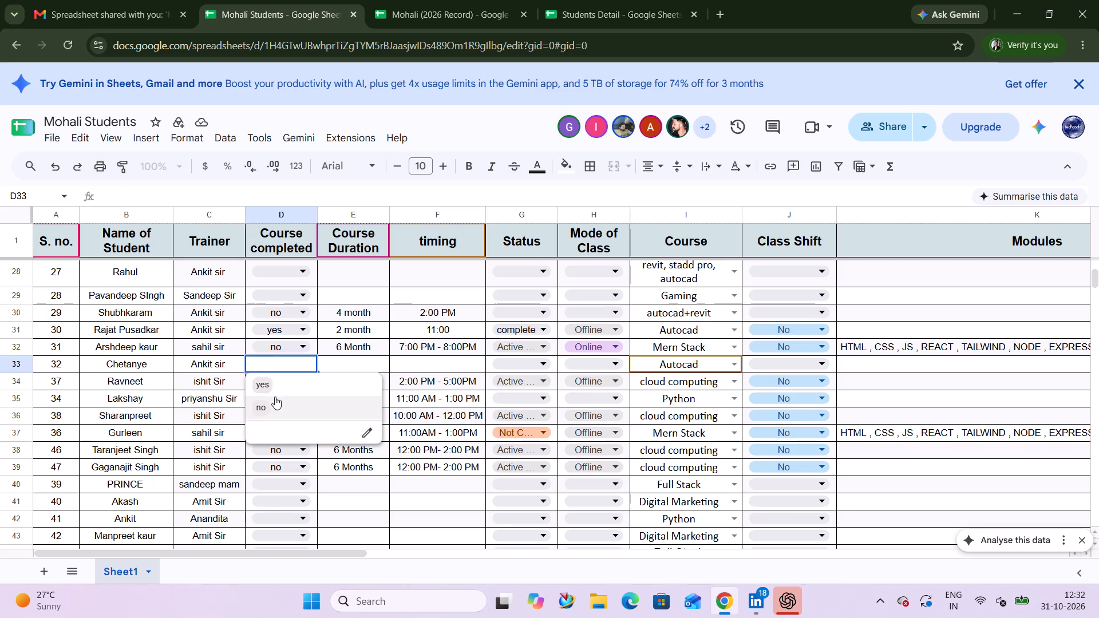
{"action": "left_click", "coordinate": [271, 380]}
{"action": "left_click", "coordinate": [351, 360]}
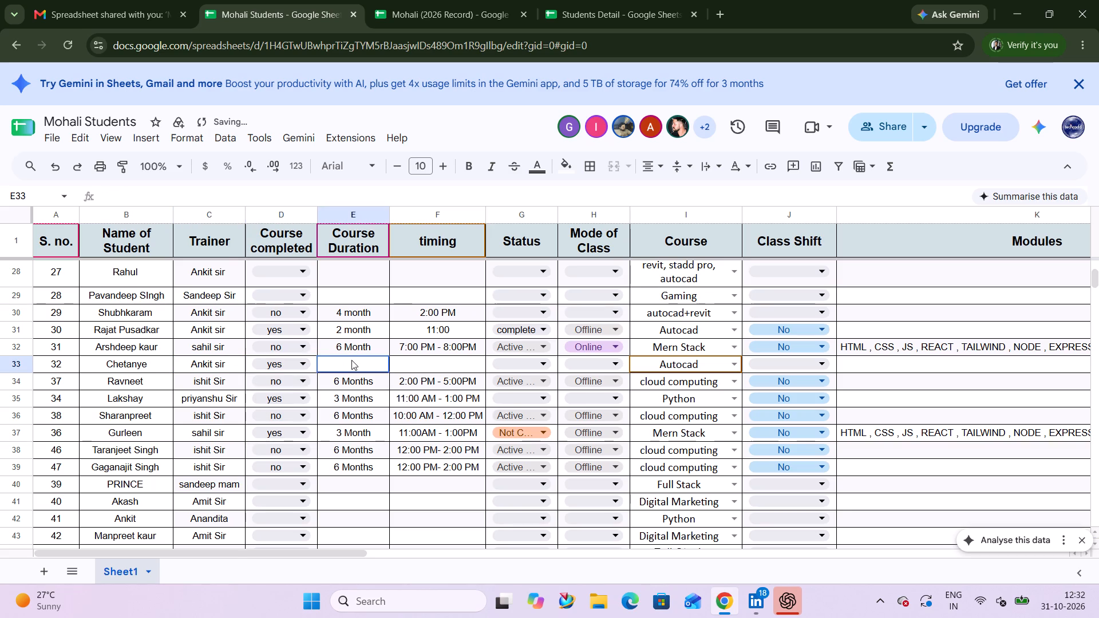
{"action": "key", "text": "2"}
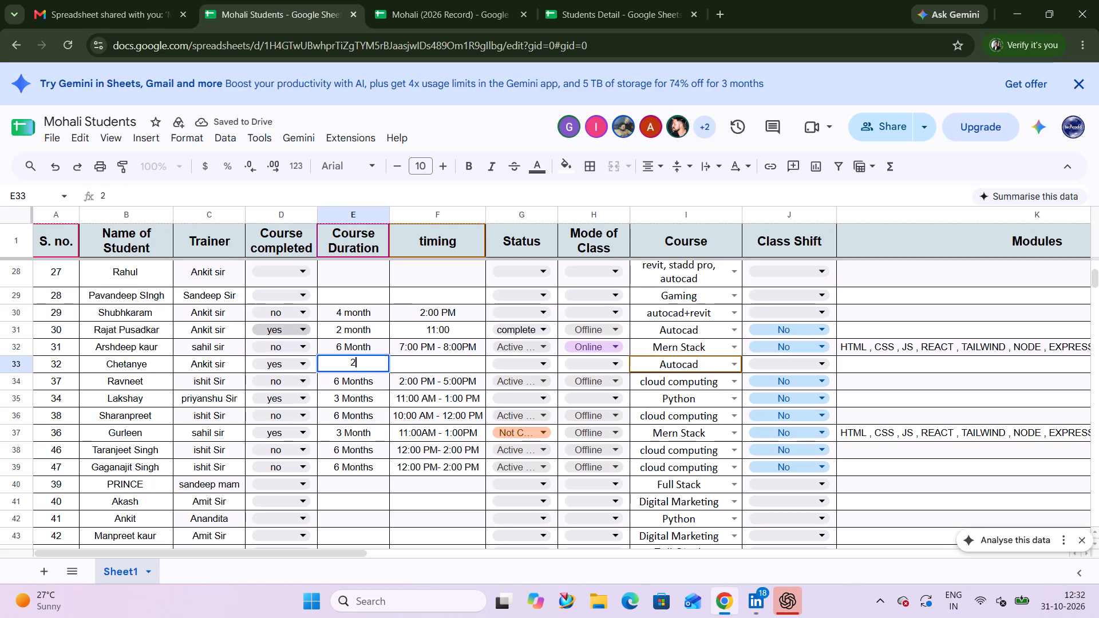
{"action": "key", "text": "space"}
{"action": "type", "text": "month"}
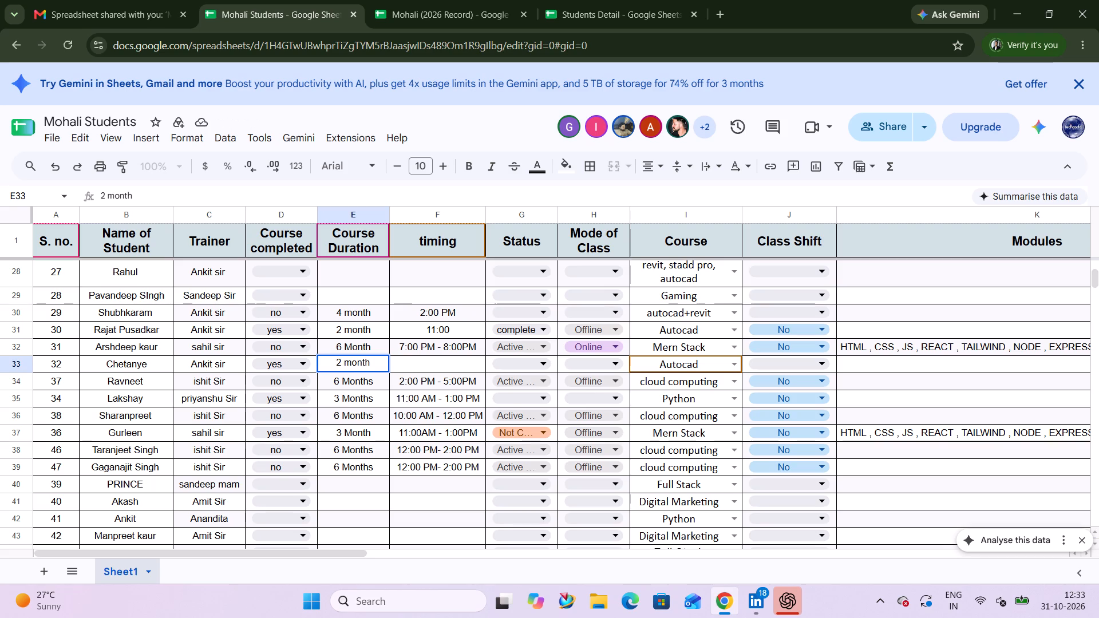
{"action": "left_click", "coordinate": [432, 364]}
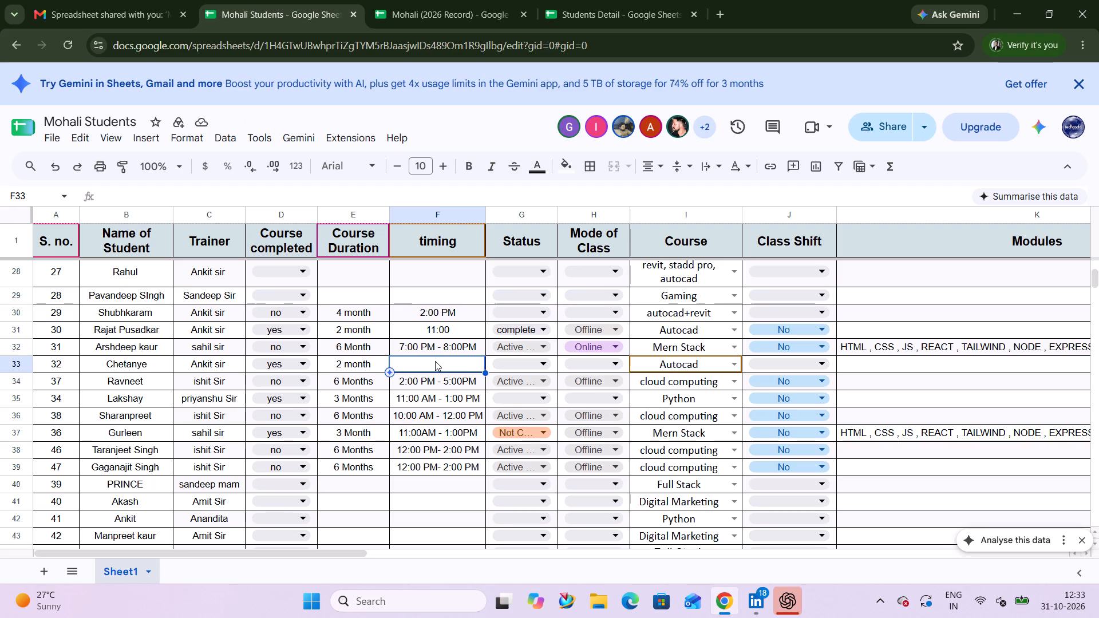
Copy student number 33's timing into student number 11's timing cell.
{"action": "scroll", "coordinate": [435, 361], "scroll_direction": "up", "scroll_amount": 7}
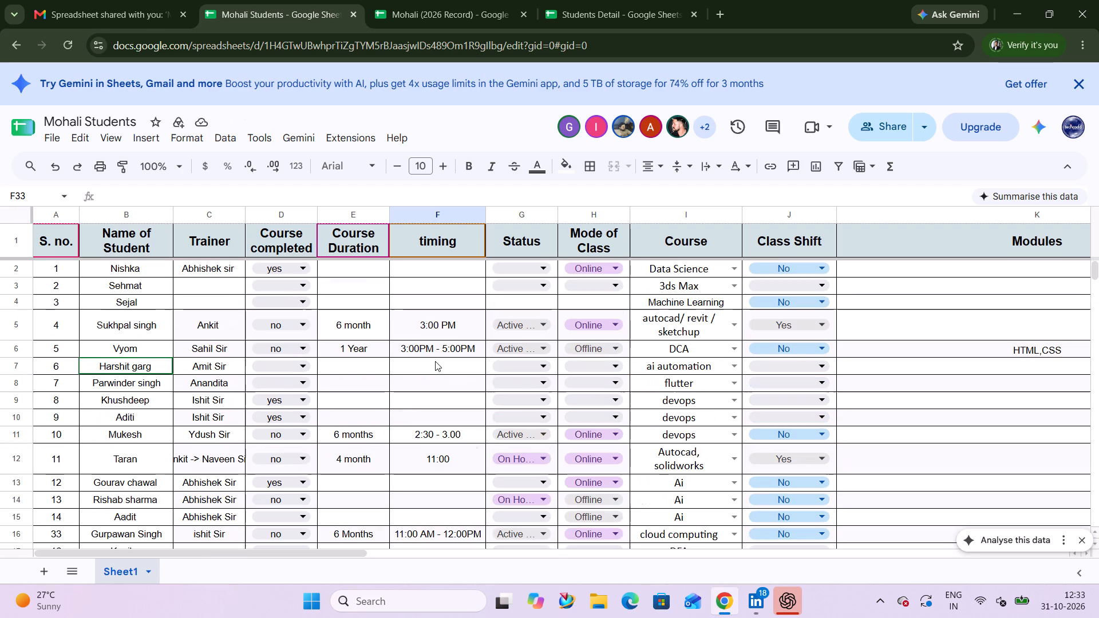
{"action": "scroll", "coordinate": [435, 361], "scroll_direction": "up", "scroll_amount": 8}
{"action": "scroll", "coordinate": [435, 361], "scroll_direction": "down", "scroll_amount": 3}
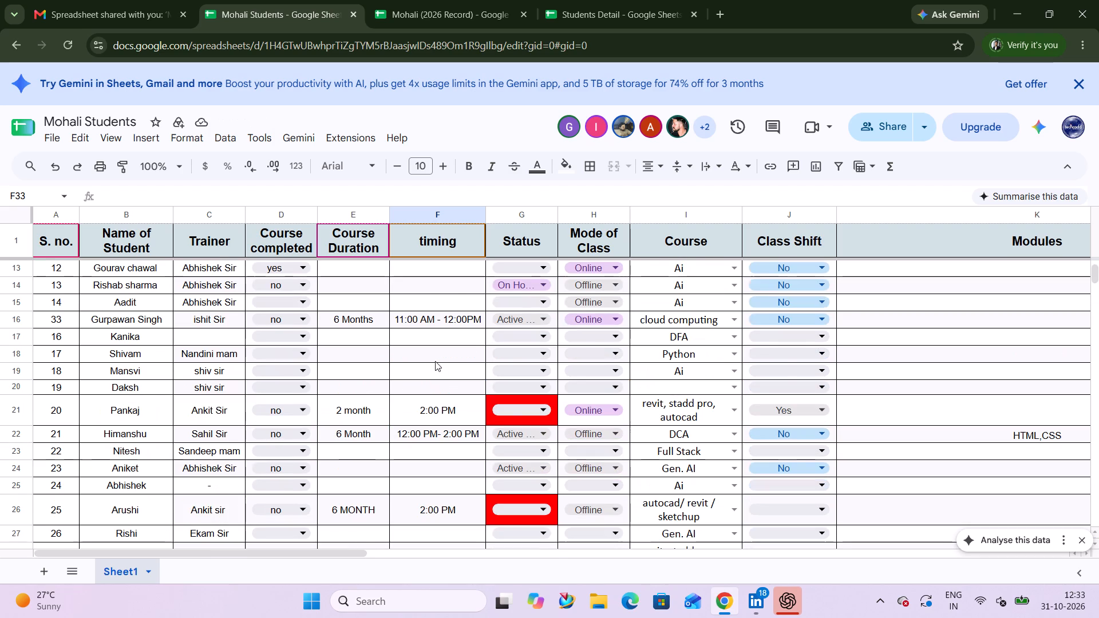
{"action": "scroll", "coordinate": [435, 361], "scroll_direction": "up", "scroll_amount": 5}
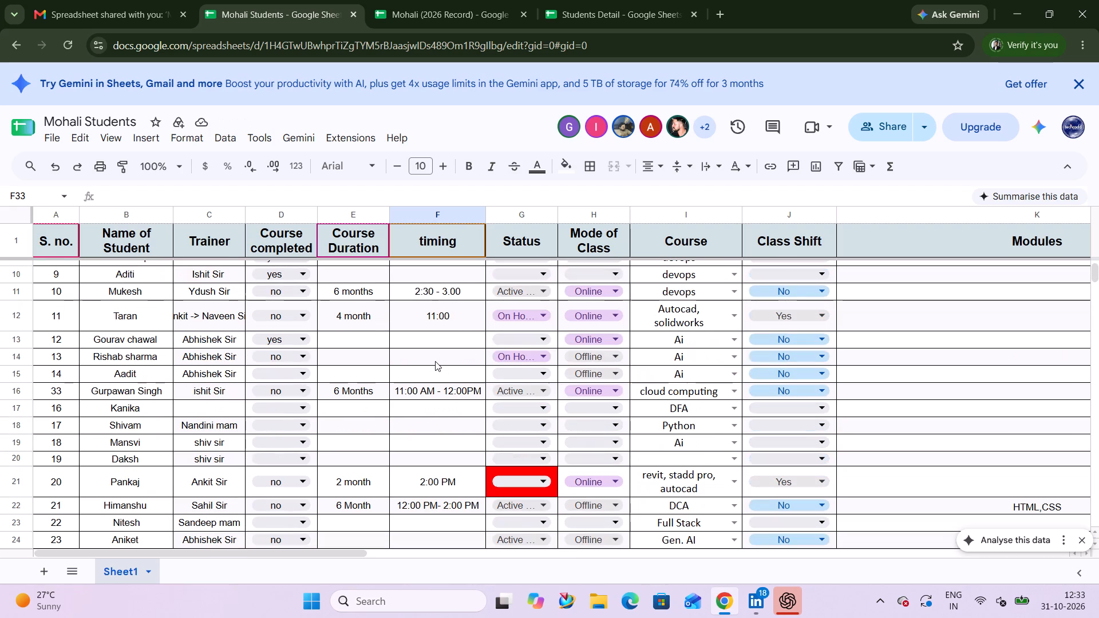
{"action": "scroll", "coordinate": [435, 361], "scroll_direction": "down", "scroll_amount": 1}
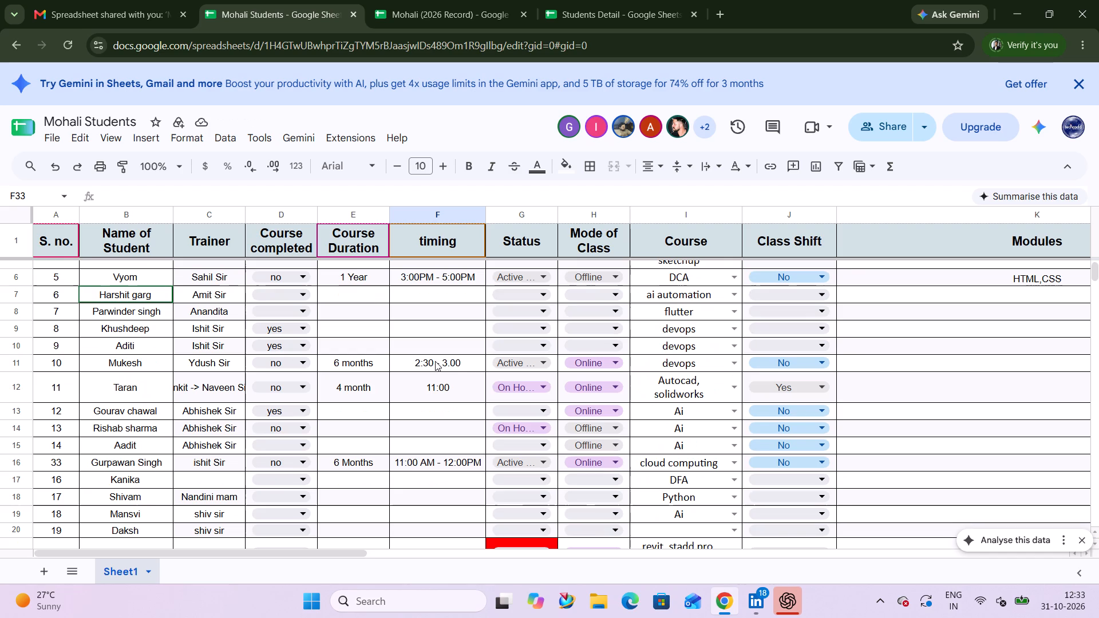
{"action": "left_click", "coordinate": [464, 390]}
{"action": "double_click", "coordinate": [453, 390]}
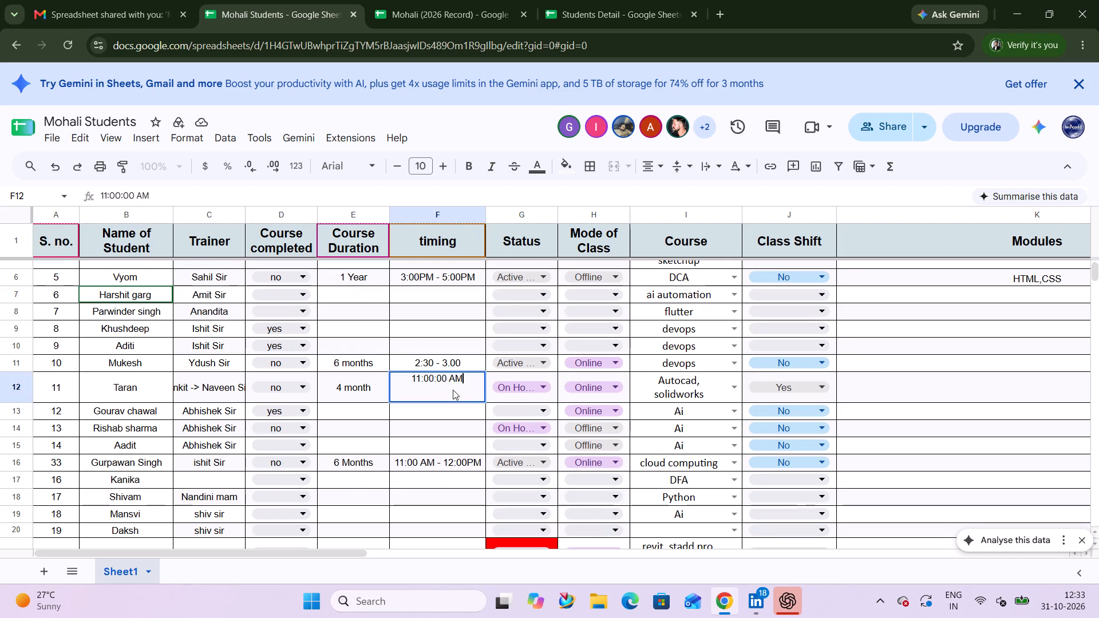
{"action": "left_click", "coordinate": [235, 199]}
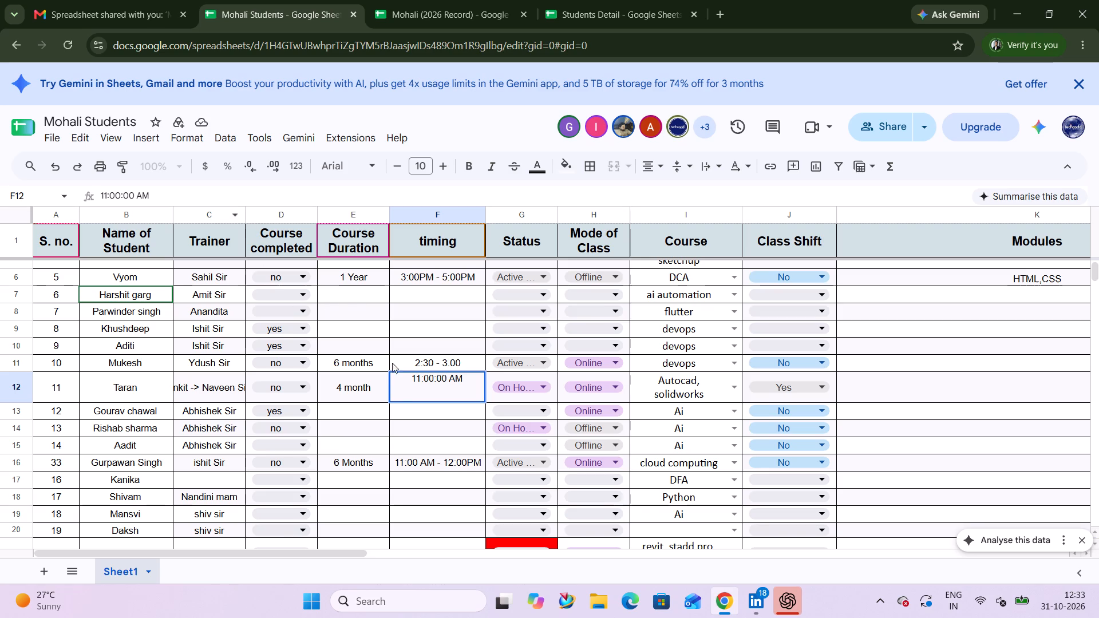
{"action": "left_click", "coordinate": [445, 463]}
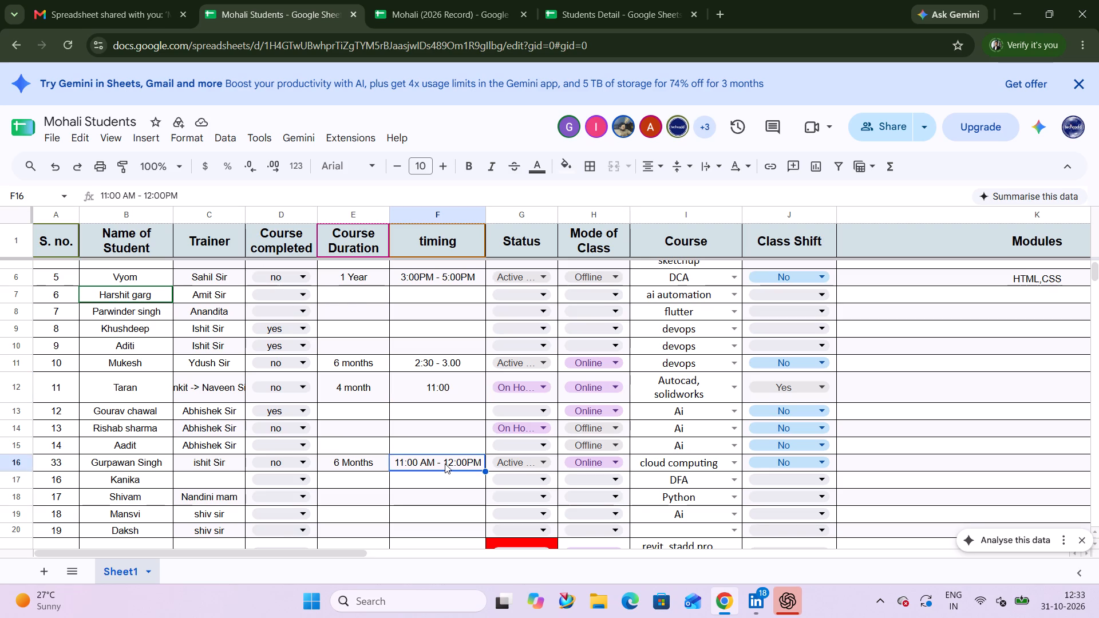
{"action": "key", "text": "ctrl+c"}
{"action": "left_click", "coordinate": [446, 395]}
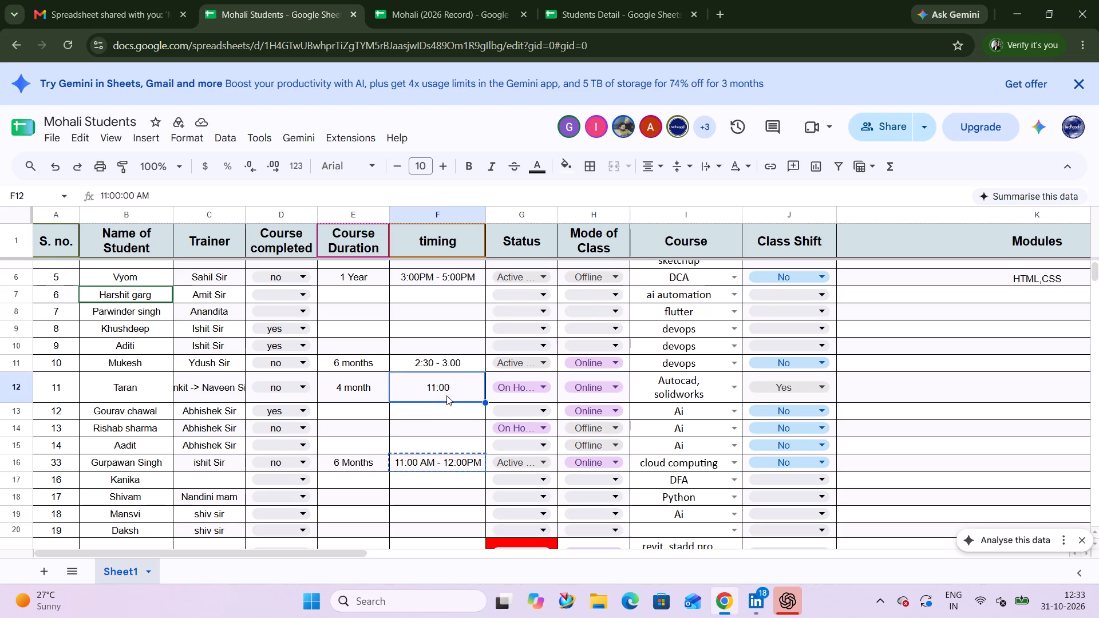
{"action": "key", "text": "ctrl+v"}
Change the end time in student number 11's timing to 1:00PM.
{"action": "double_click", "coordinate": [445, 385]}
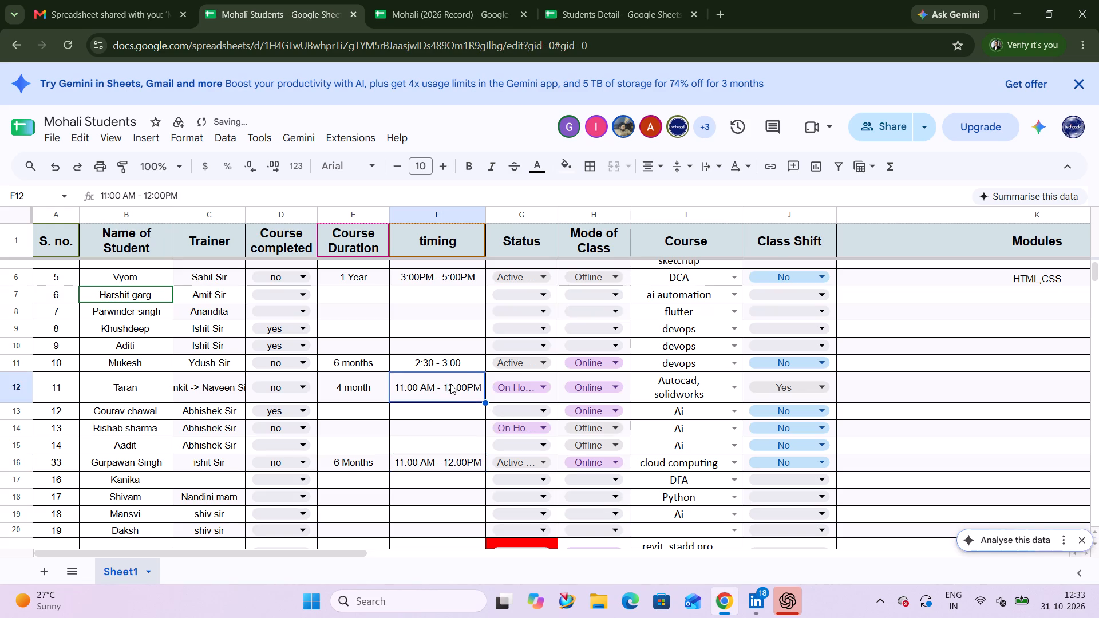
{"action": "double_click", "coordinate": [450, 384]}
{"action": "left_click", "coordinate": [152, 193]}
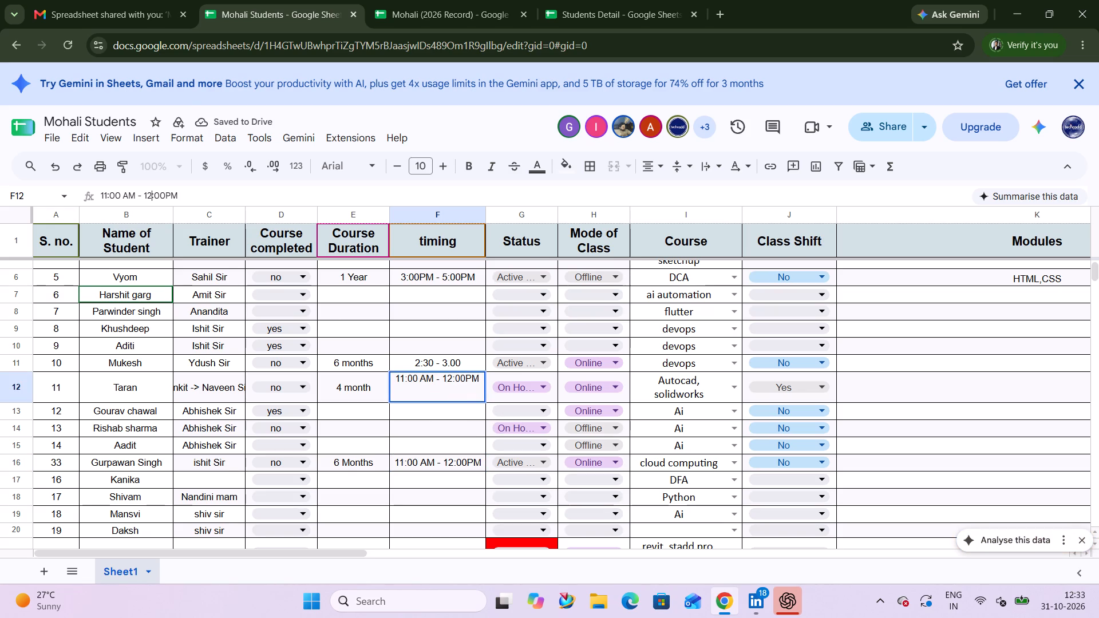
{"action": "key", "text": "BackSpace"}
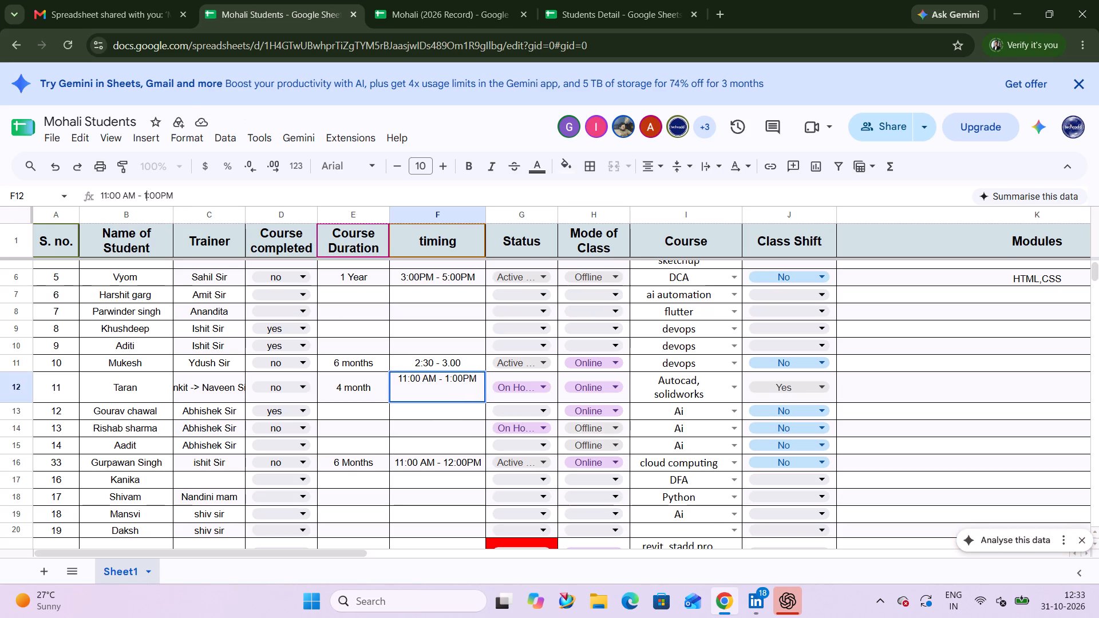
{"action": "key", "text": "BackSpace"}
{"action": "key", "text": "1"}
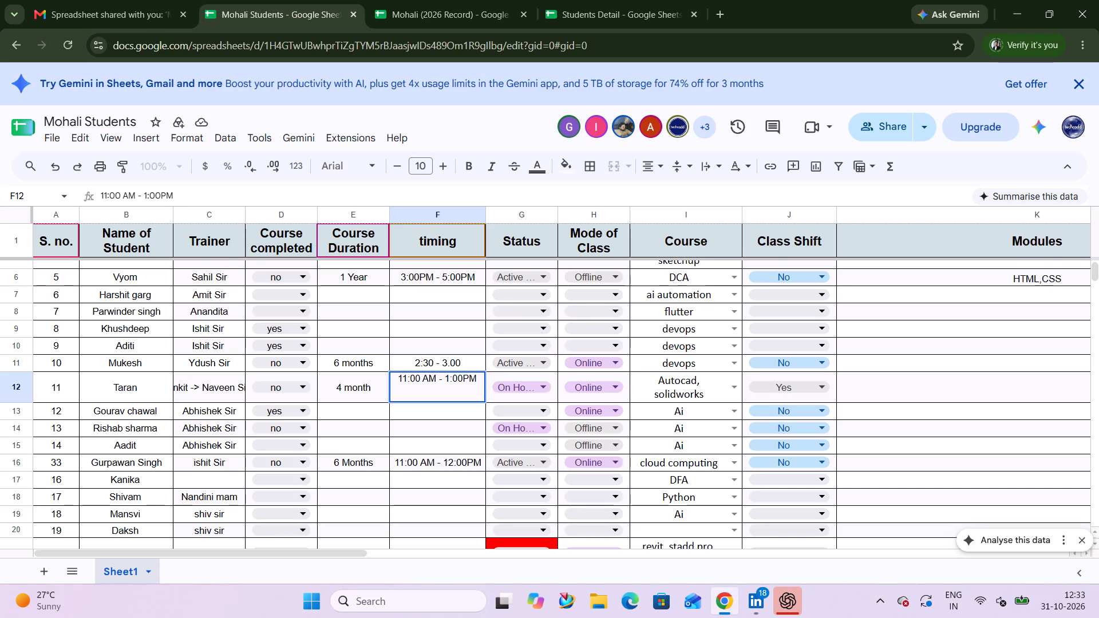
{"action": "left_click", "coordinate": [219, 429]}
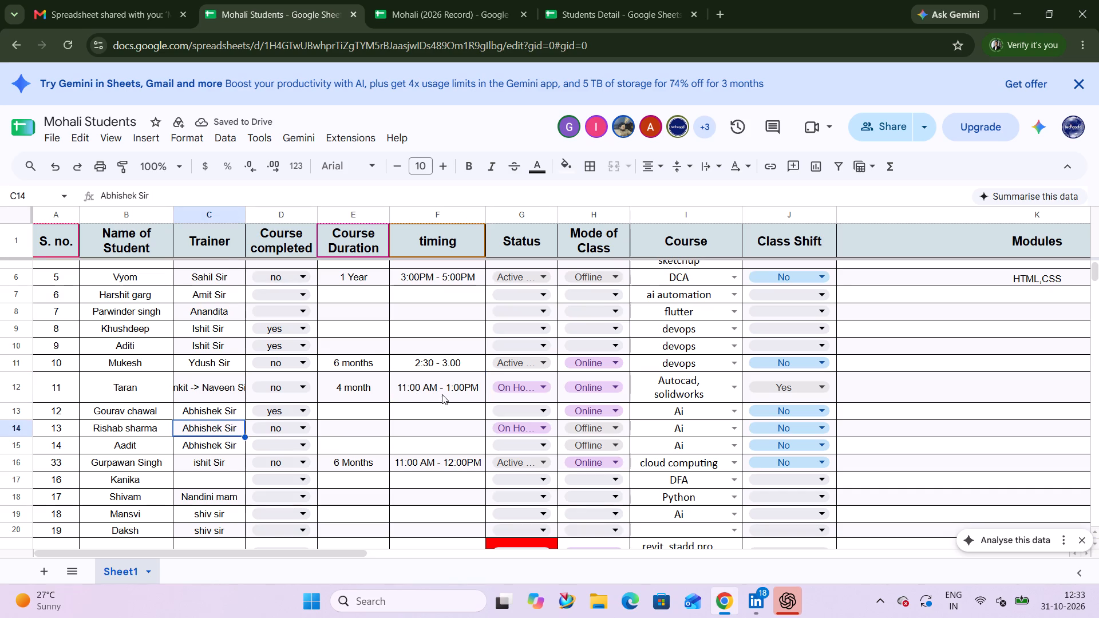
Replace student number 11's timing with 10:00 am -12pm.
{"action": "double_click", "coordinate": [440, 387]}
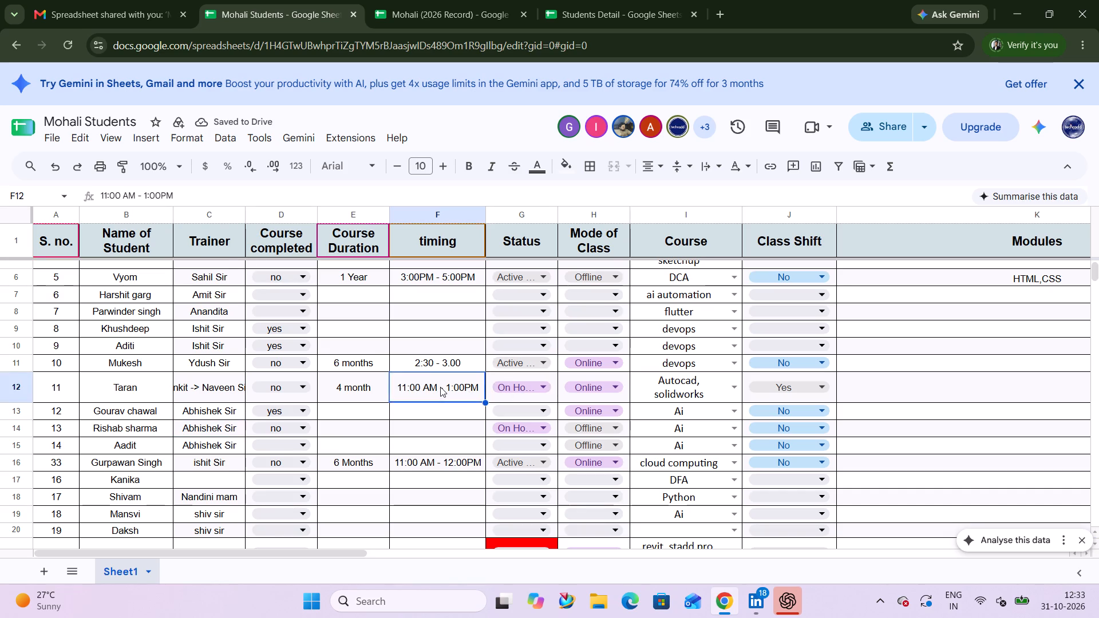
{"action": "left_click", "coordinate": [407, 379]}
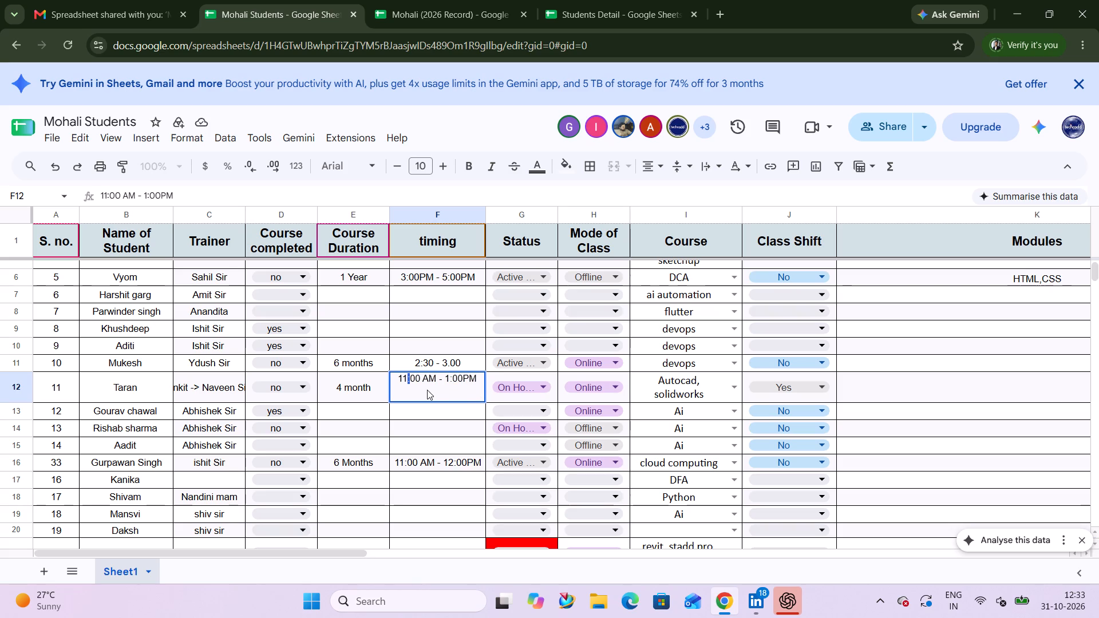
{"action": "left_click", "coordinate": [406, 379]}
{"action": "double_click", "coordinate": [430, 385]}
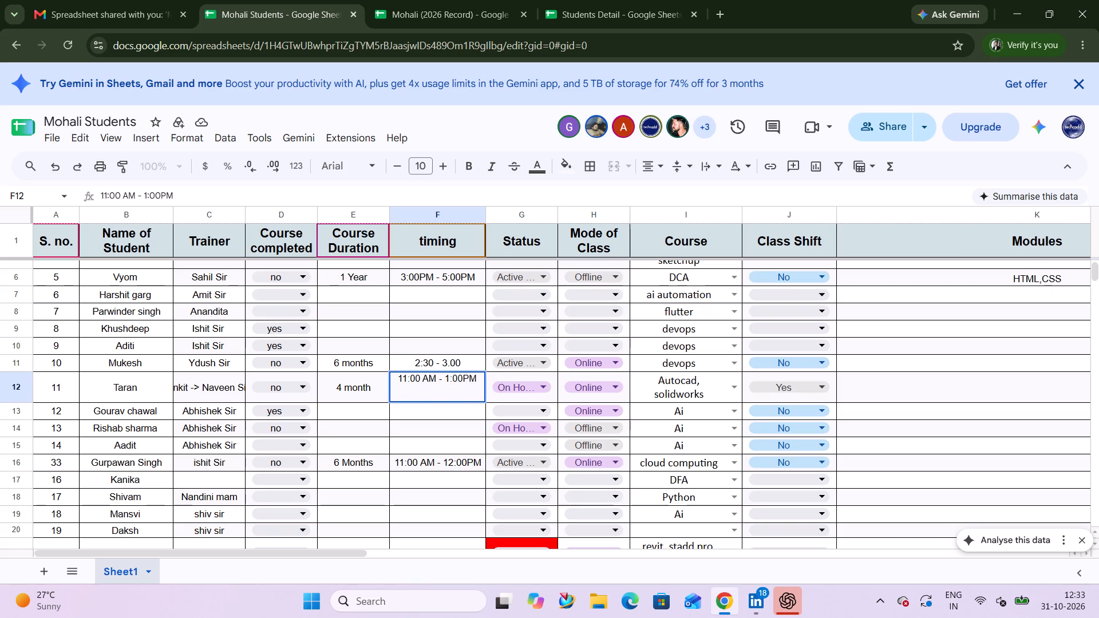
{"action": "key", "text": "BackSpace"}
{"action": "key", "text": "BackSpace"}
{"action": "left_click_drag", "start_coordinate": [219, 196], "coordinate": [0, 216]}
{"action": "key", "text": "BackSpace"}
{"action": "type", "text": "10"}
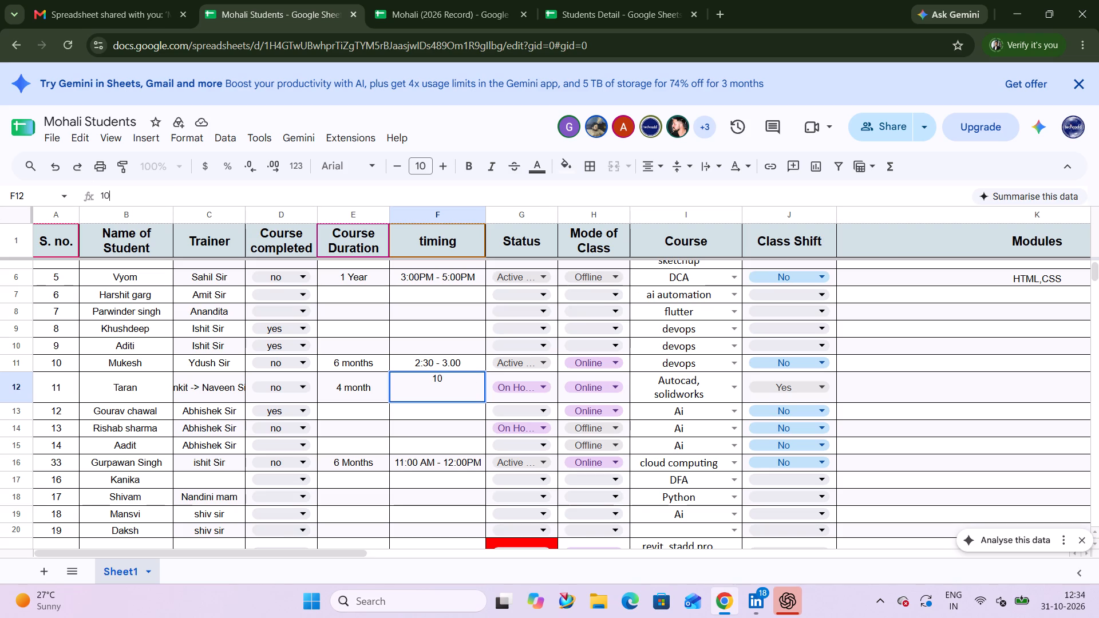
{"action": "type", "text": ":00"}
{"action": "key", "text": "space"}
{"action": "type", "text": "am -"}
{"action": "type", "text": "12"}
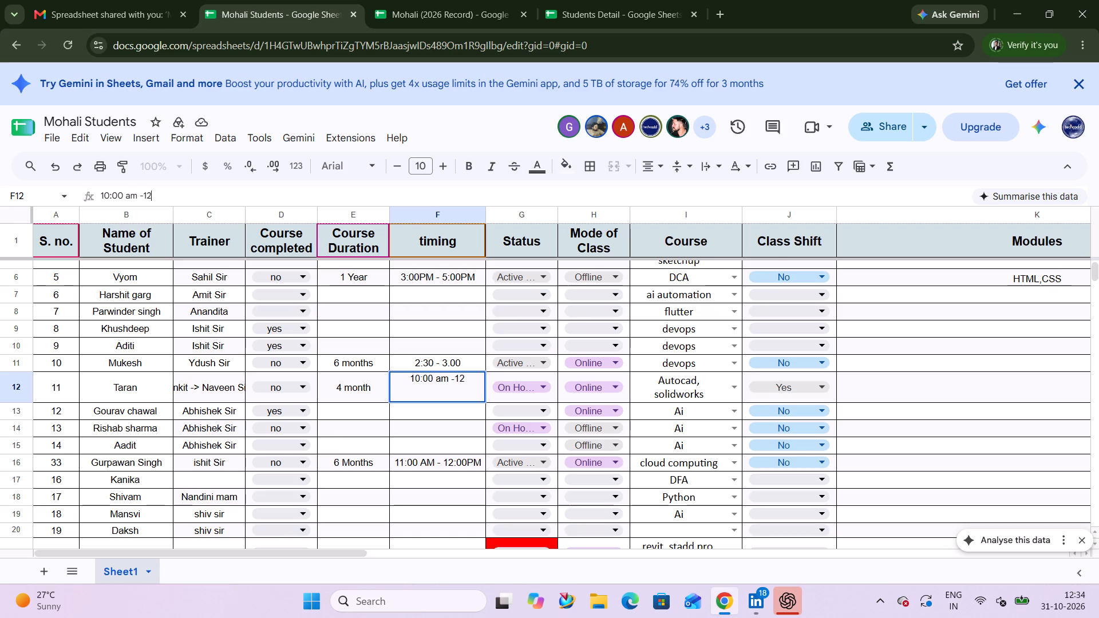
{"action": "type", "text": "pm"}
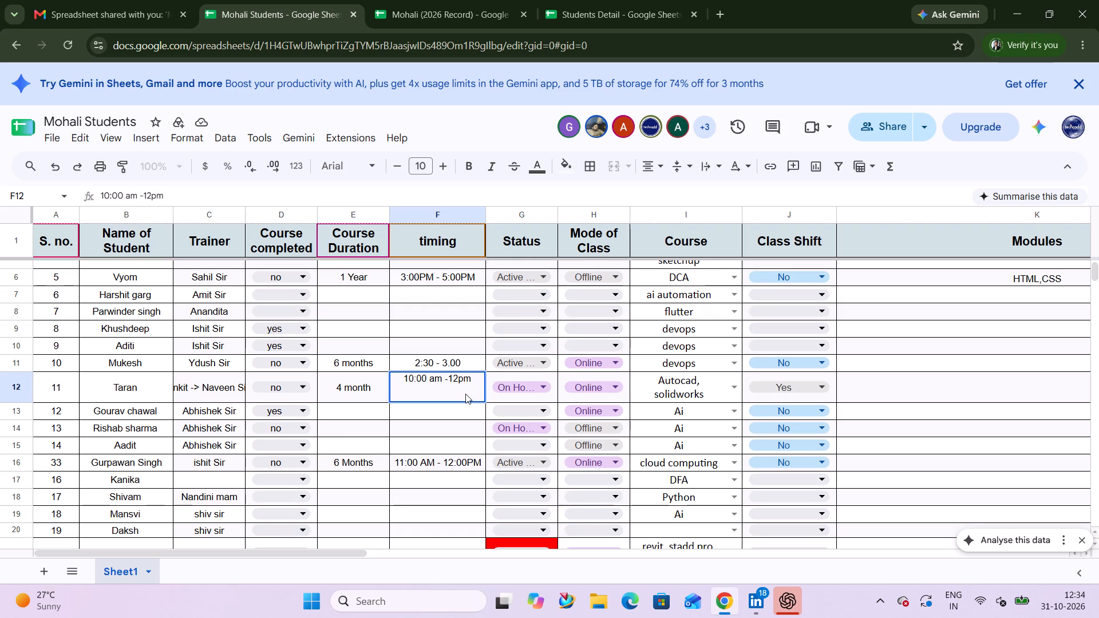
{"action": "left_click", "coordinate": [464, 451]}
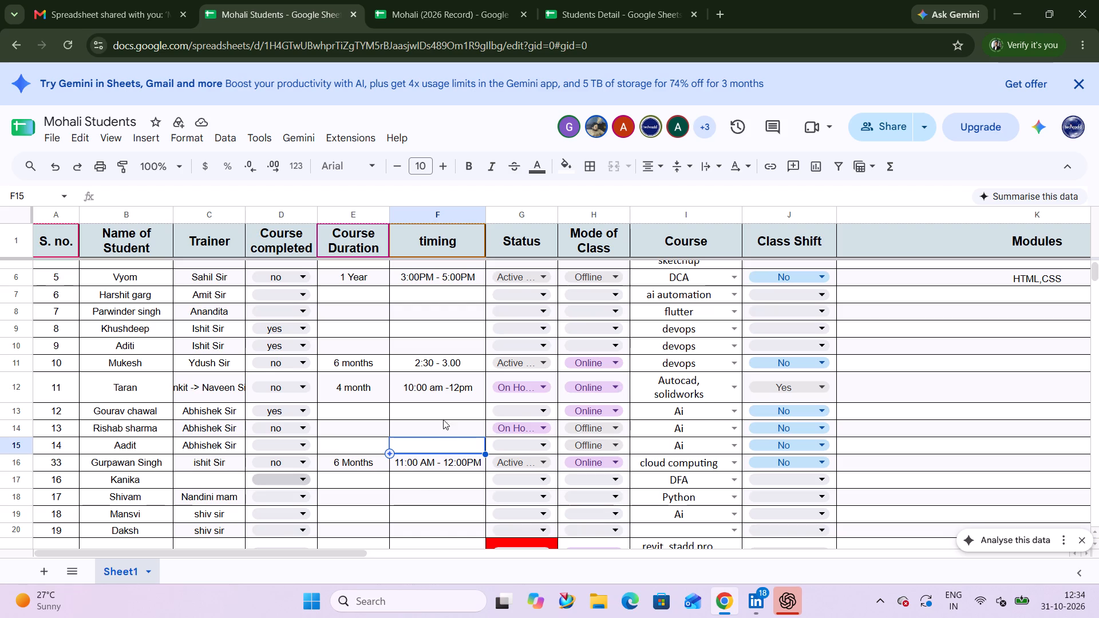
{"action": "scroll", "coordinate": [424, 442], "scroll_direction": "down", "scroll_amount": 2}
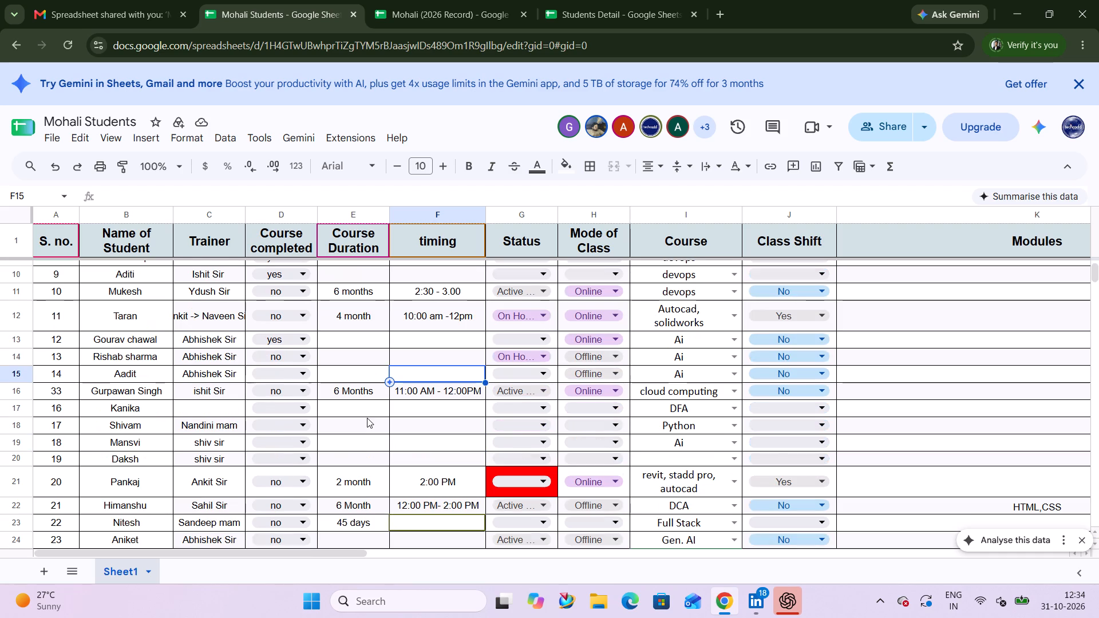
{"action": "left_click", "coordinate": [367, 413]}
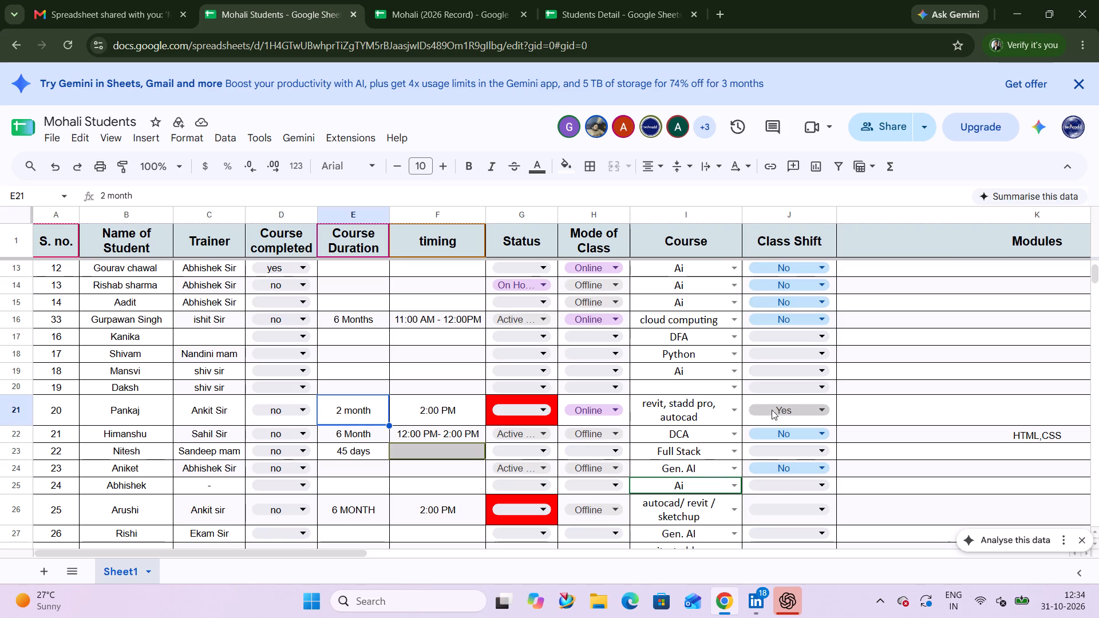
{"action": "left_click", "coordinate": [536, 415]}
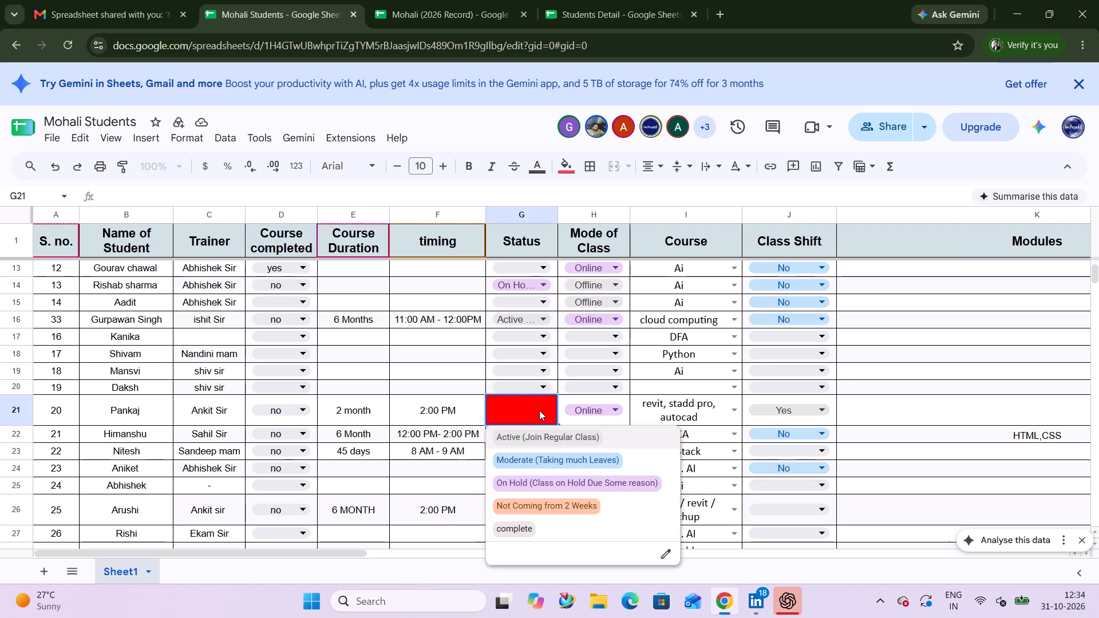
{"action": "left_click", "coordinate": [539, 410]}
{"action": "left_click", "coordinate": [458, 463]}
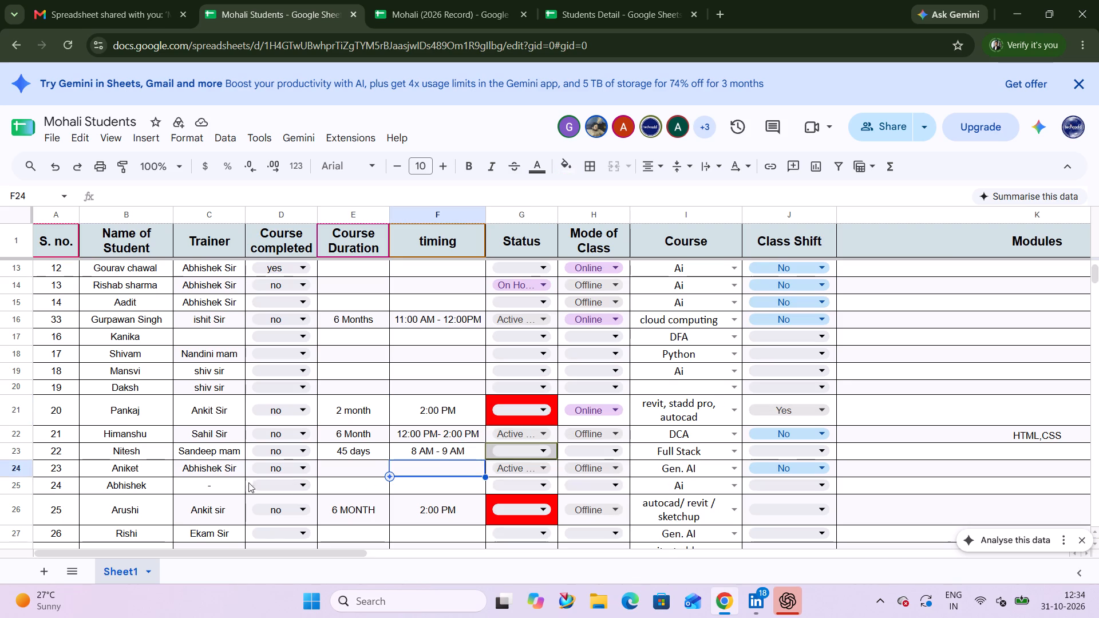
Set student number 25's Class Shift to No.
{"action": "scroll", "coordinate": [198, 484], "scroll_direction": "down", "scroll_amount": 1}
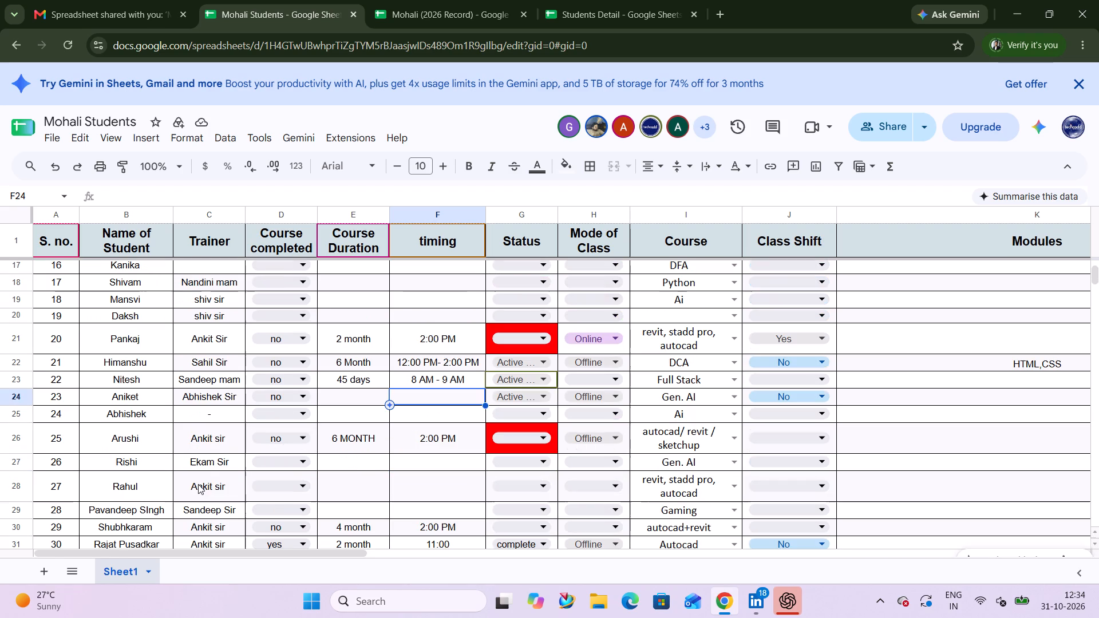
{"action": "left_click", "coordinate": [209, 439]}
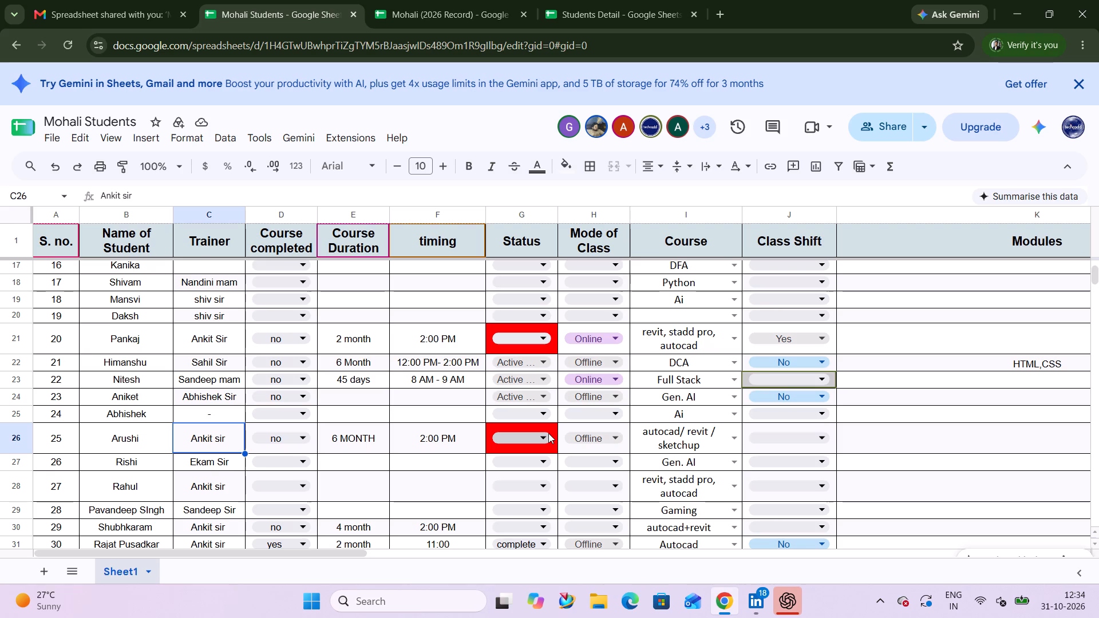
{"action": "left_click", "coordinate": [588, 437]}
{"action": "left_click", "coordinate": [588, 437]}
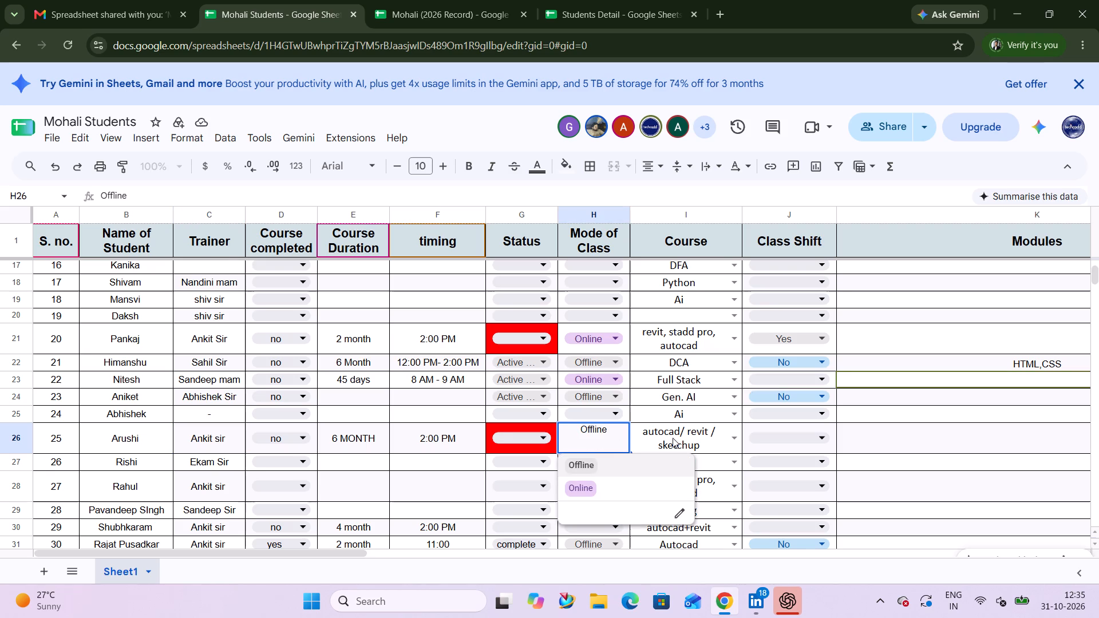
{"action": "left_click", "coordinate": [657, 439]}
{"action": "left_click", "coordinate": [794, 444]}
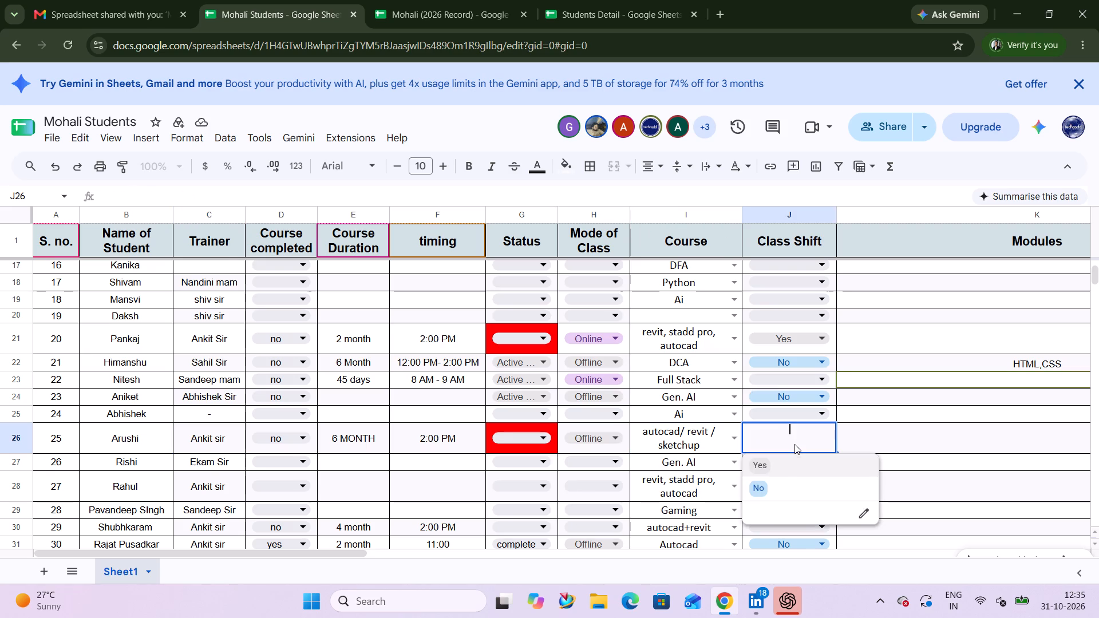
{"action": "left_click", "coordinate": [762, 482]}
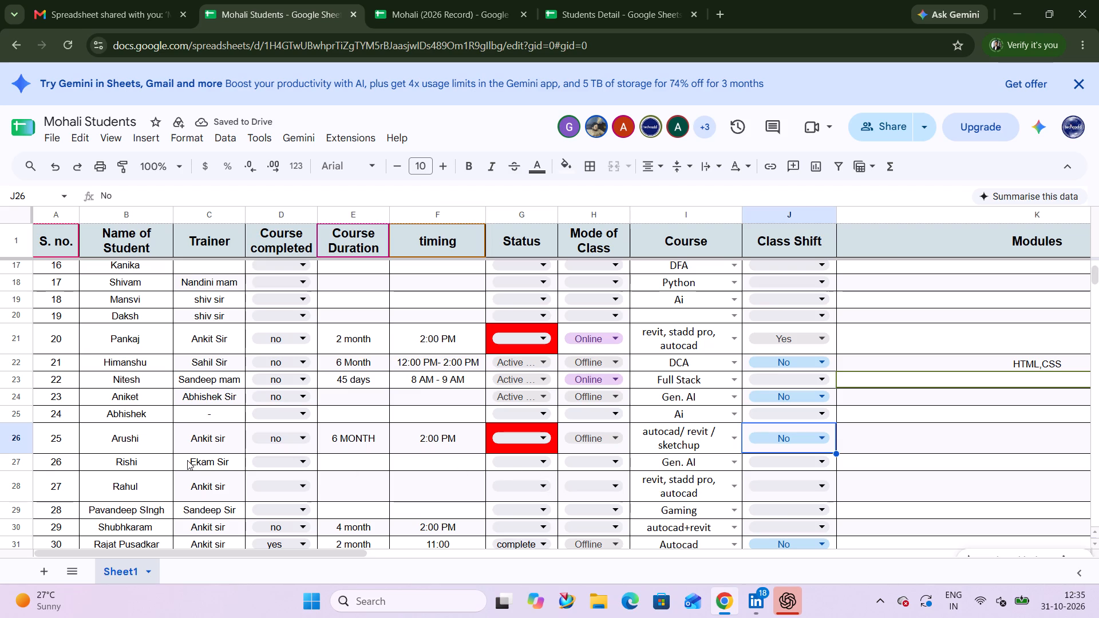
Set student number 27's Course completed to no and enter 6 month as the Course Duration.
{"action": "left_click", "coordinate": [202, 483]}
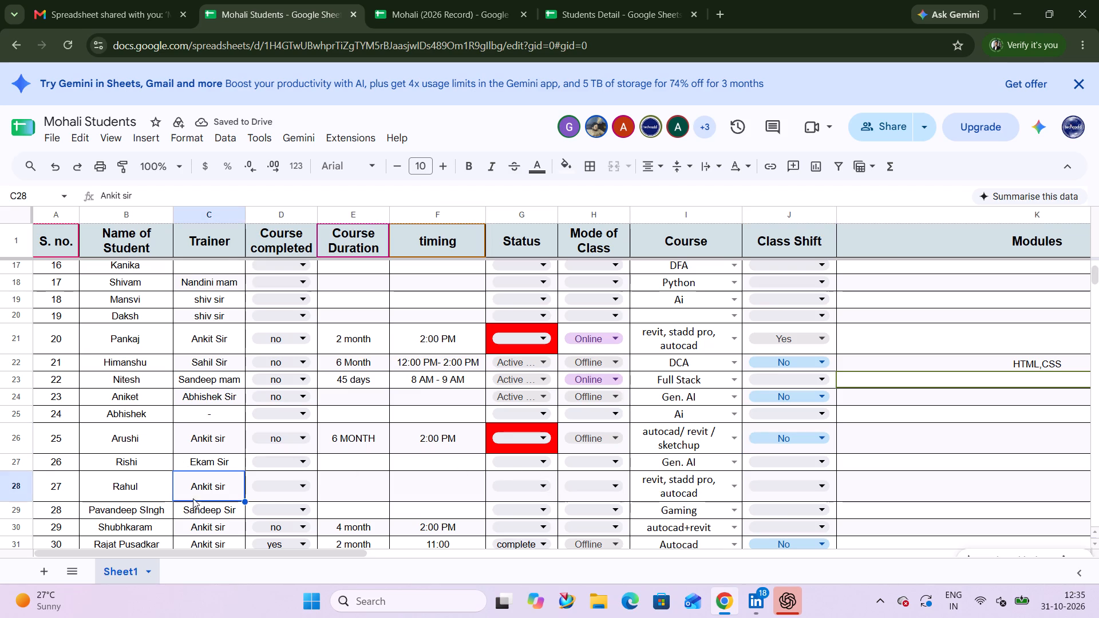
{"action": "left_click", "coordinate": [283, 488]}
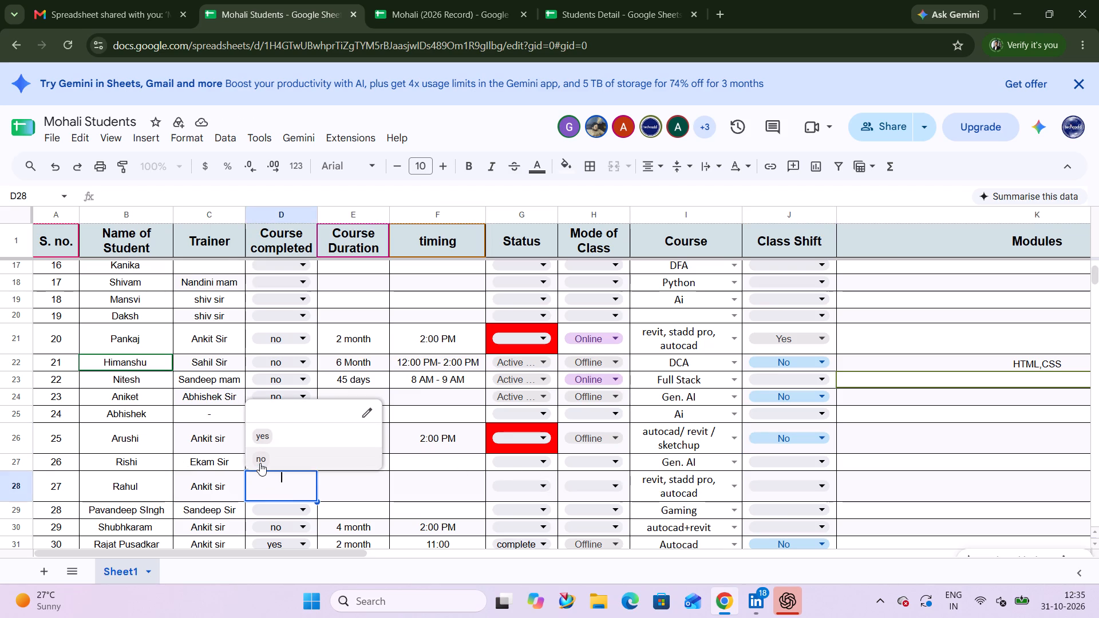
{"action": "left_click", "coordinate": [260, 462]}
{"action": "left_click", "coordinate": [349, 485]}
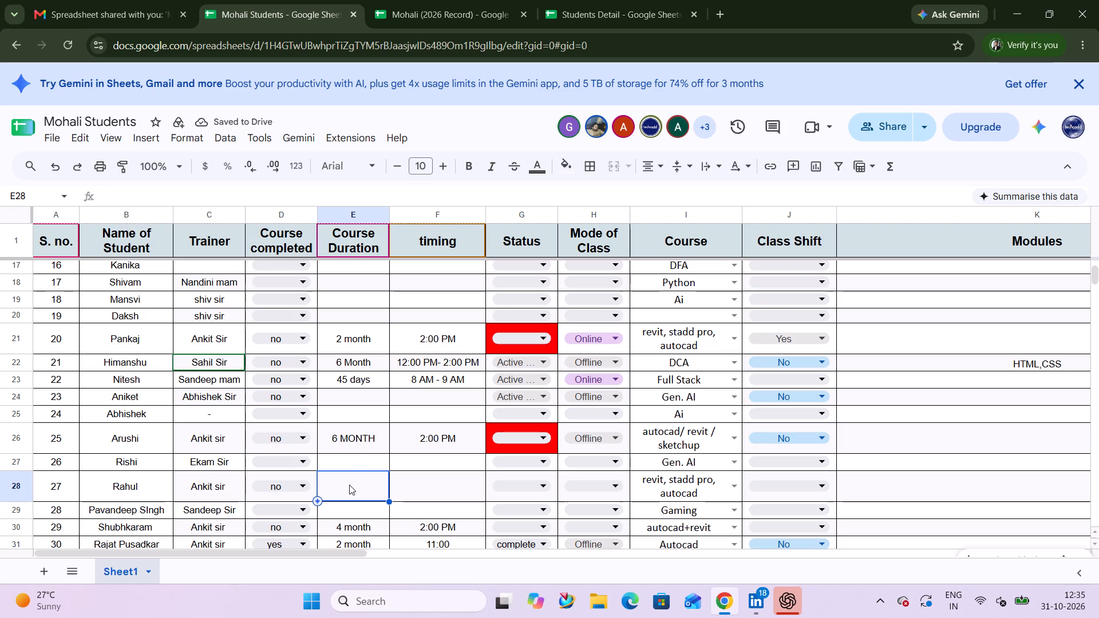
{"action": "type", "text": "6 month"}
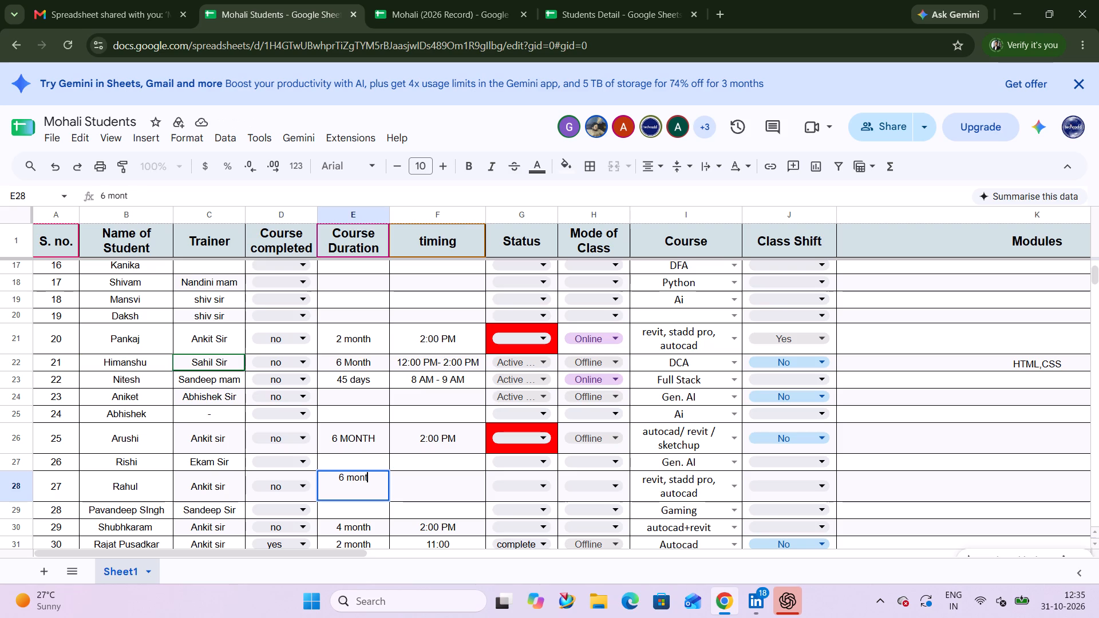
Enter 2:00 pm - 4:00pm as student number 27's timing.
{"action": "left_click", "coordinate": [419, 481]}
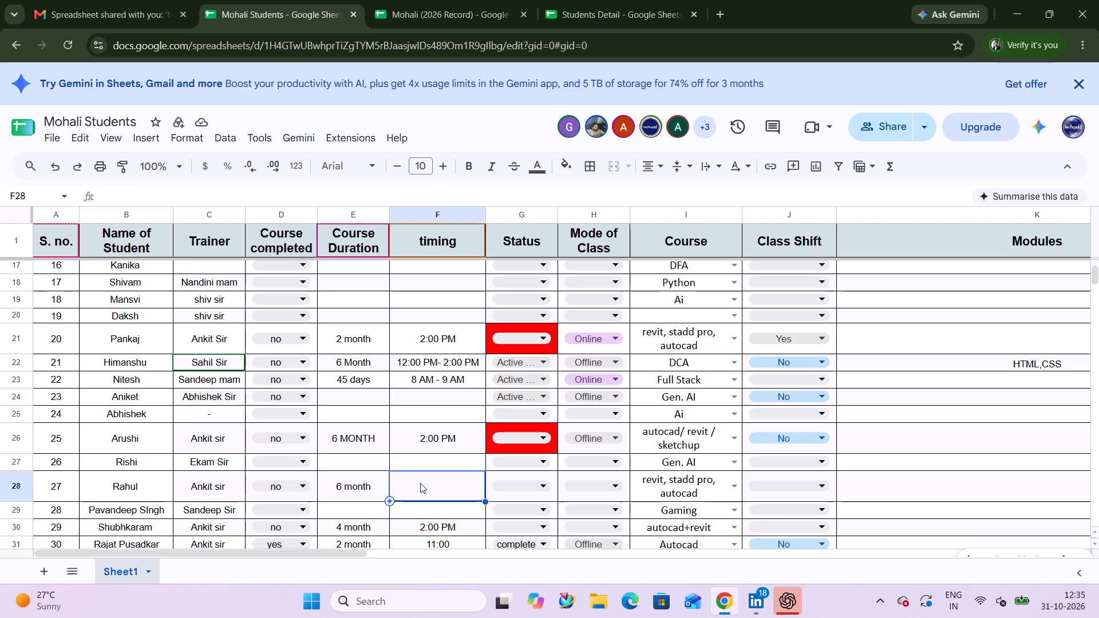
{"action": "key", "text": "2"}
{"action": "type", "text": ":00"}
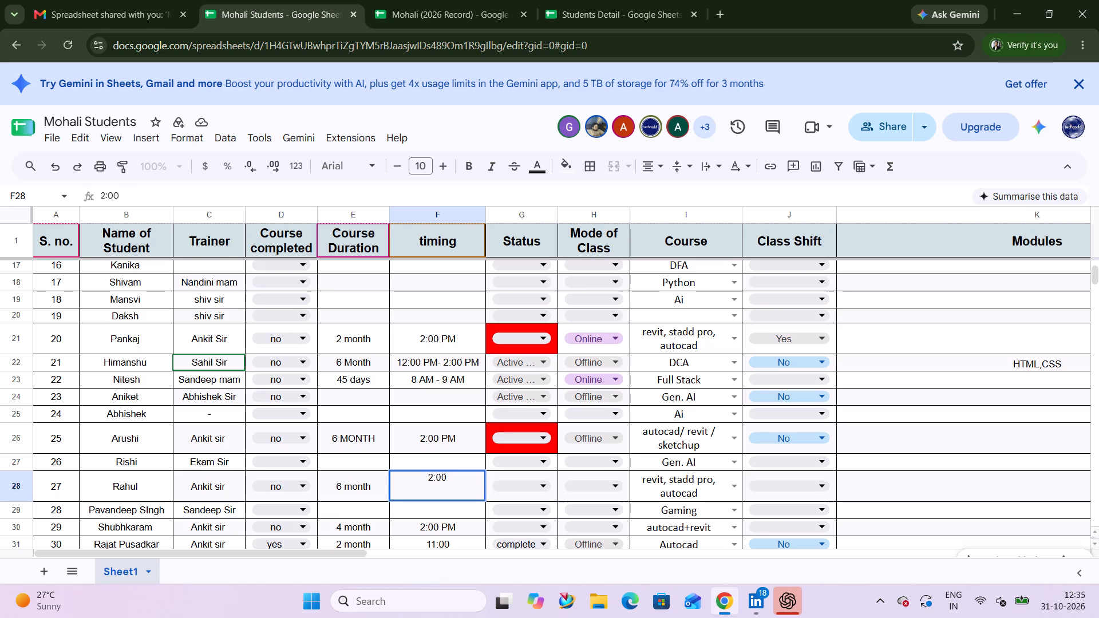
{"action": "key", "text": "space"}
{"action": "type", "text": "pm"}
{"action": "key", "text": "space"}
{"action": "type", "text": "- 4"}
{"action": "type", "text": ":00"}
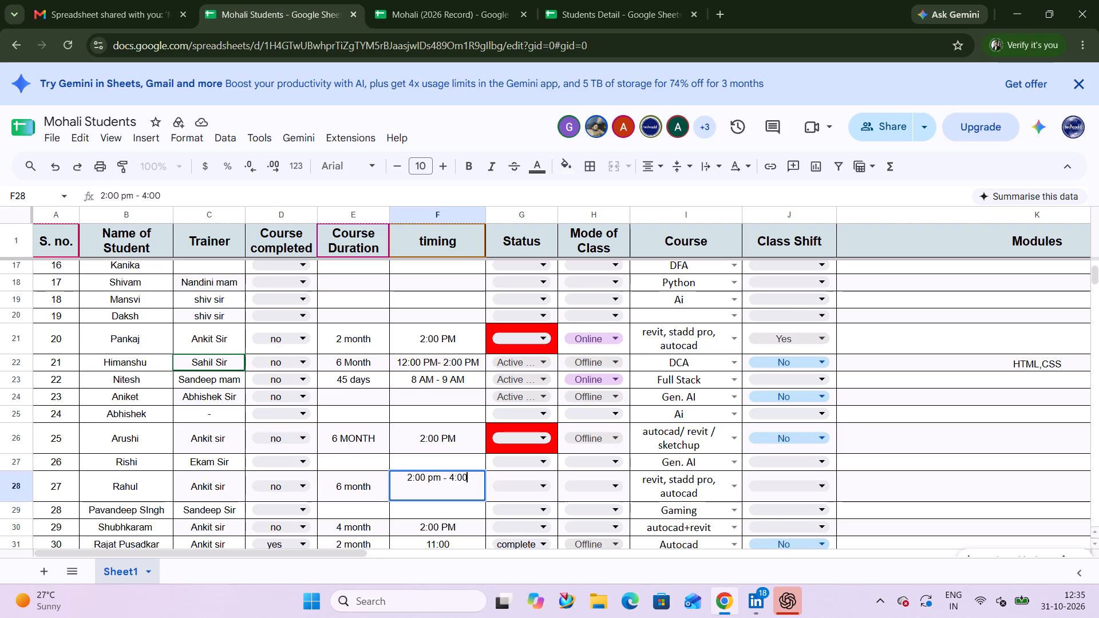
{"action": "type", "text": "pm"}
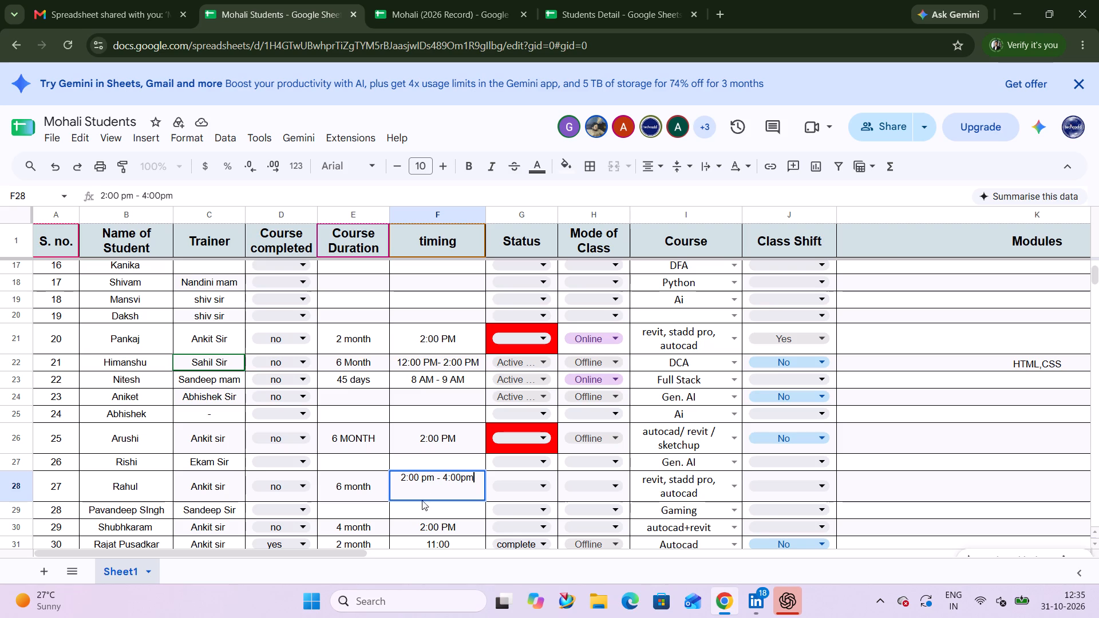
Copy student number 27's timing into student number 25's timing cell.
{"action": "left_click", "coordinate": [470, 486]}
{"action": "key", "text": "ctrl+c"}
{"action": "left_click", "coordinate": [448, 441]}
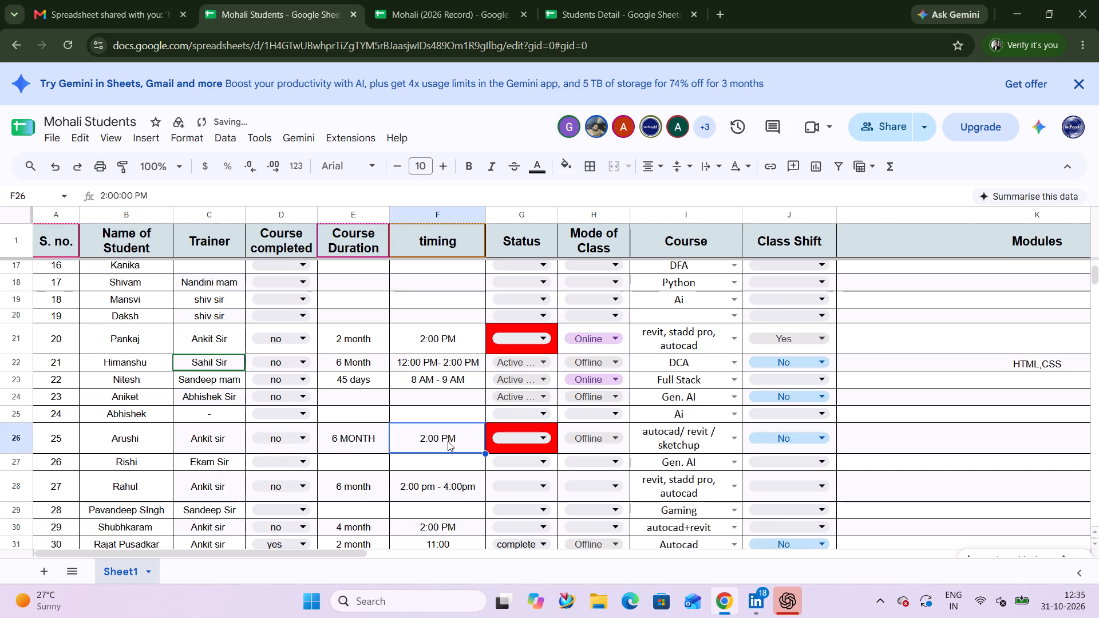
{"action": "key", "text": "ctrl+v"}
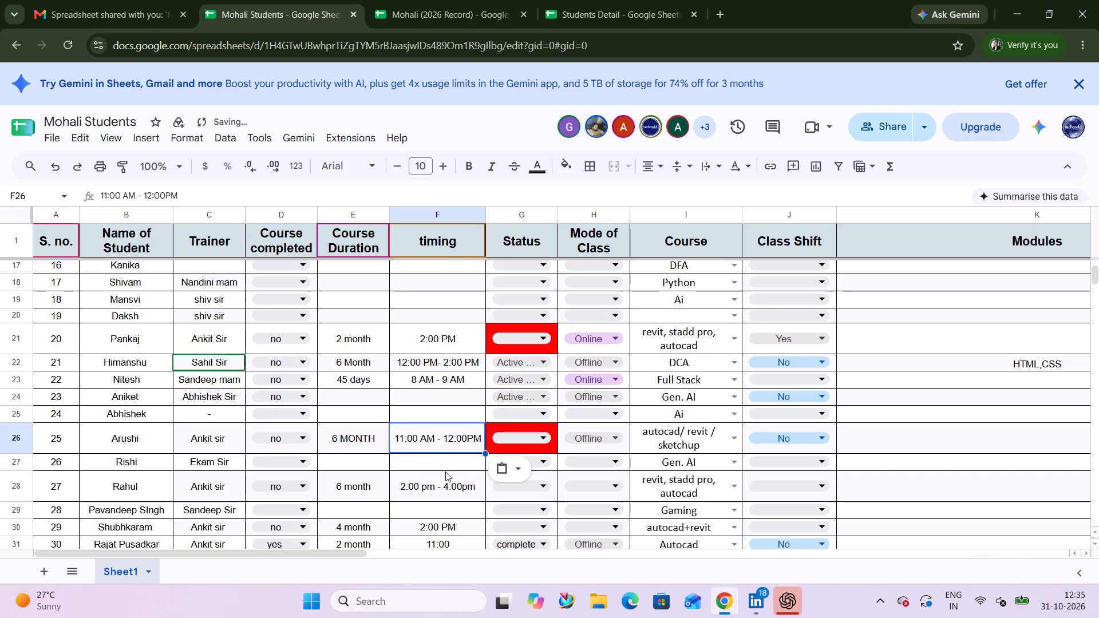
{"action": "left_click", "coordinate": [445, 472]}
{"action": "left_click", "coordinate": [445, 490]}
{"action": "key", "text": "ctrl+c"}
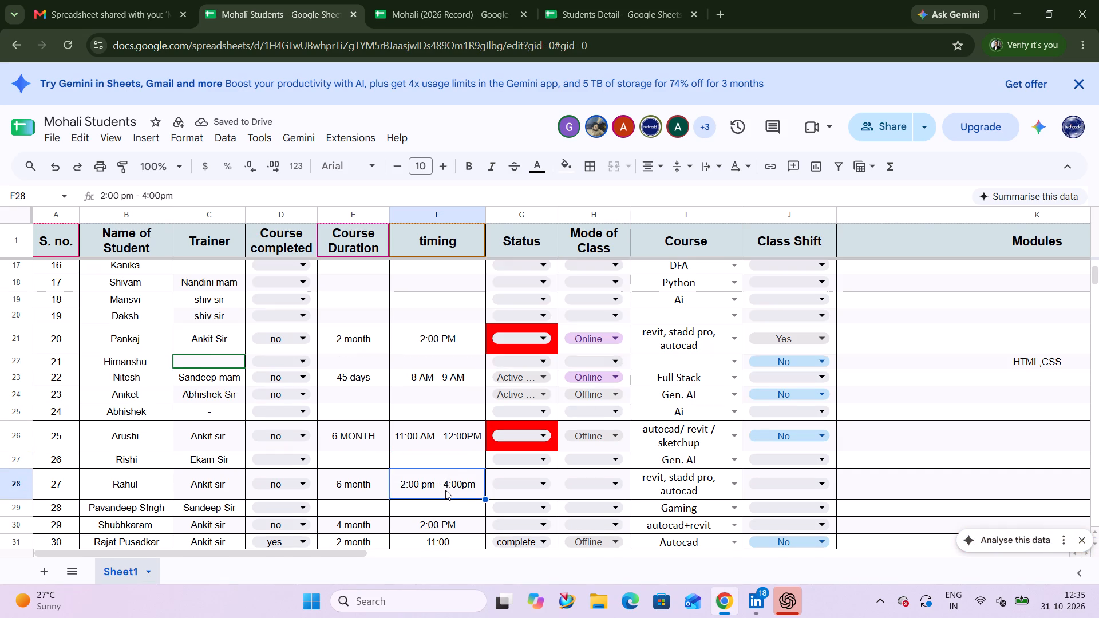
{"action": "left_click", "coordinate": [446, 439]}
{"action": "key", "text": "ctrl+v"}
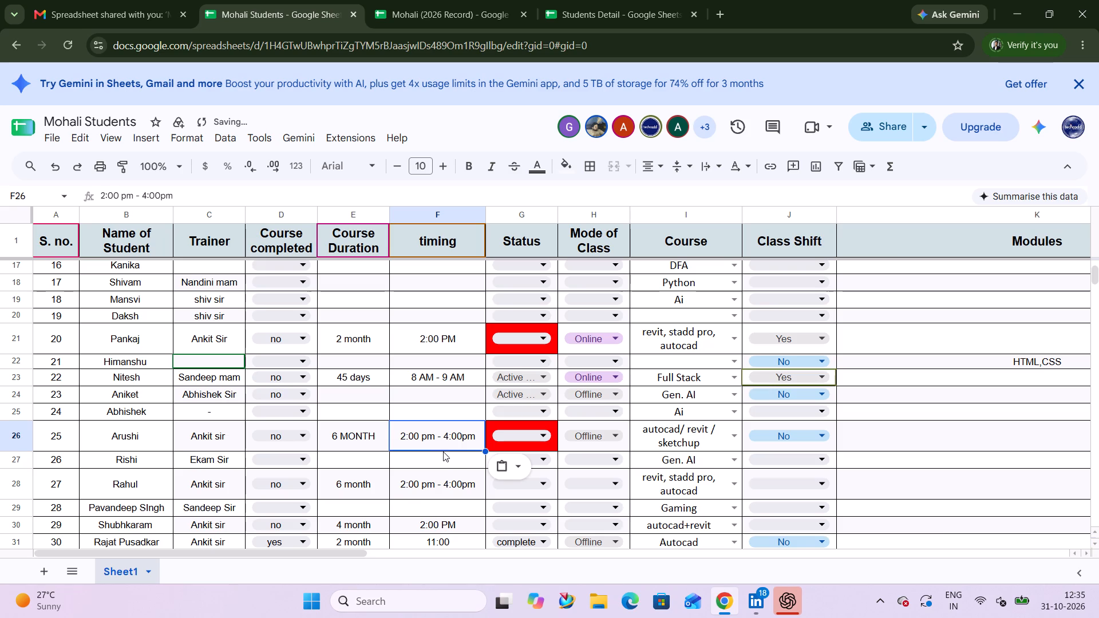
Replace student number 20's timing with 12:00 pm - 2:00pm.
{"action": "left_click", "coordinate": [448, 343]}
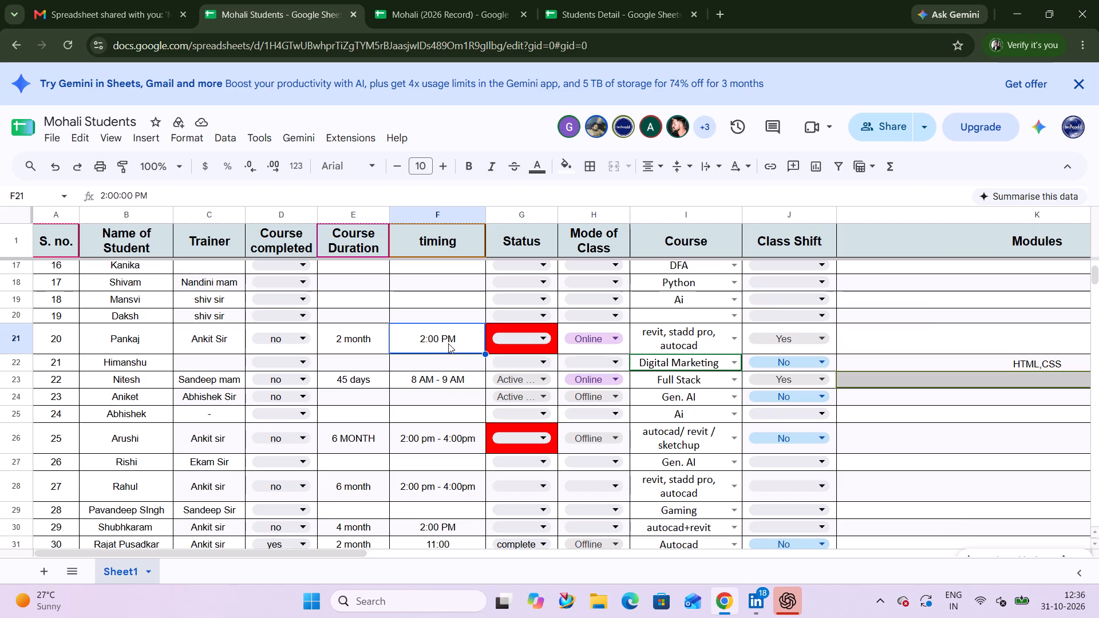
{"action": "left_click", "coordinate": [448, 343]}
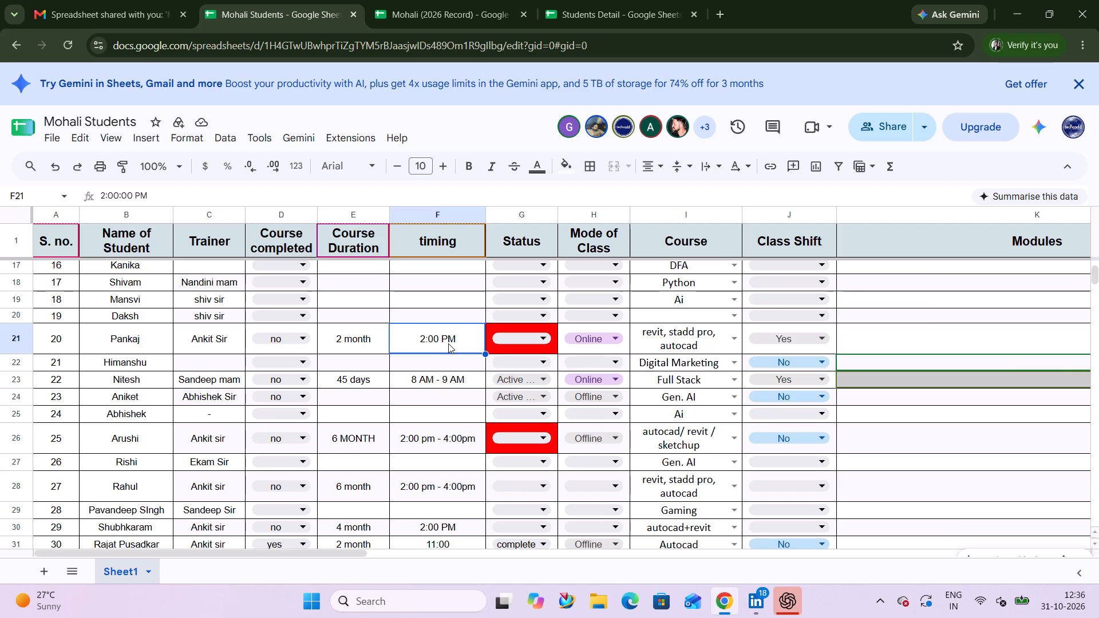
{"action": "triple_click", "coordinate": [448, 343]}
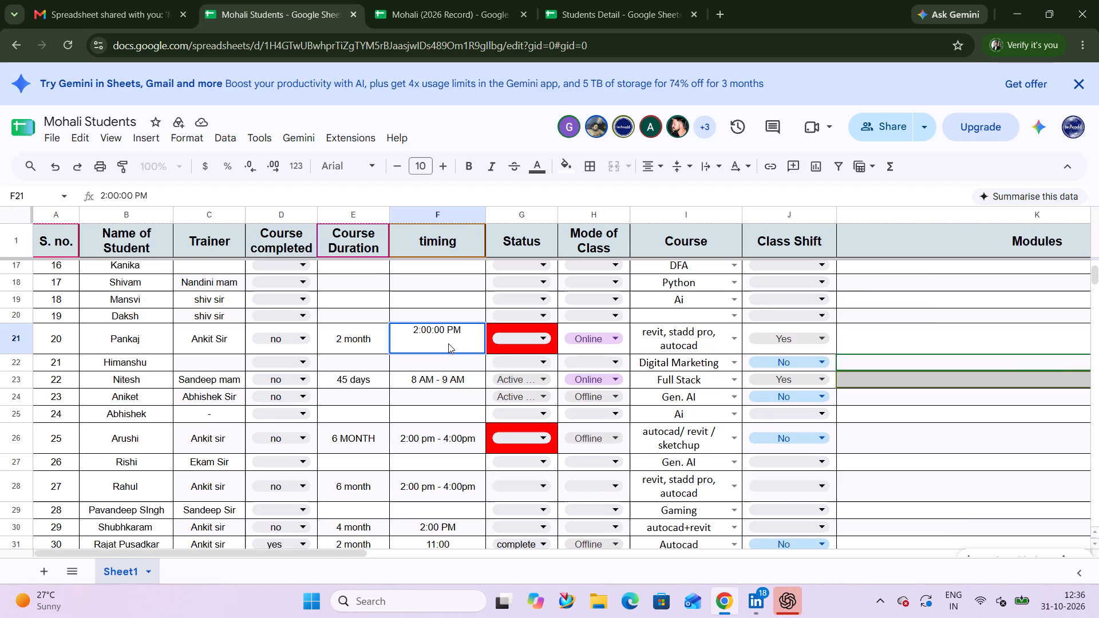
{"action": "left_click", "coordinate": [469, 330]}
{"action": "key", "text": "BackSpace"}
{"action": "key", "text": "BackSpace"}
{"action": "key", "text": "BackSpace"}
{"action": "key", "text": "BackSpace"}
{"action": "key", "text": "BackSpace"}
{"action": "key", "text": "BackSpace"}
{"action": "key", "text": "BackSpace"}
{"action": "key", "text": "BackSpace"}
{"action": "key", "text": "BackSpace"}
{"action": "key", "text": "BackSpace"}
{"action": "key", "text": "BackSpace"}
{"action": "key", "text": "BackSpace"}
{"action": "key", "text": "BackSpace"}
{"action": "key", "text": "BackSpace"}
{"action": "key", "text": "BackSpace"}
{"action": "key", "text": "BackSpace"}
{"action": "key", "text": "BackSpace"}
{"action": "key", "text": "BackSpace"}
{"action": "key", "text": "BackSpace"}
{"action": "key", "text": "BackSpace"}
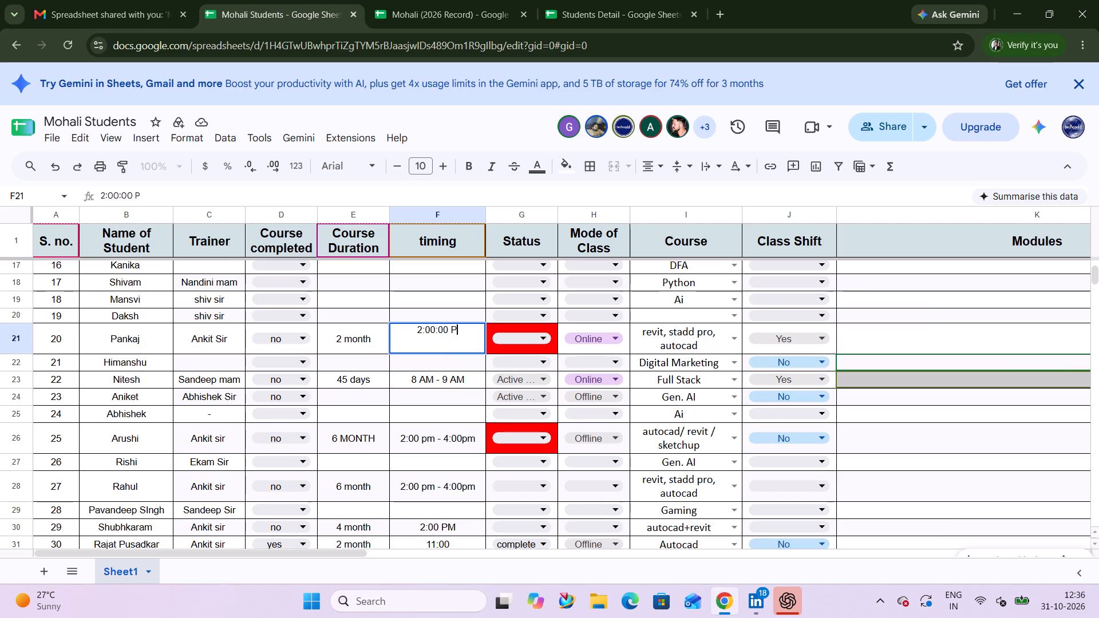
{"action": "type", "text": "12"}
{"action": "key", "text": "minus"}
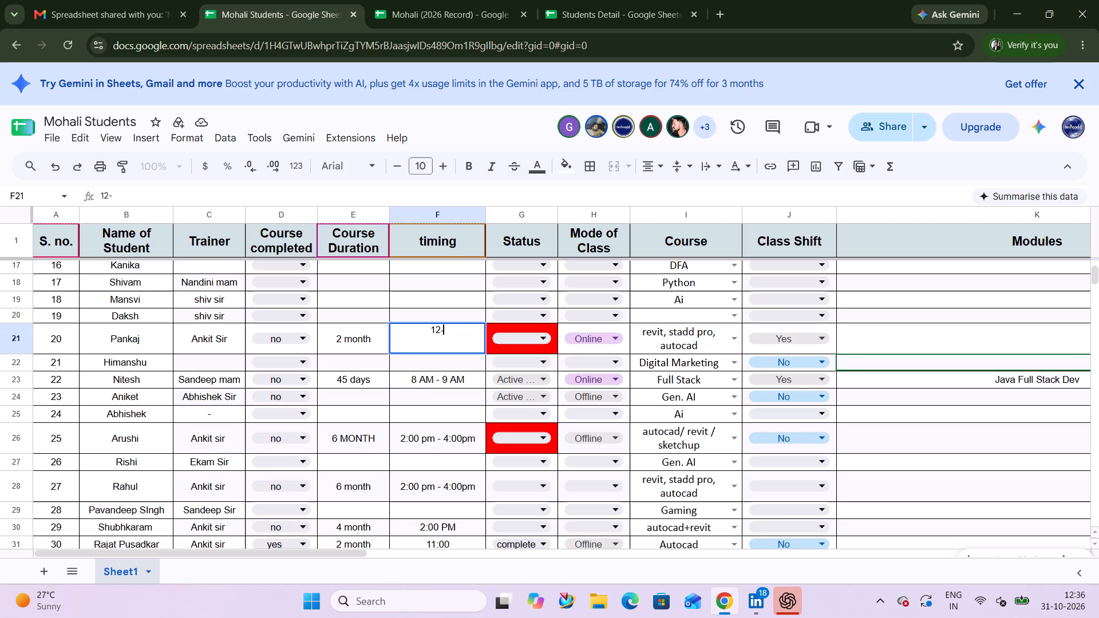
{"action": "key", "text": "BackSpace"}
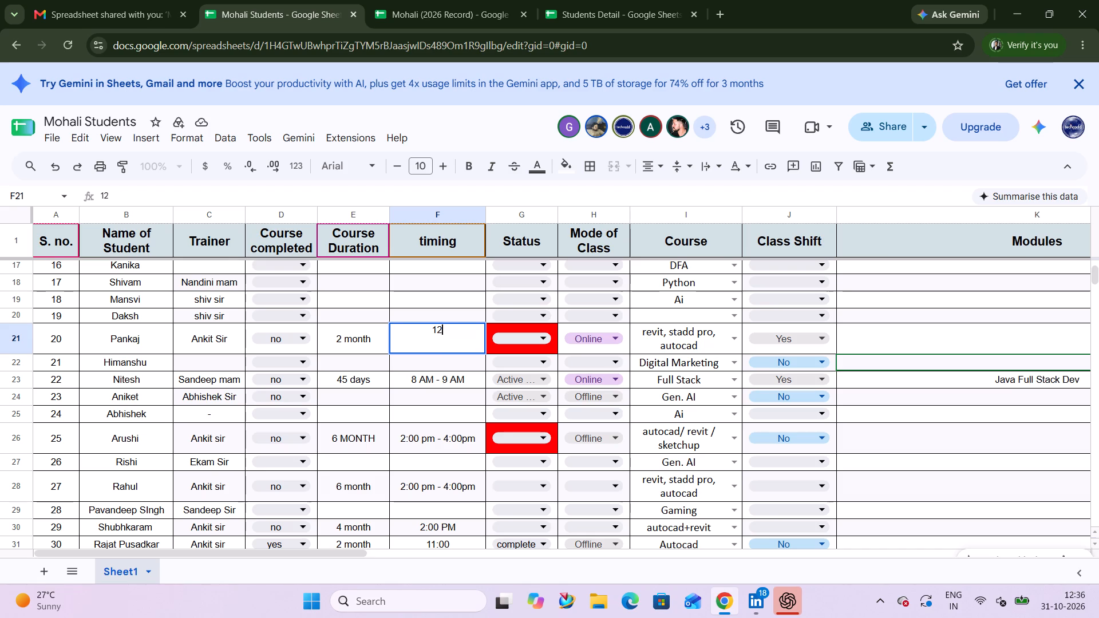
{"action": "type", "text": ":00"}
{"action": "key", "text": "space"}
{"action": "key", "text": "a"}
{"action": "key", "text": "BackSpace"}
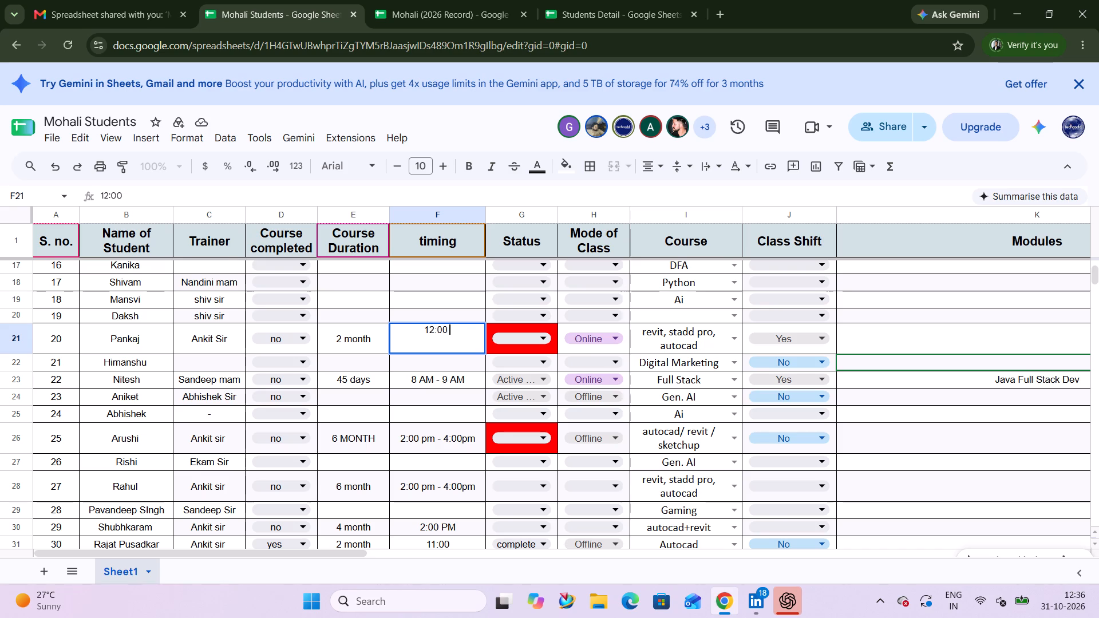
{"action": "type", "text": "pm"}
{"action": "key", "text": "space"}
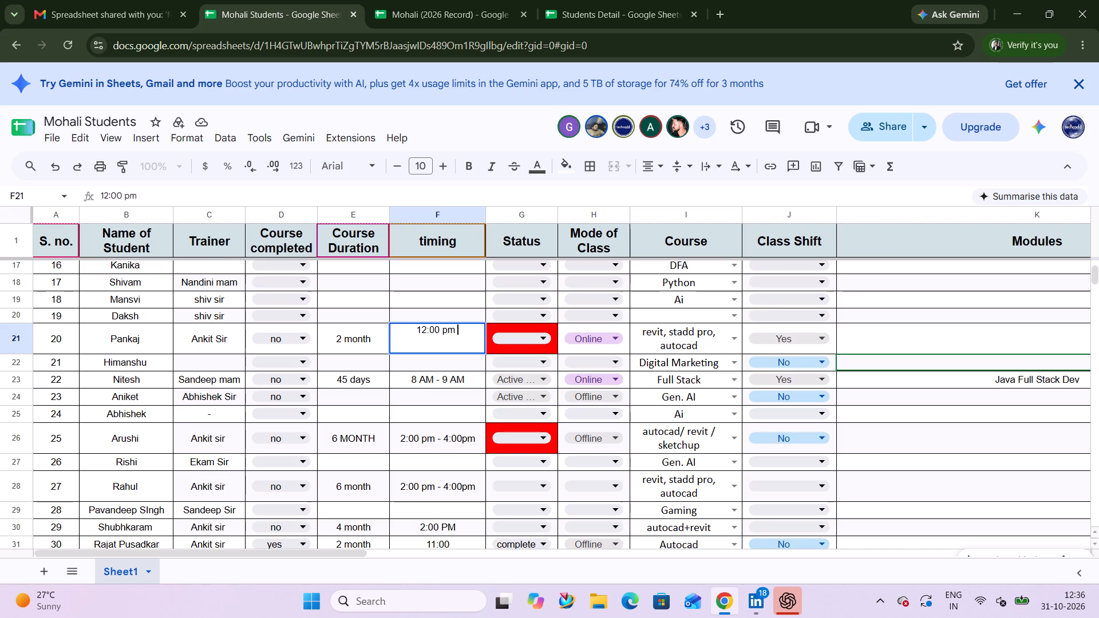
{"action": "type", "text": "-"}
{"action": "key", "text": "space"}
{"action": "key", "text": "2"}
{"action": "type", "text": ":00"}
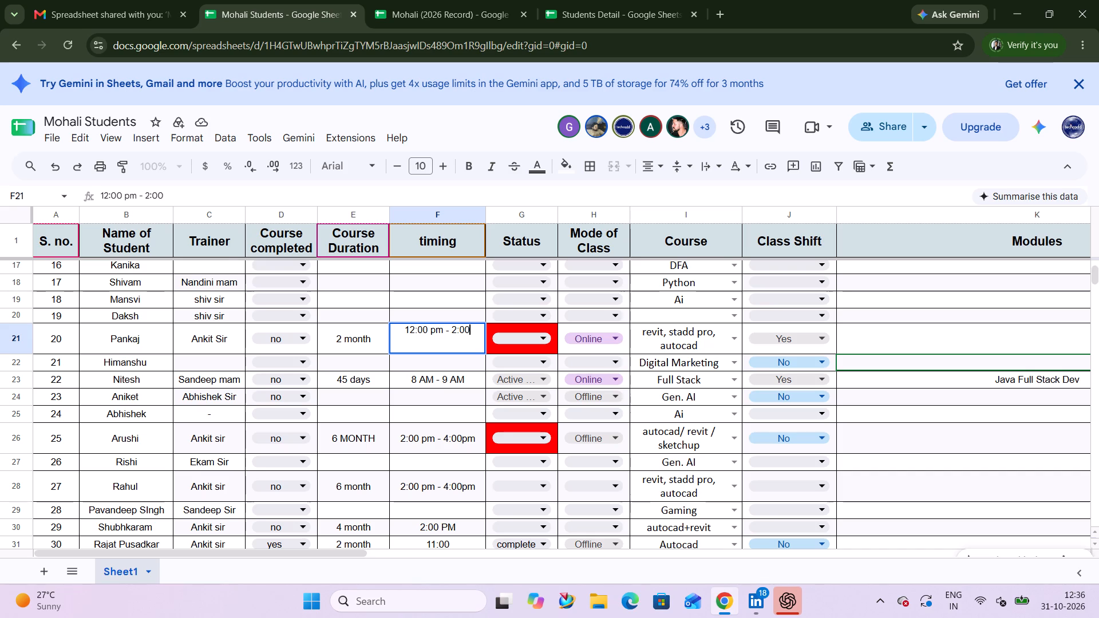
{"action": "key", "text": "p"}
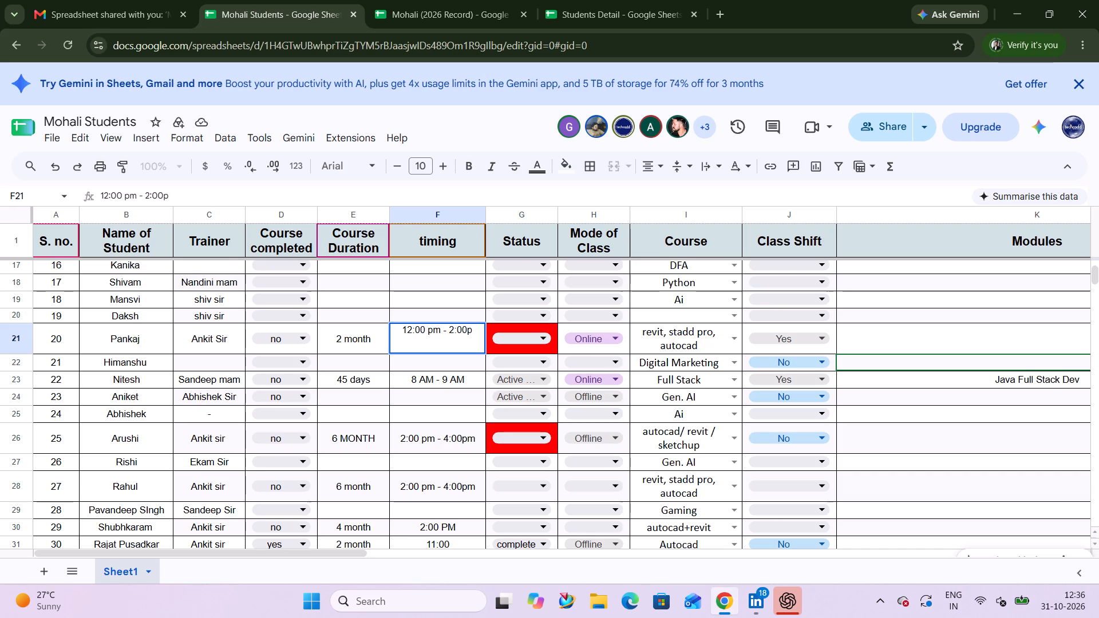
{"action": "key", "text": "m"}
{"action": "left_click", "coordinate": [466, 366]}
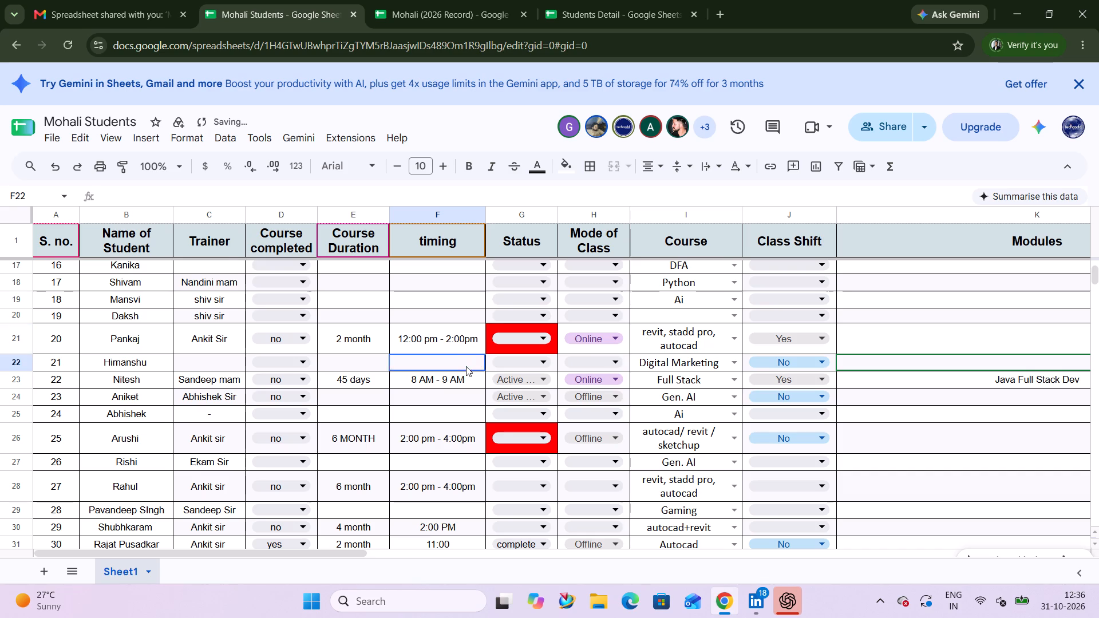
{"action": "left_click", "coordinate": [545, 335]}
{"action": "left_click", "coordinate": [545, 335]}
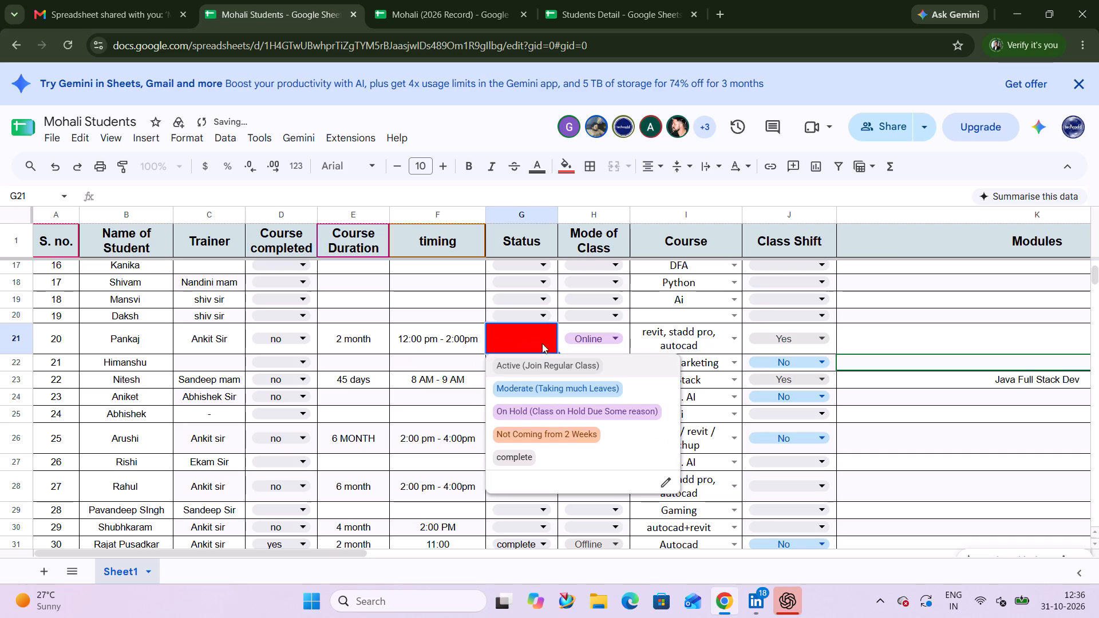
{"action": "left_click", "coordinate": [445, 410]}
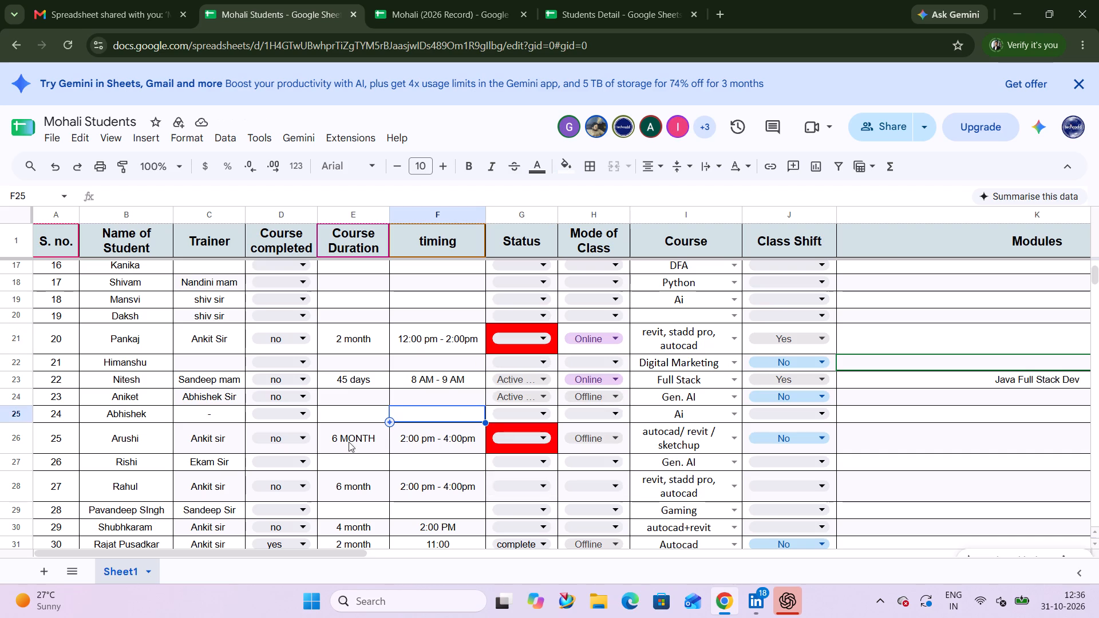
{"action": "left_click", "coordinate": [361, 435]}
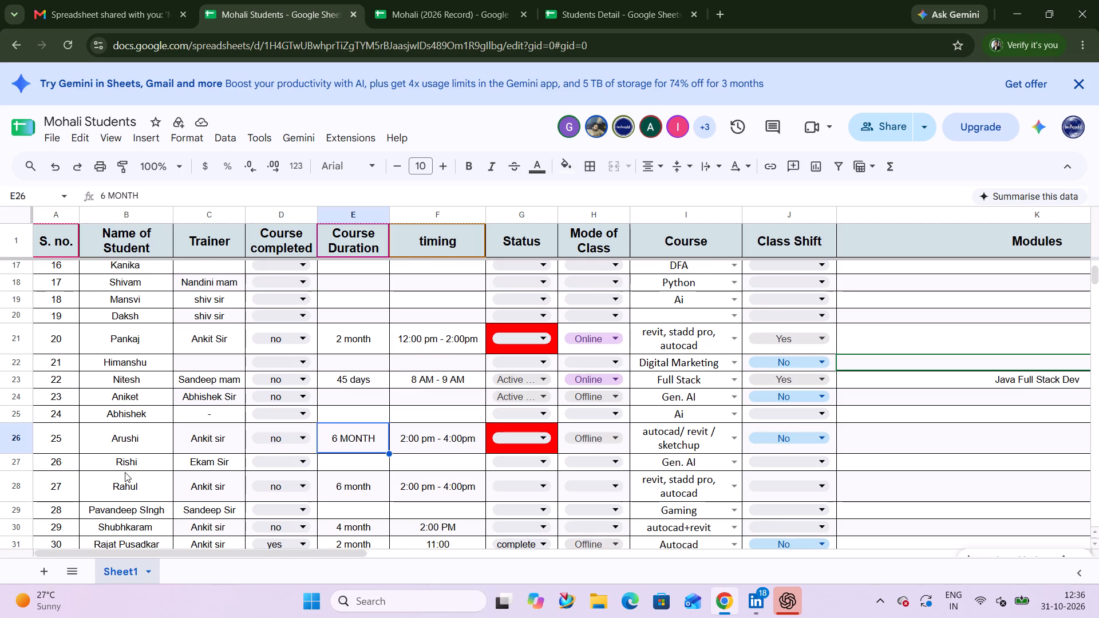
Set student number 29's Course completed to no.
{"action": "scroll", "coordinate": [138, 438], "scroll_direction": "down", "scroll_amount": 2}
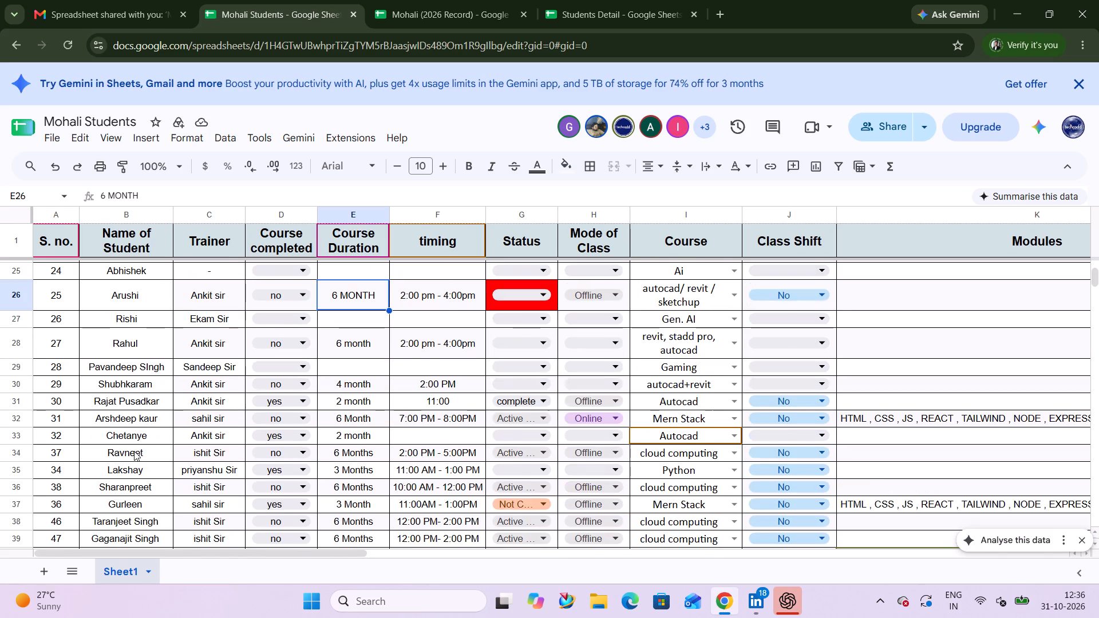
{"action": "scroll", "coordinate": [134, 451], "scroll_direction": "down", "scroll_amount": 1}
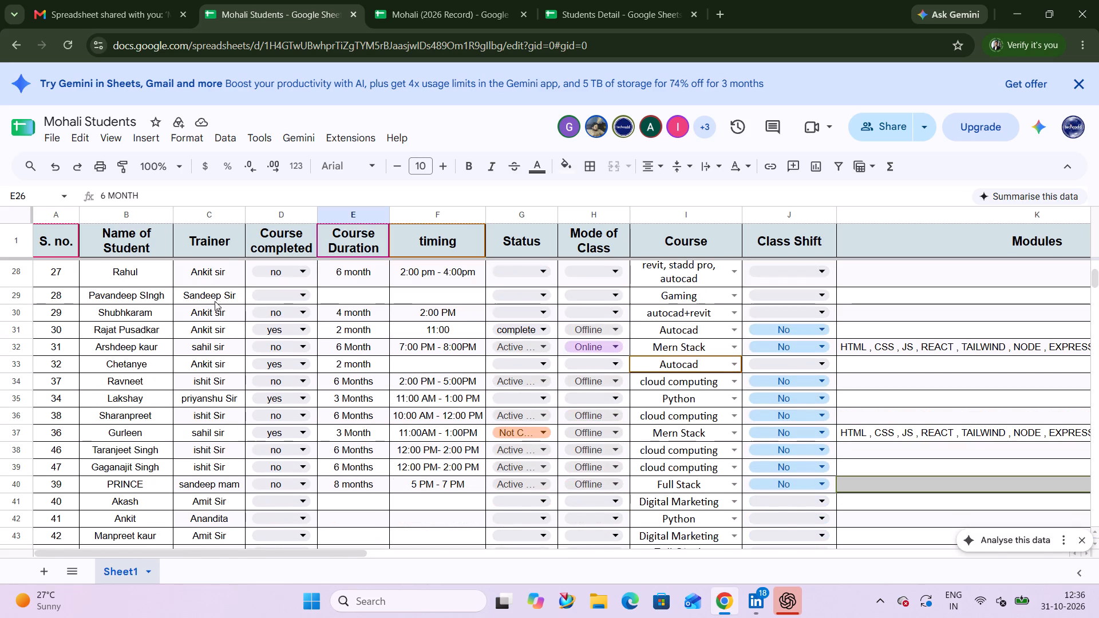
{"action": "scroll", "coordinate": [216, 307], "scroll_direction": "up", "scroll_amount": 2}
{"action": "left_click", "coordinate": [219, 459]}
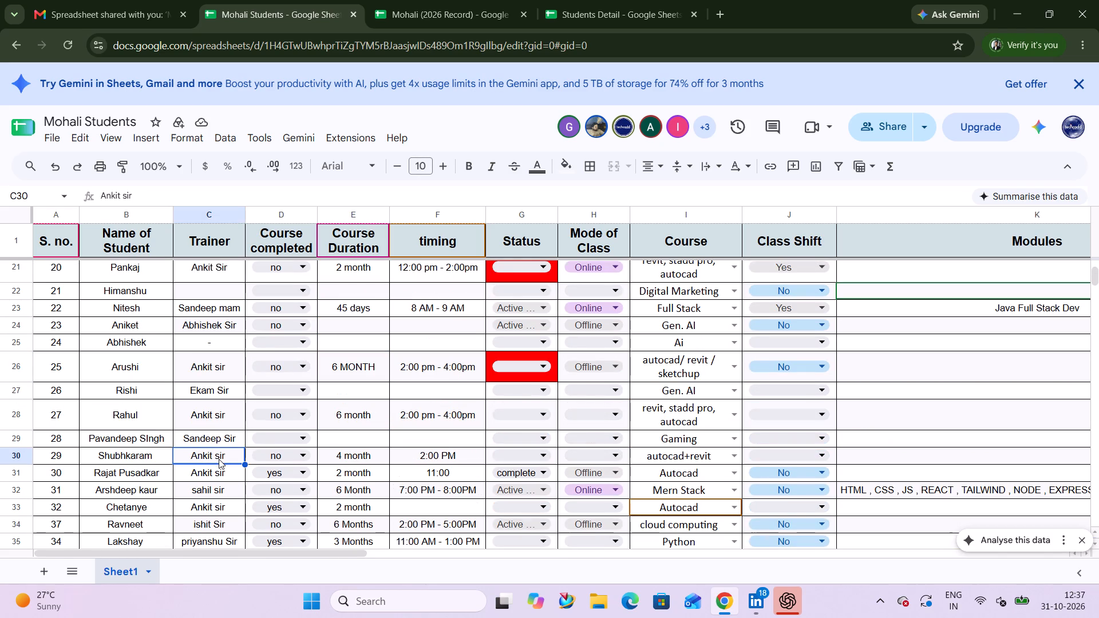
{"action": "left_click", "coordinate": [292, 457]}
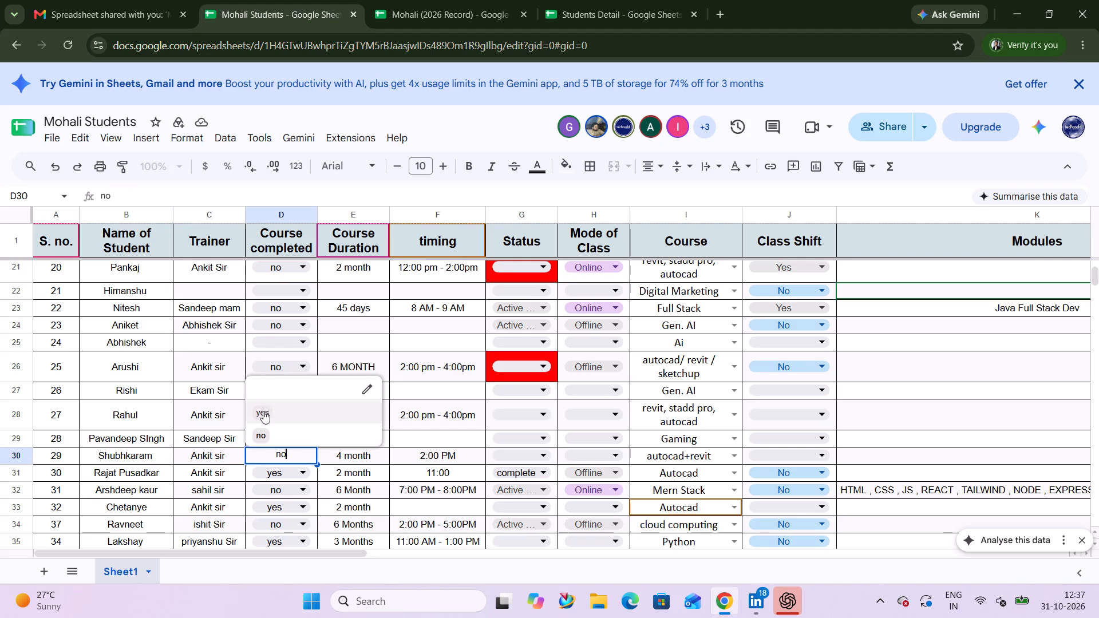
{"action": "left_click", "coordinate": [260, 434]}
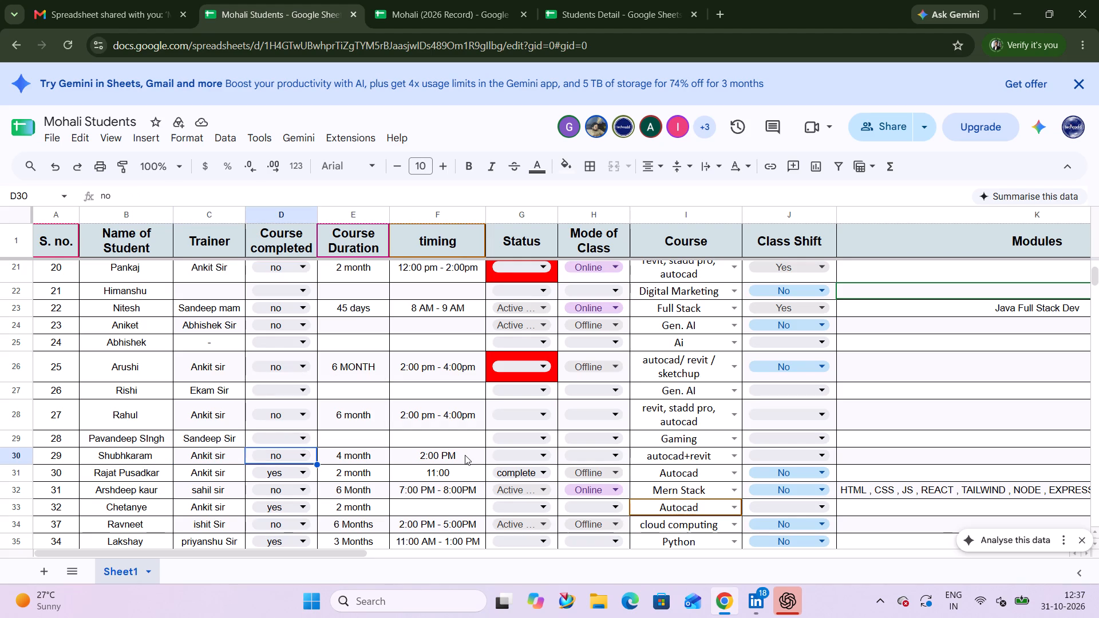
Copy student number 27's timing into student number 29's timing cell.
{"action": "left_click", "coordinate": [441, 402]}
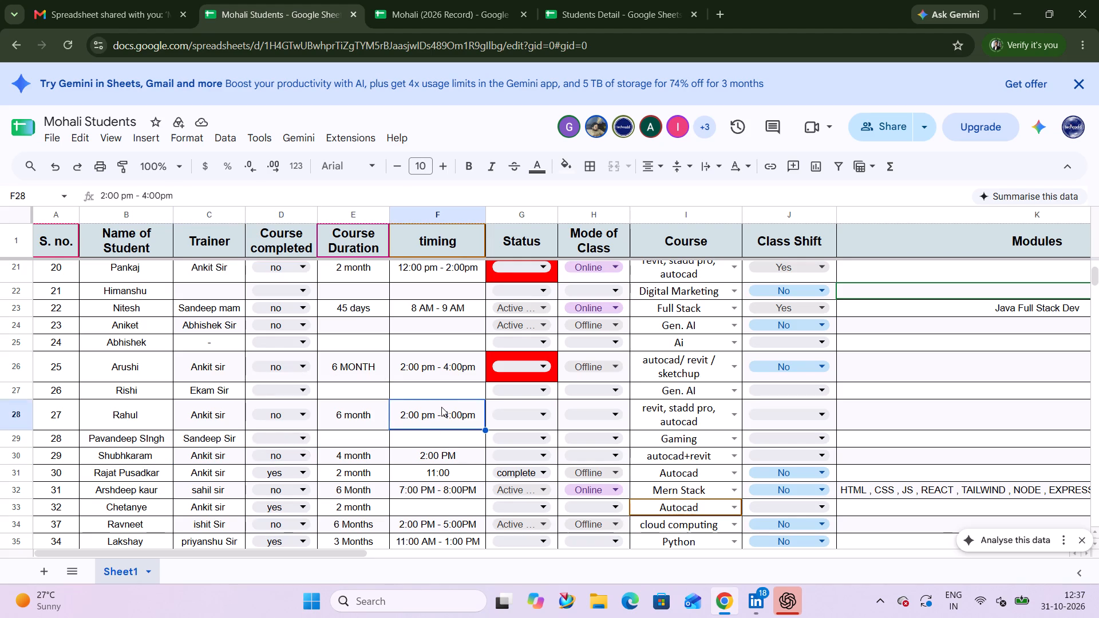
{"action": "key", "text": "ctrl+c"}
{"action": "left_click", "coordinate": [447, 459]}
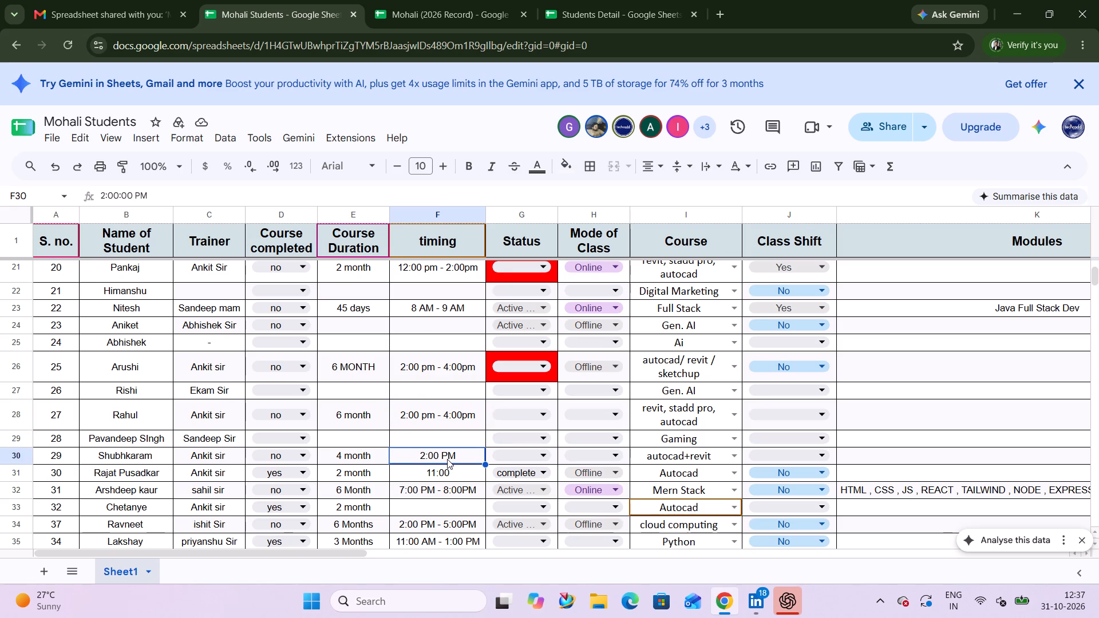
{"action": "key", "text": "ctrl+v"}
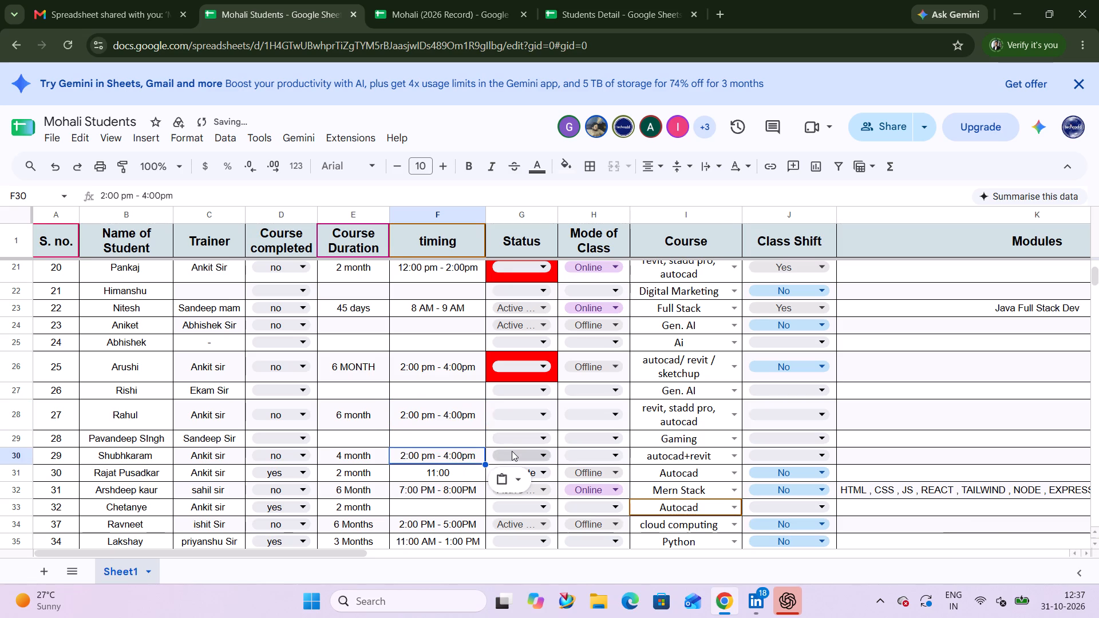
Set student number 29's Status to Active (Join Regular Class).
{"action": "left_click", "coordinate": [512, 451]}
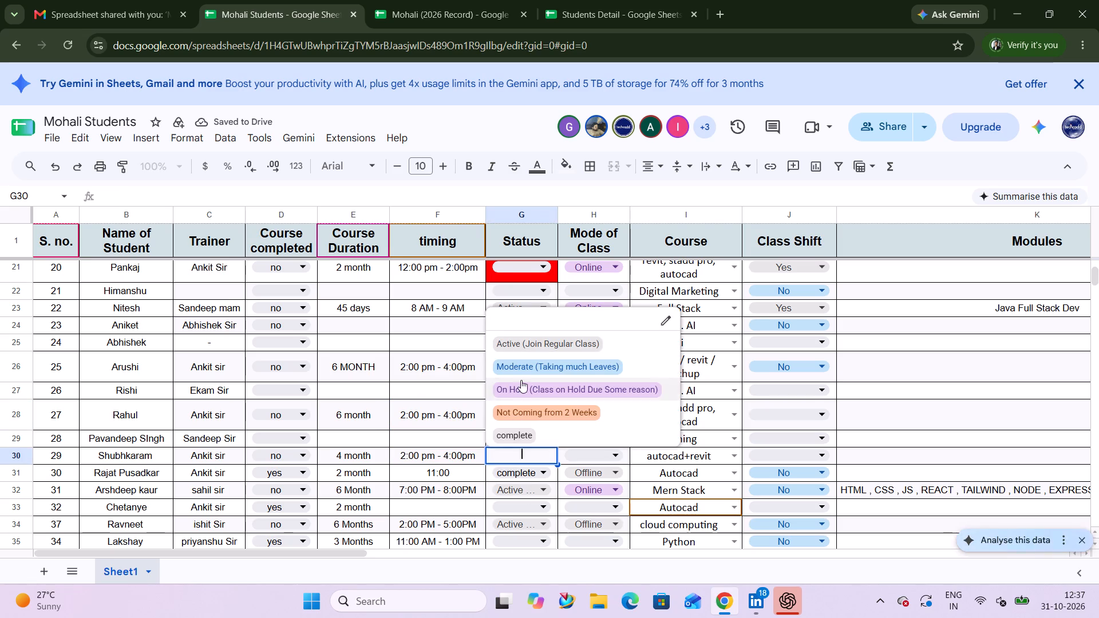
{"action": "left_click", "coordinate": [533, 344]}
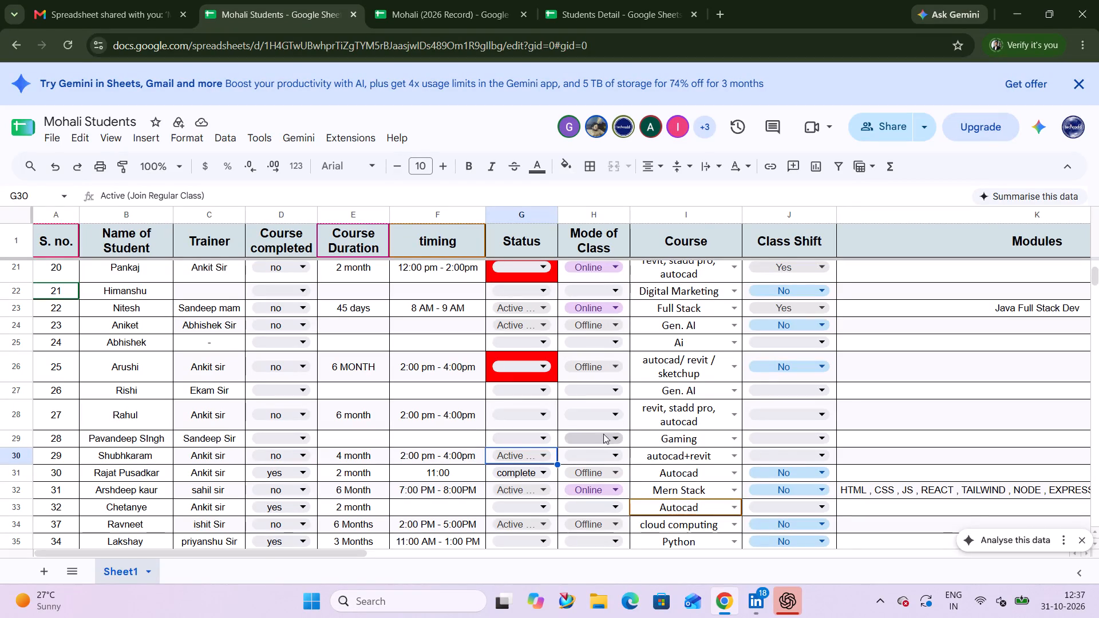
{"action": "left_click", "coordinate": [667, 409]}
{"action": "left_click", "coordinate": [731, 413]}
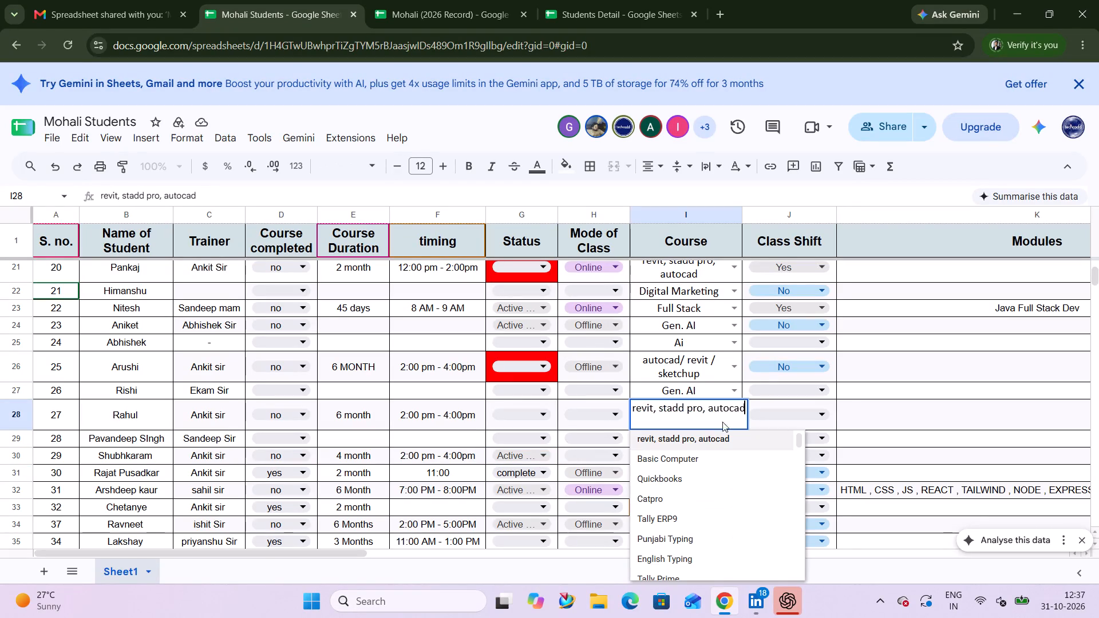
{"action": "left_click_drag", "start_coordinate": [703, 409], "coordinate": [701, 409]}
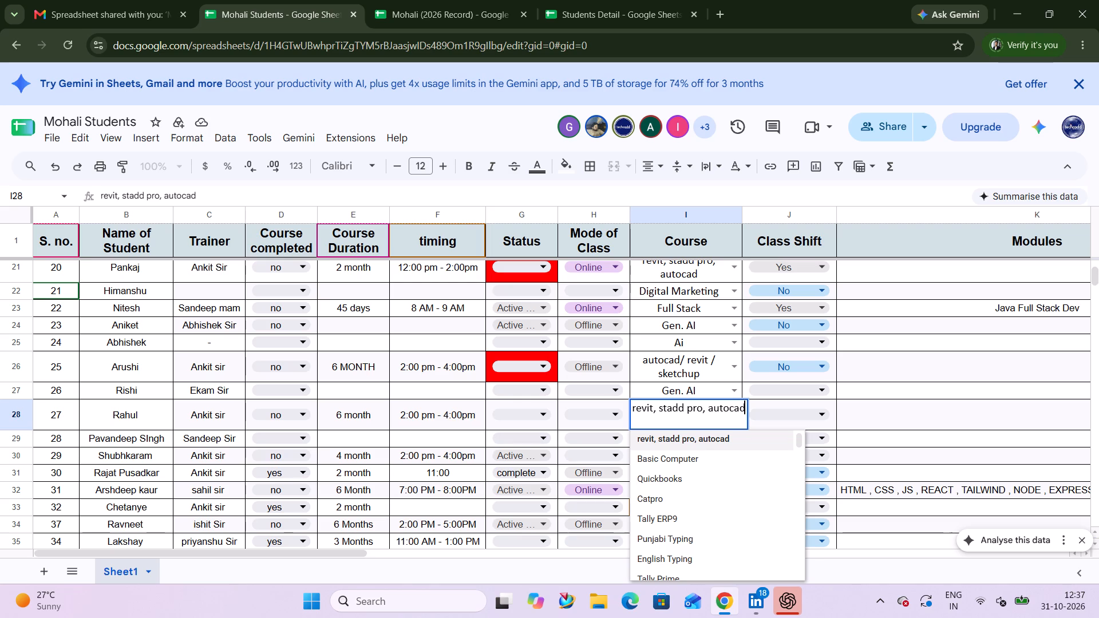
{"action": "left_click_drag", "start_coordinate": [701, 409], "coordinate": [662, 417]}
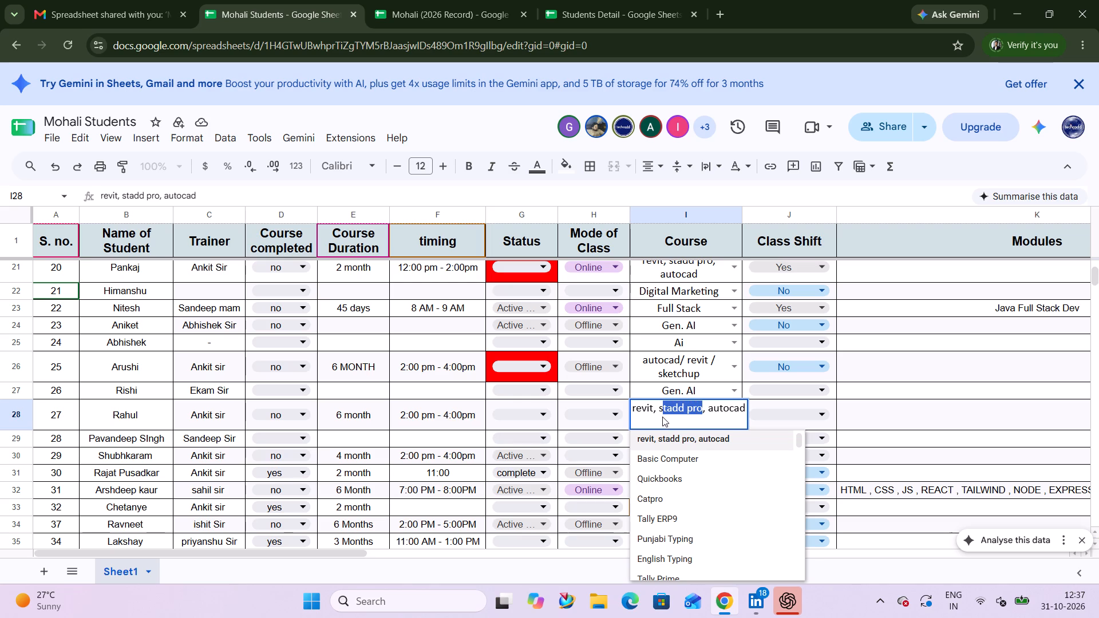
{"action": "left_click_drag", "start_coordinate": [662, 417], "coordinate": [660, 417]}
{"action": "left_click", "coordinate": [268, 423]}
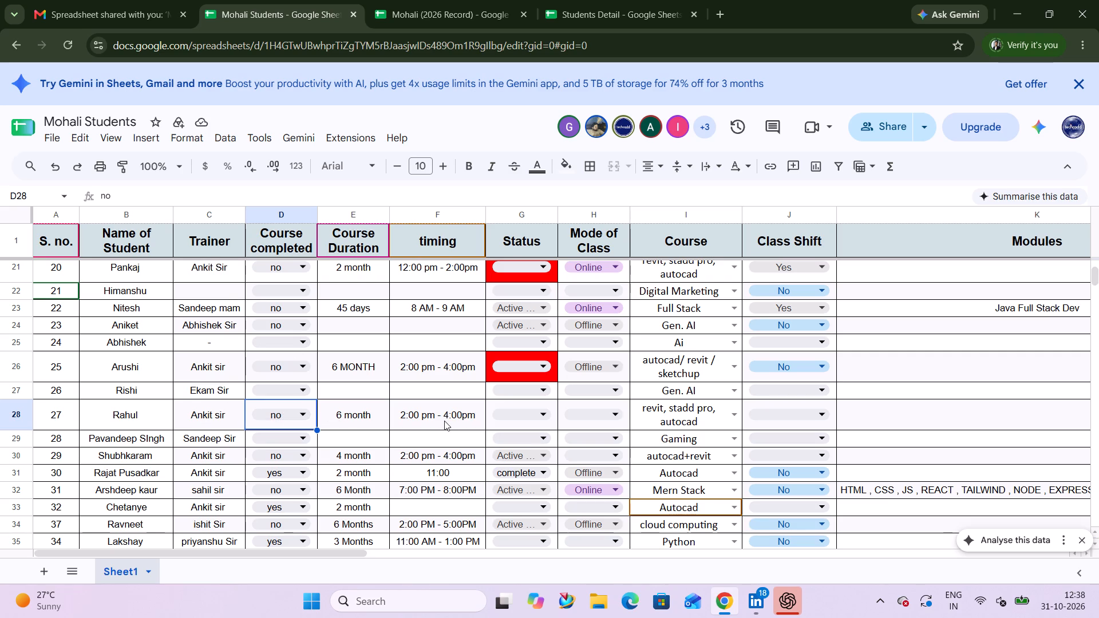
Set student number 27's Status to Active (Join Regular Class).
{"action": "left_click", "coordinate": [524, 417]}
{"action": "left_click", "coordinate": [533, 438]}
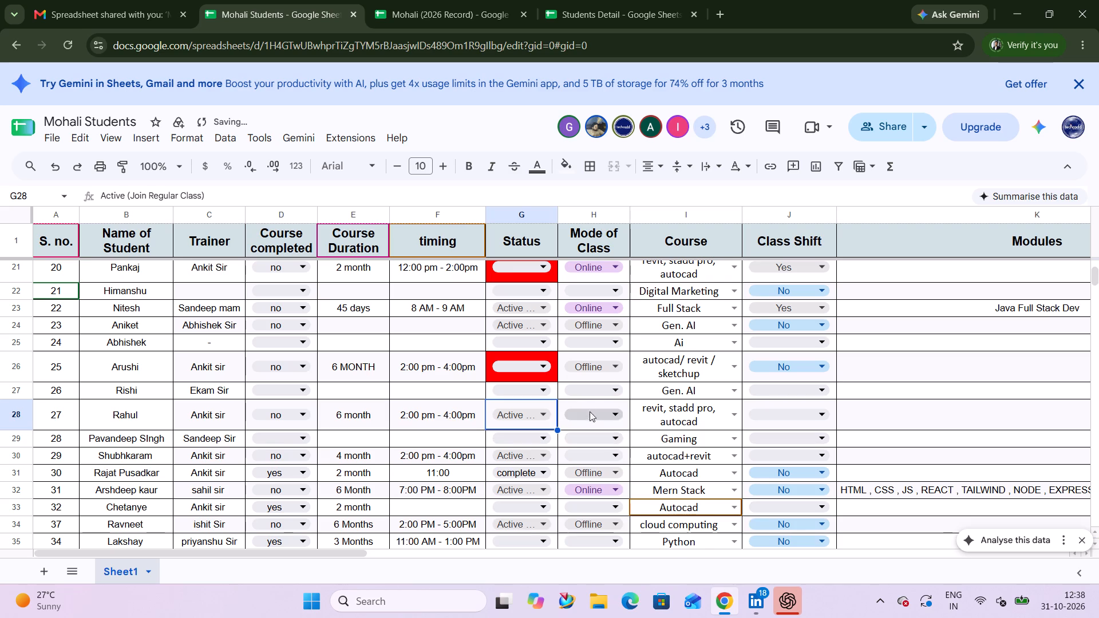
Set student number 27's Mode of Class to Online.
{"action": "left_click", "coordinate": [590, 409]}
{"action": "left_click", "coordinate": [589, 463]}
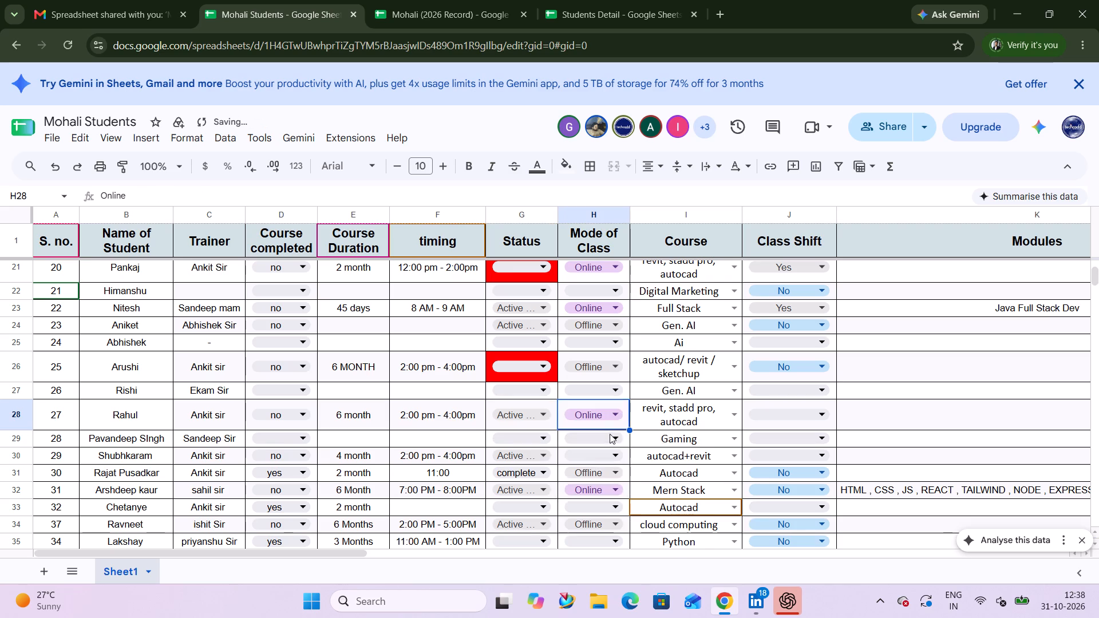
Set student number 27's Class Shift to Yes.
{"action": "left_click", "coordinate": [778, 410]}
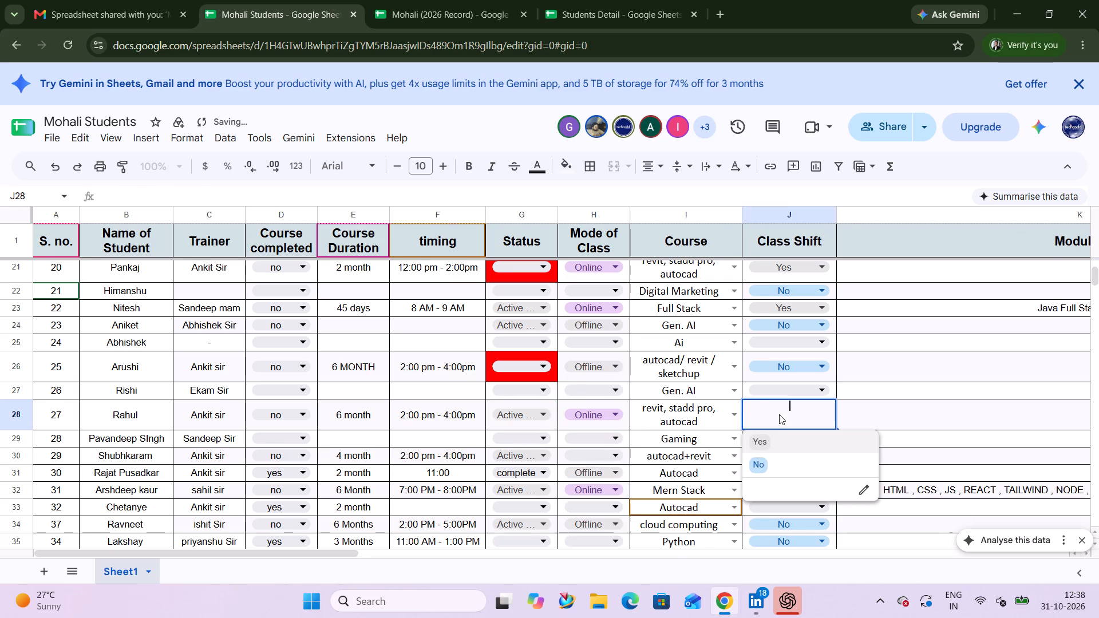
{"action": "left_click", "coordinate": [764, 442]}
Add a new option to the Course drop-down rule, filled with student number 27's copied course text revit, stadd pro, autocad.
{"action": "left_click", "coordinate": [718, 421]}
{"action": "left_click", "coordinate": [732, 409]}
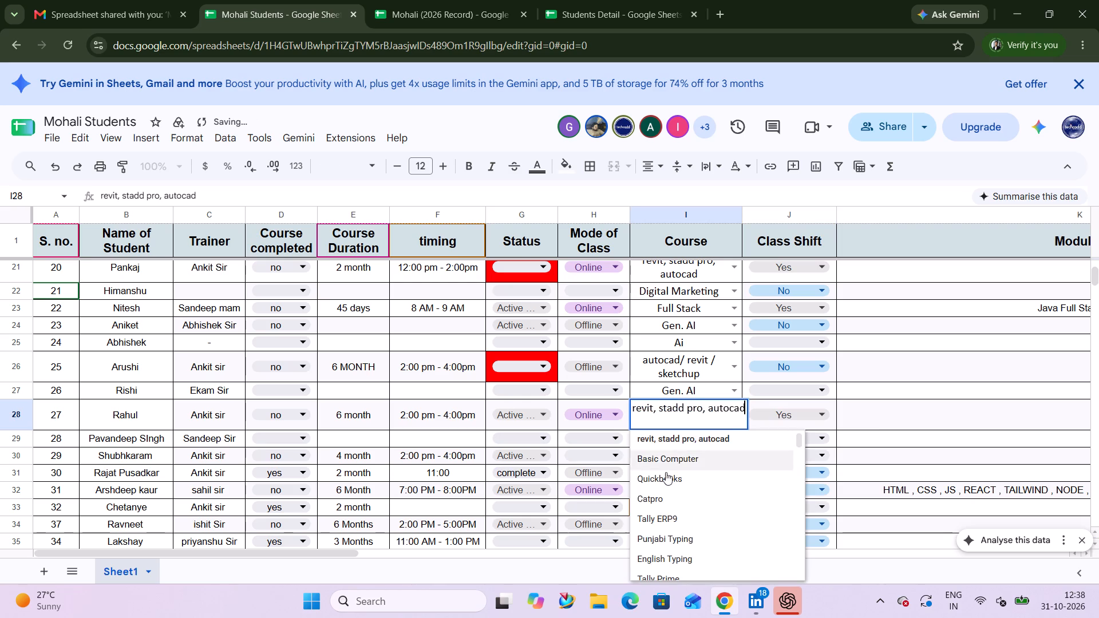
{"action": "scroll", "coordinate": [659, 484], "scroll_direction": "down", "scroll_amount": 20}
{"action": "scroll", "coordinate": [659, 484], "scroll_direction": "down", "scroll_amount": 20}
{"action": "scroll", "coordinate": [659, 484], "scroll_direction": "down", "scroll_amount": 11}
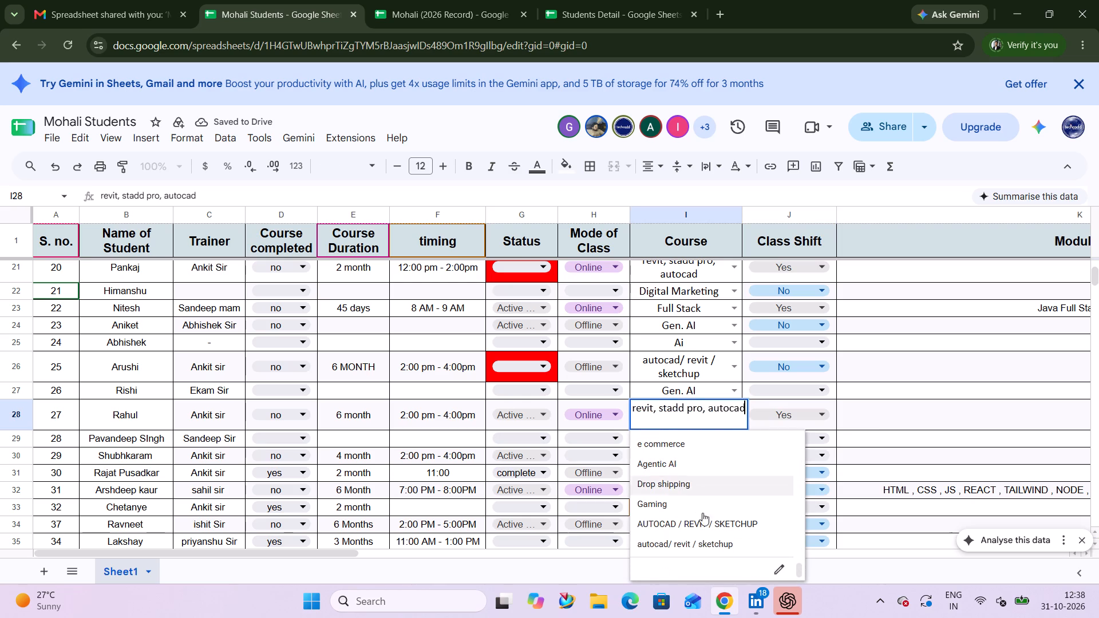
{"action": "left_click", "coordinate": [782, 568]}
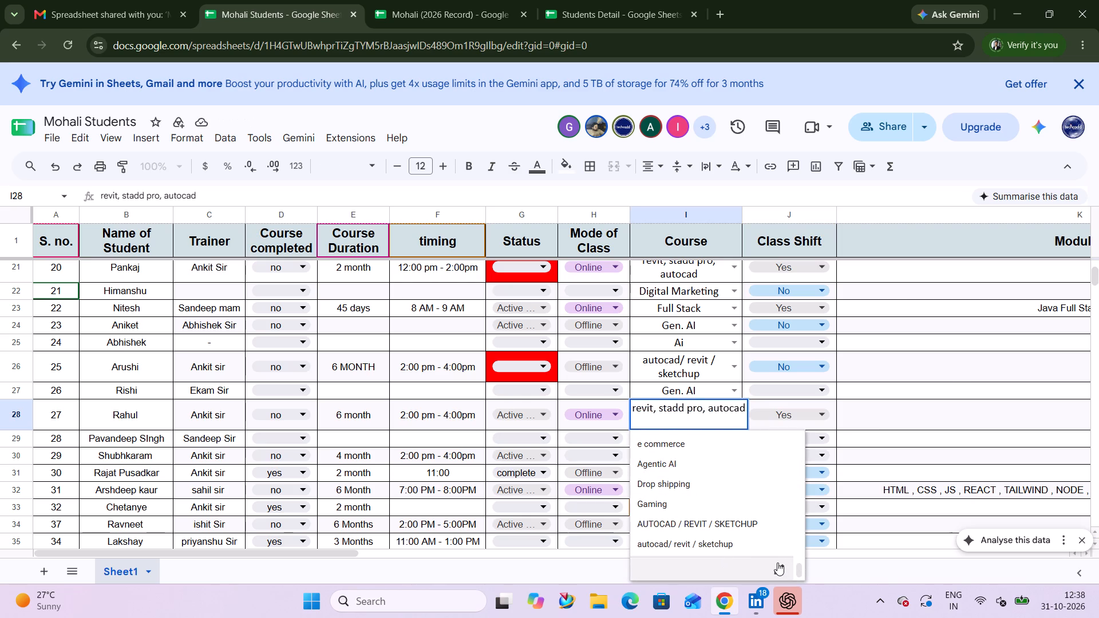
{"action": "left_click", "coordinate": [777, 562]}
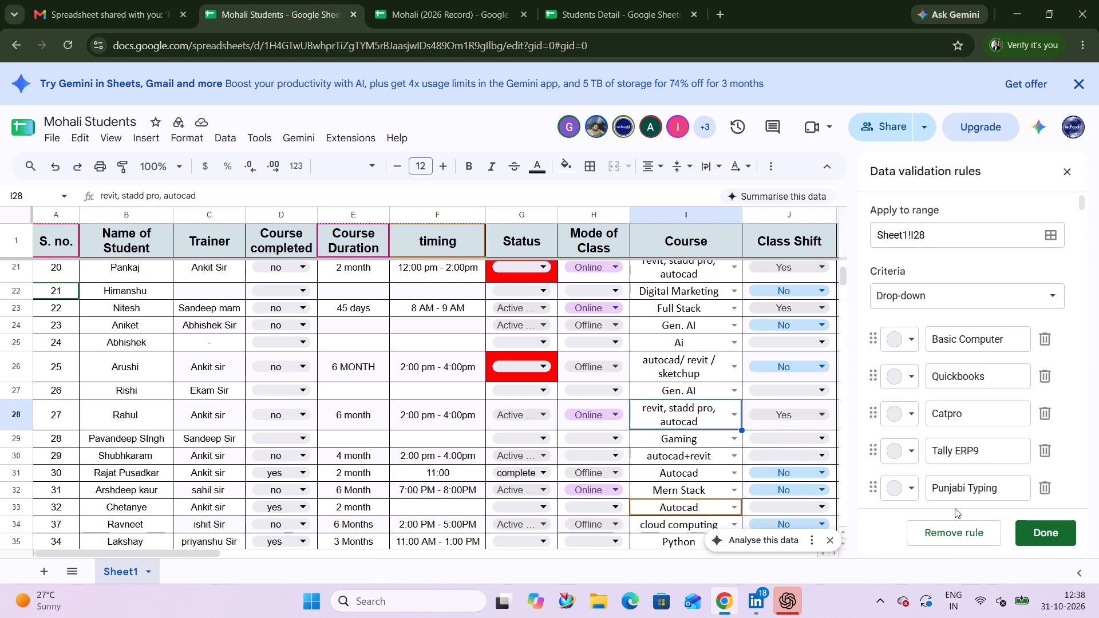
{"action": "scroll", "coordinate": [955, 508], "scroll_direction": "down", "scroll_amount": 12}
{"action": "scroll", "coordinate": [957, 496], "scroll_direction": "down", "scroll_amount": 20}
{"action": "scroll", "coordinate": [957, 496], "scroll_direction": "down", "scroll_amount": 10}
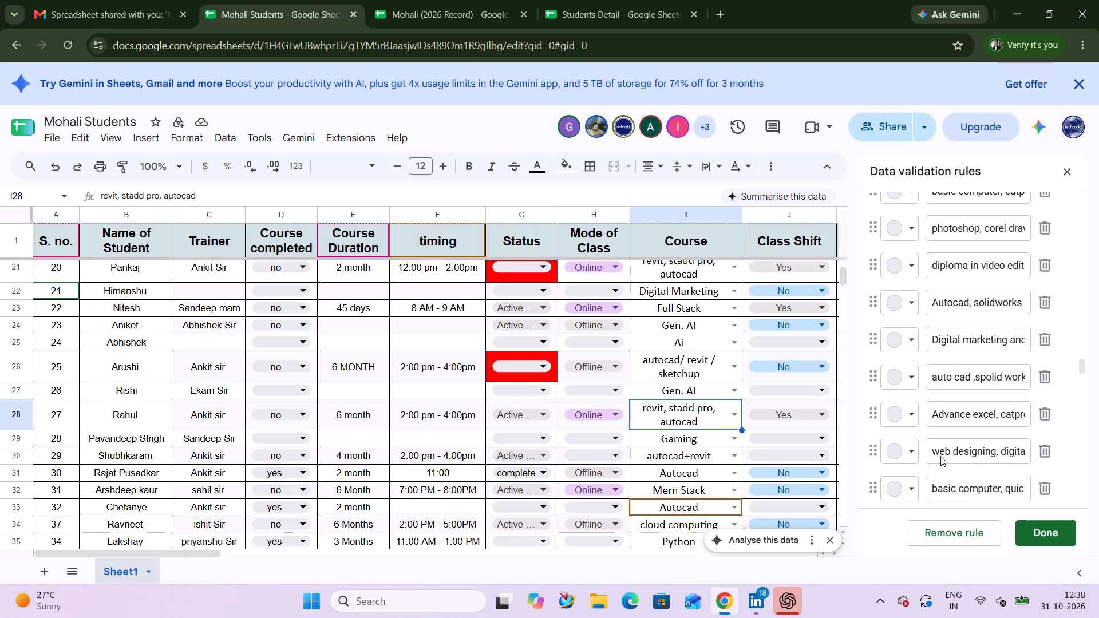
{"action": "left_click", "coordinate": [670, 418]}
{"action": "key", "text": "ctrl+c"}
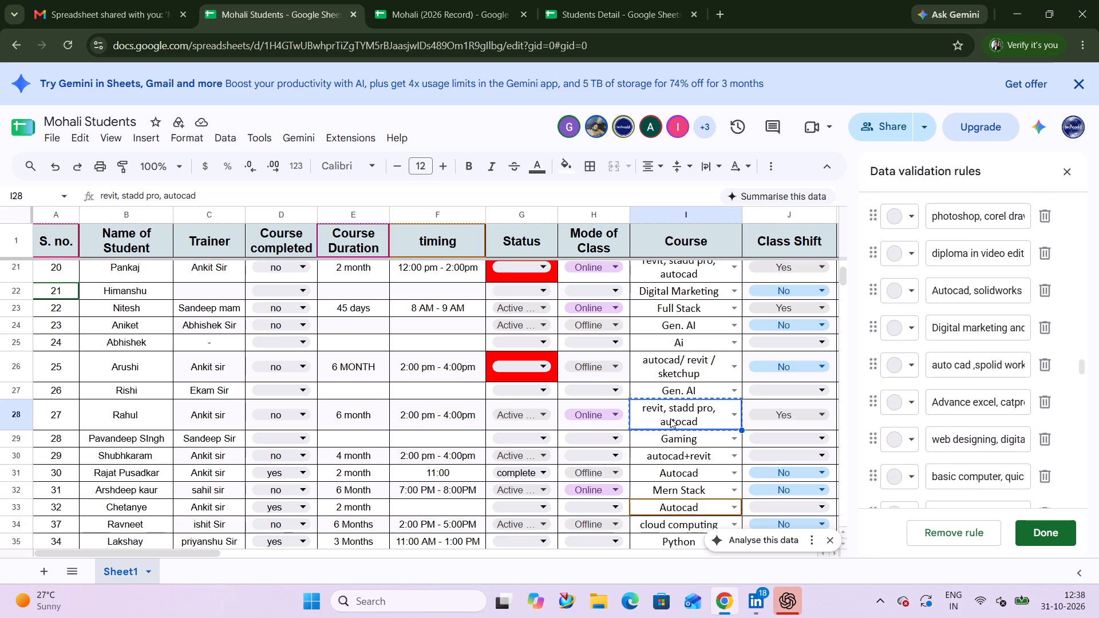
{"action": "scroll", "coordinate": [912, 427], "scroll_direction": "down", "scroll_amount": 20}
{"action": "scroll", "coordinate": [912, 427], "scroll_direction": "down", "scroll_amount": 16}
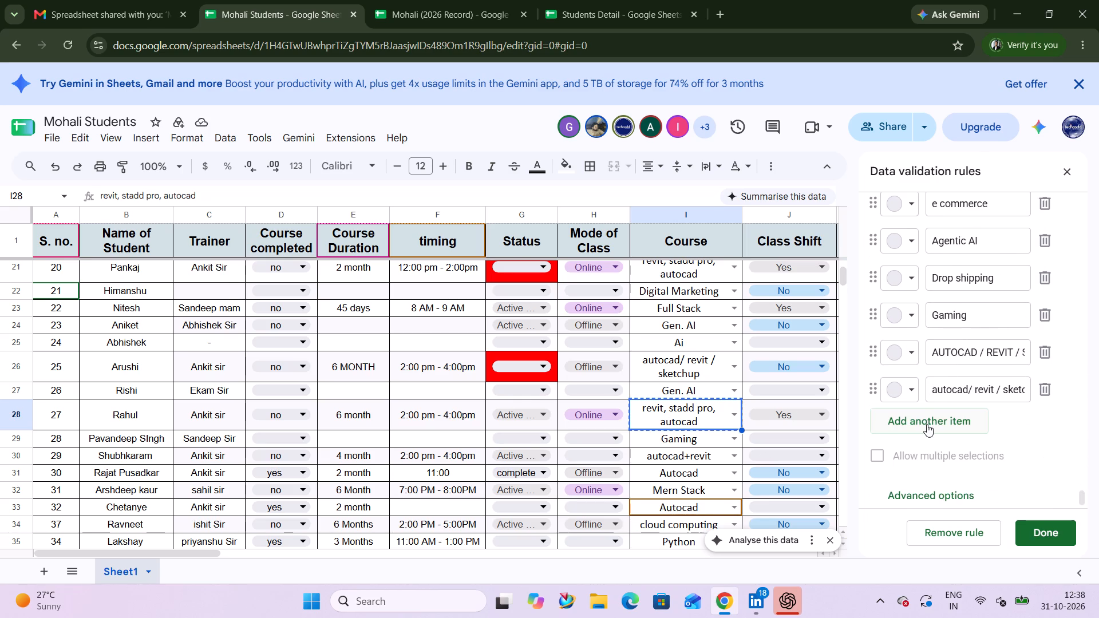
{"action": "scroll", "coordinate": [927, 424], "scroll_direction": "down", "scroll_amount": 6}
{"action": "left_click", "coordinate": [927, 420]}
{"action": "left_click", "coordinate": [943, 434]}
{"action": "key", "text": "ctrl+v"}
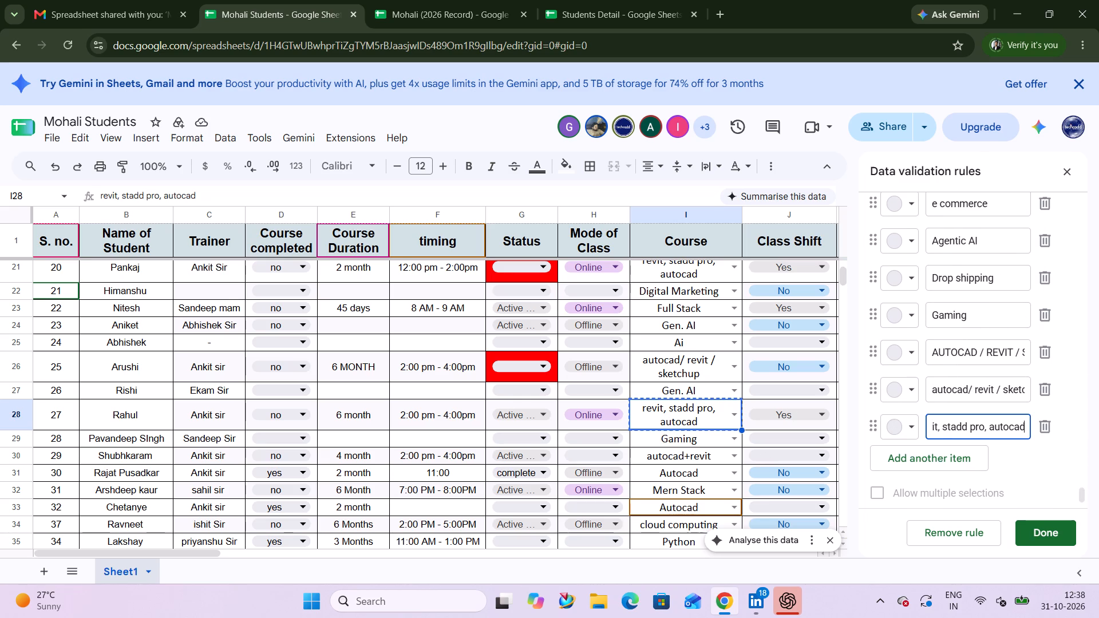
Replace stadd pro in the new drop-down option with NX cad, making it revit, NX cad, autocad.
{"action": "left_click_drag", "start_coordinate": [985, 426], "coordinate": [952, 435]}
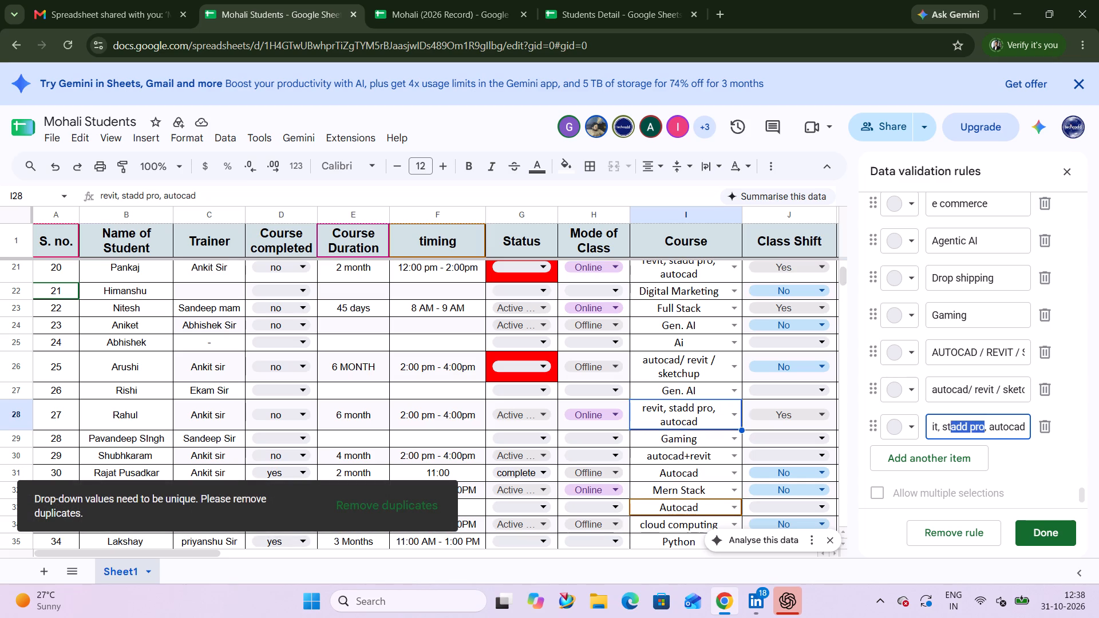
{"action": "left_click_drag", "start_coordinate": [952, 435], "coordinate": [942, 435]}
{"action": "left_click", "coordinate": [956, 430]}
{"action": "left_click_drag", "start_coordinate": [955, 430], "coordinate": [990, 425]}
{"action": "key", "text": "BackSpace"}
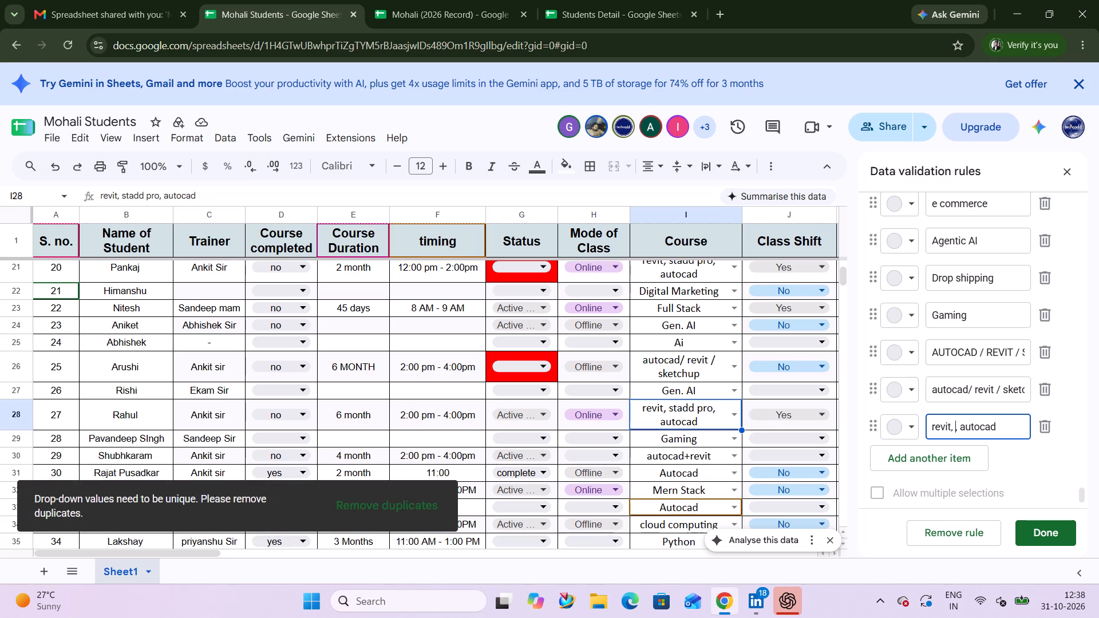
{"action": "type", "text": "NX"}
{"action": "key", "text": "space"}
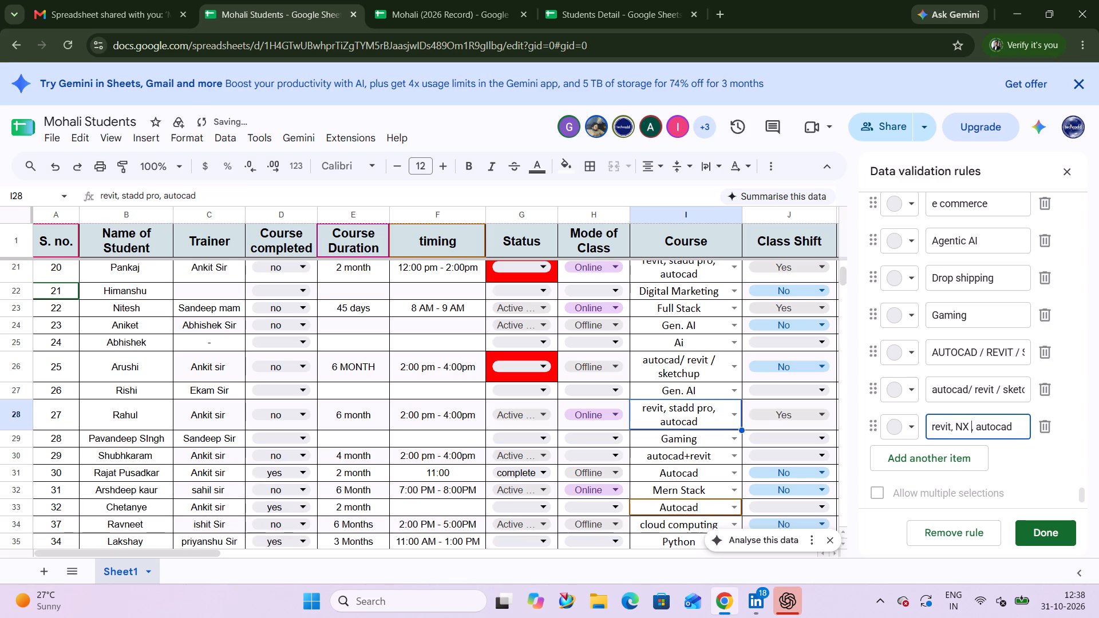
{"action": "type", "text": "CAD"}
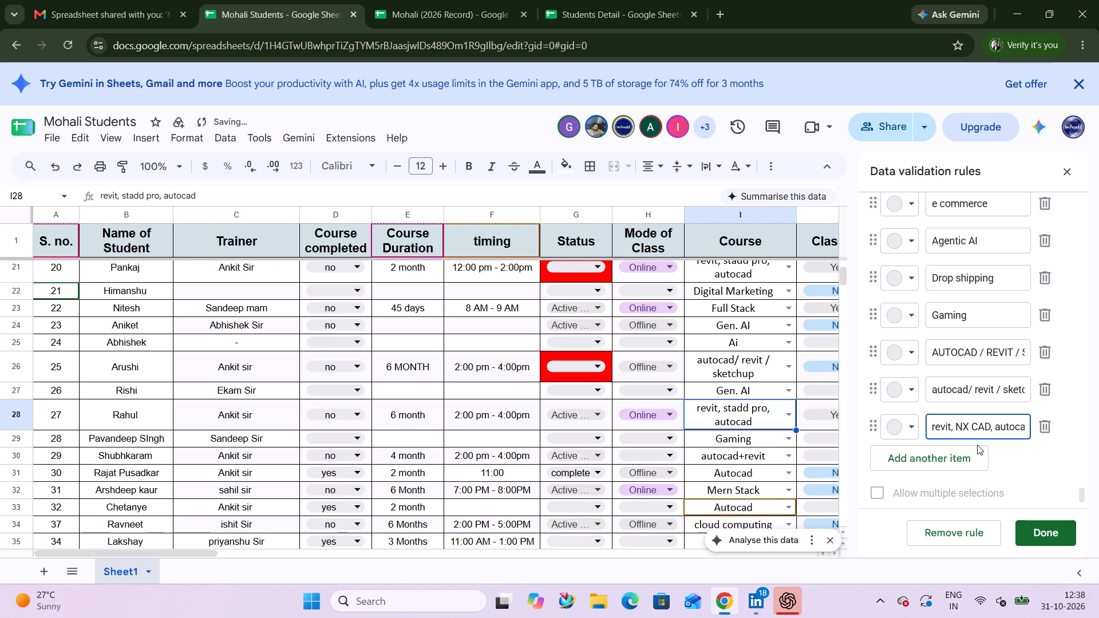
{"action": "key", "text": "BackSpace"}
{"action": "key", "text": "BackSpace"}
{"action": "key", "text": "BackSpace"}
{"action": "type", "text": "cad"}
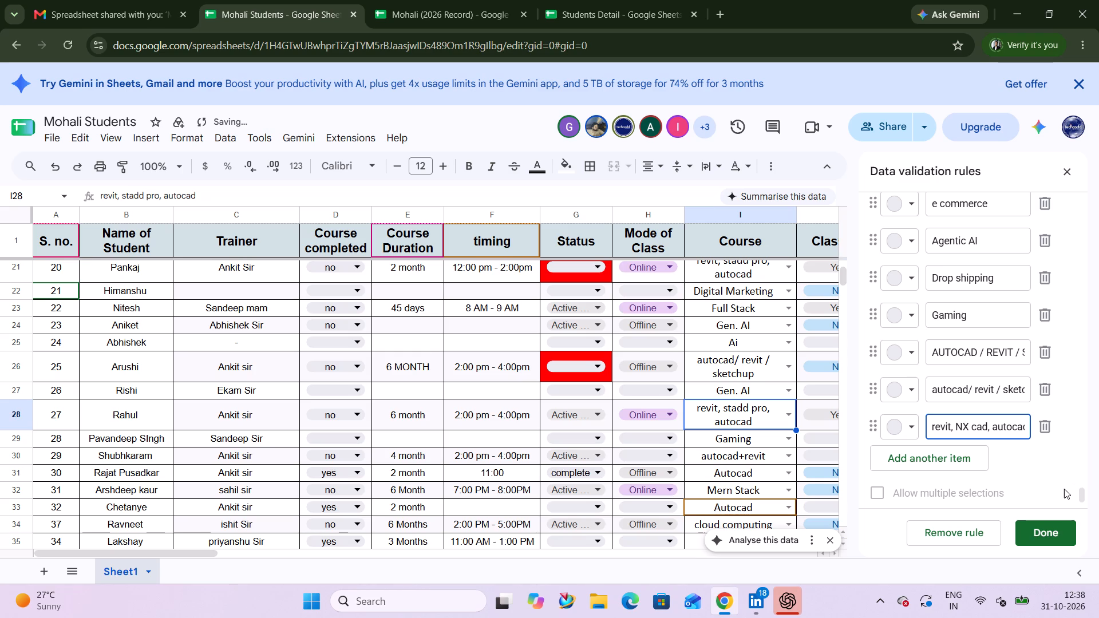
Save the Course drop-down rule, apply it to all matching drop-downs, and close the data validation rules.
{"action": "left_click", "coordinate": [1048, 530]}
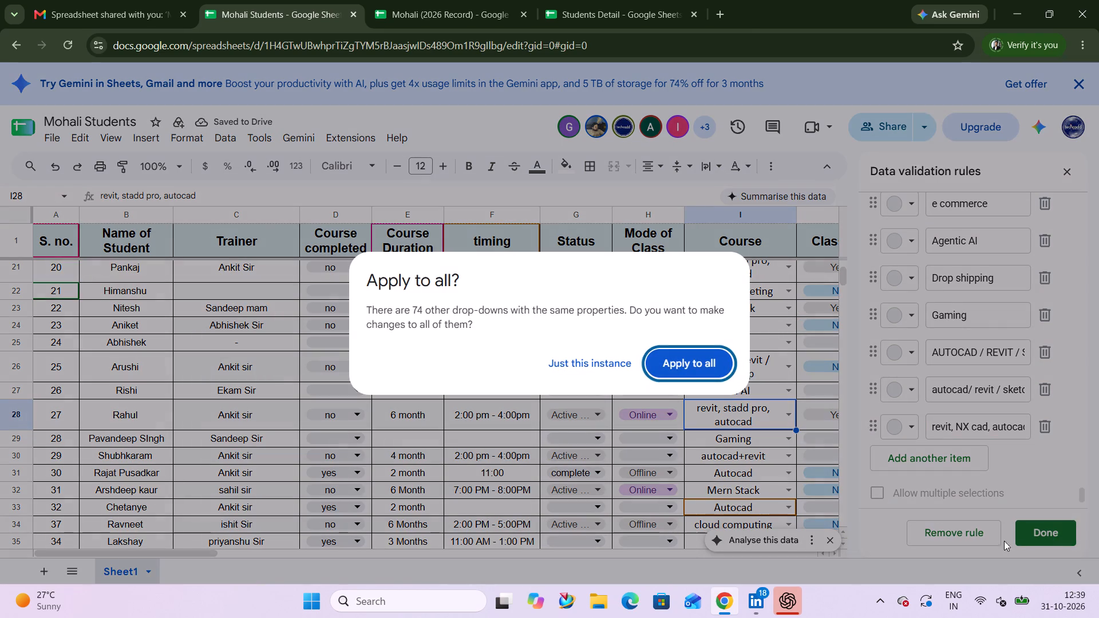
{"action": "left_click", "coordinate": [688, 366]}
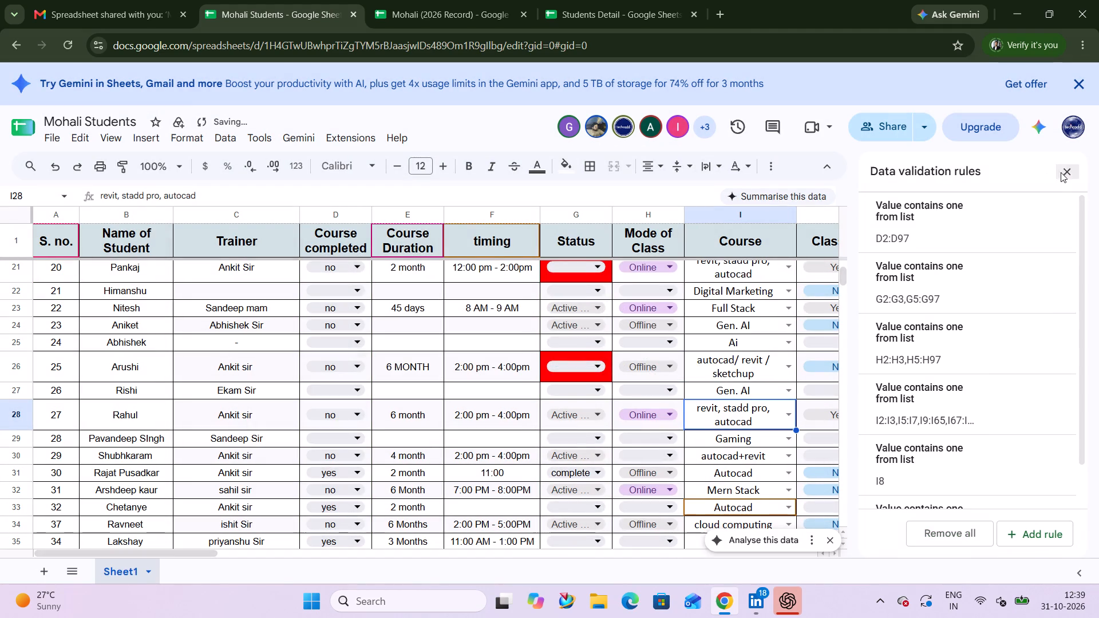
{"action": "left_click", "coordinate": [1063, 171]}
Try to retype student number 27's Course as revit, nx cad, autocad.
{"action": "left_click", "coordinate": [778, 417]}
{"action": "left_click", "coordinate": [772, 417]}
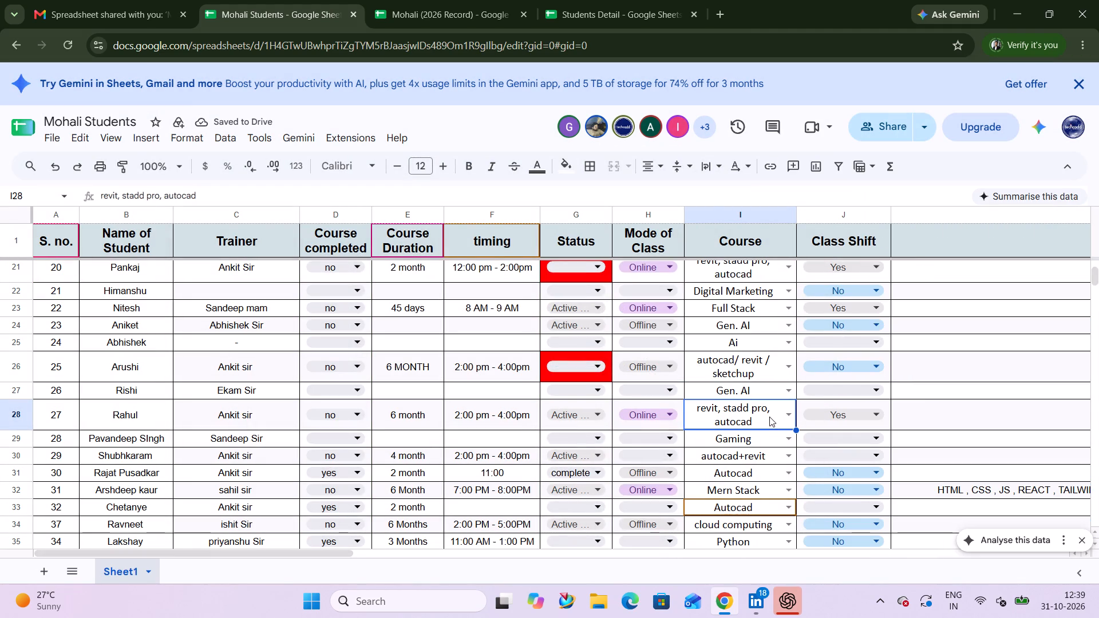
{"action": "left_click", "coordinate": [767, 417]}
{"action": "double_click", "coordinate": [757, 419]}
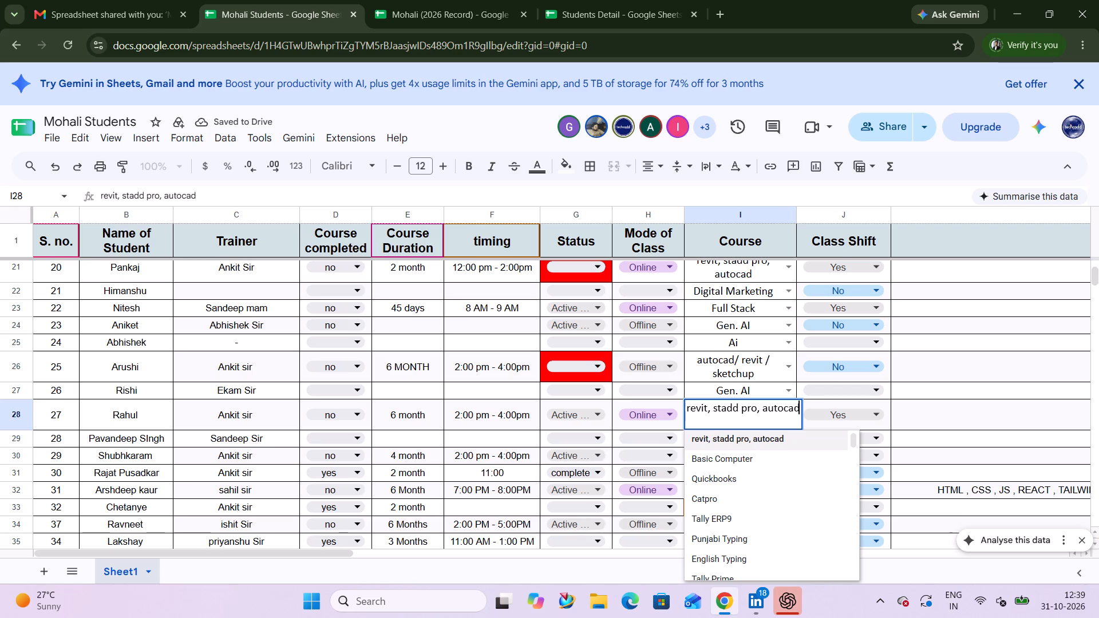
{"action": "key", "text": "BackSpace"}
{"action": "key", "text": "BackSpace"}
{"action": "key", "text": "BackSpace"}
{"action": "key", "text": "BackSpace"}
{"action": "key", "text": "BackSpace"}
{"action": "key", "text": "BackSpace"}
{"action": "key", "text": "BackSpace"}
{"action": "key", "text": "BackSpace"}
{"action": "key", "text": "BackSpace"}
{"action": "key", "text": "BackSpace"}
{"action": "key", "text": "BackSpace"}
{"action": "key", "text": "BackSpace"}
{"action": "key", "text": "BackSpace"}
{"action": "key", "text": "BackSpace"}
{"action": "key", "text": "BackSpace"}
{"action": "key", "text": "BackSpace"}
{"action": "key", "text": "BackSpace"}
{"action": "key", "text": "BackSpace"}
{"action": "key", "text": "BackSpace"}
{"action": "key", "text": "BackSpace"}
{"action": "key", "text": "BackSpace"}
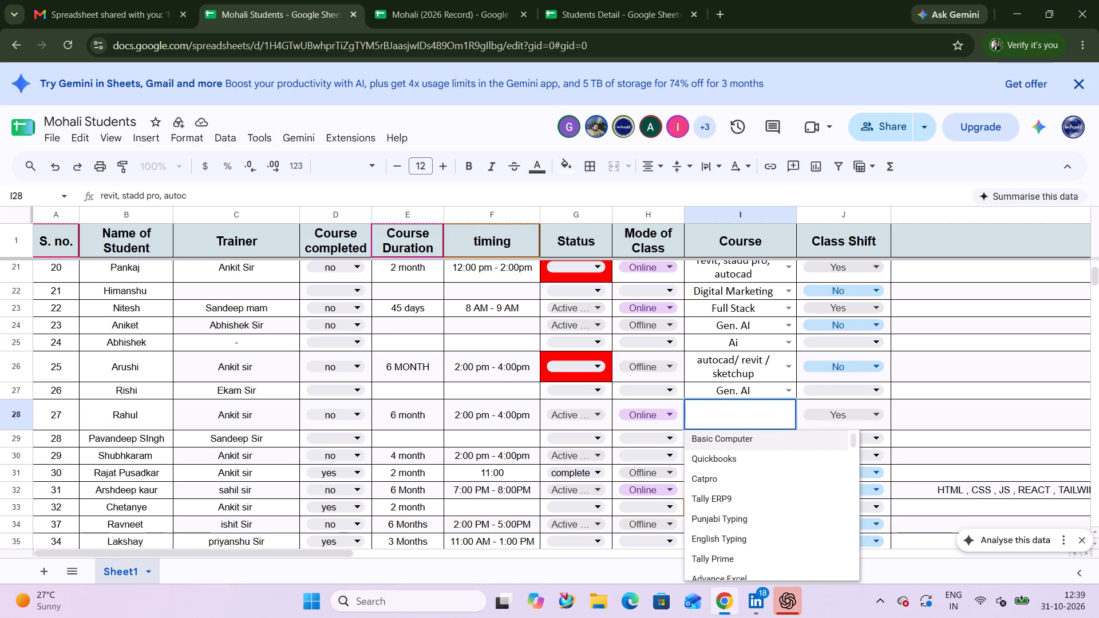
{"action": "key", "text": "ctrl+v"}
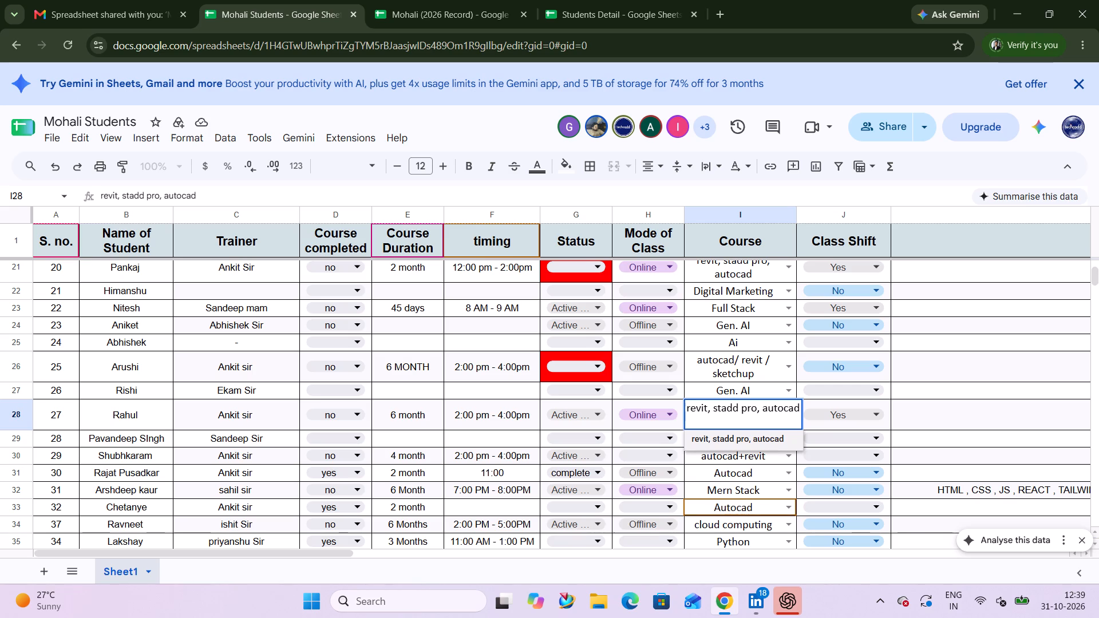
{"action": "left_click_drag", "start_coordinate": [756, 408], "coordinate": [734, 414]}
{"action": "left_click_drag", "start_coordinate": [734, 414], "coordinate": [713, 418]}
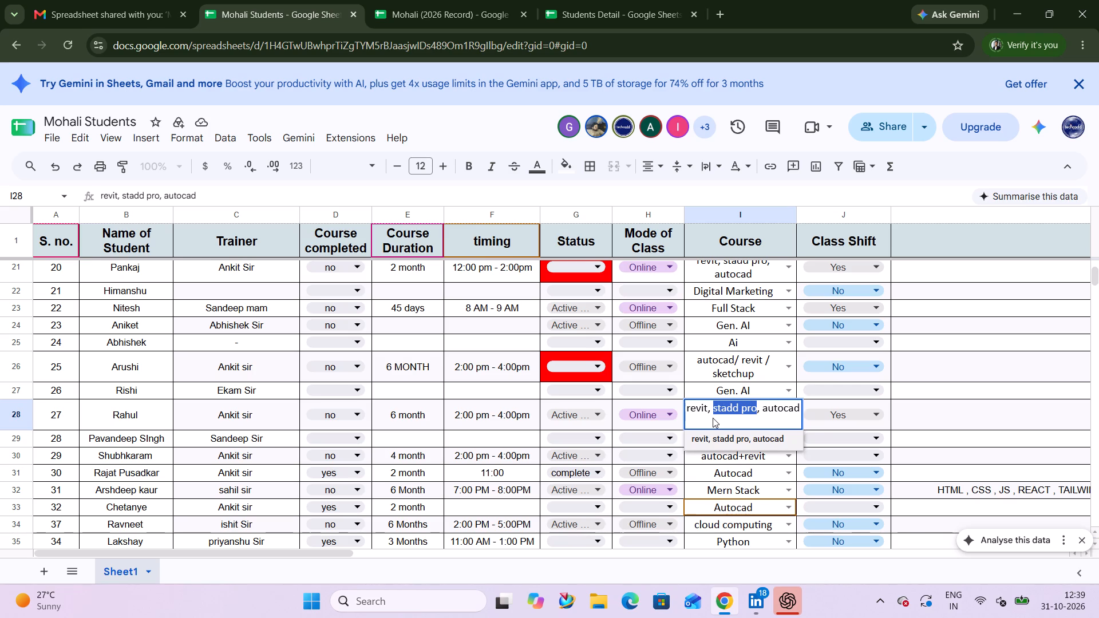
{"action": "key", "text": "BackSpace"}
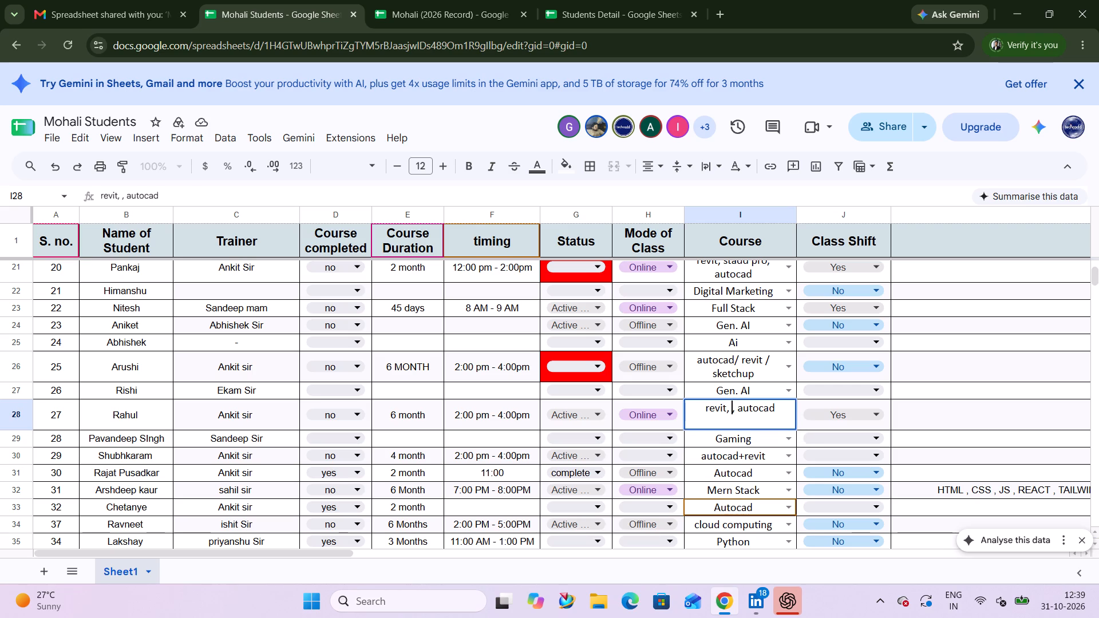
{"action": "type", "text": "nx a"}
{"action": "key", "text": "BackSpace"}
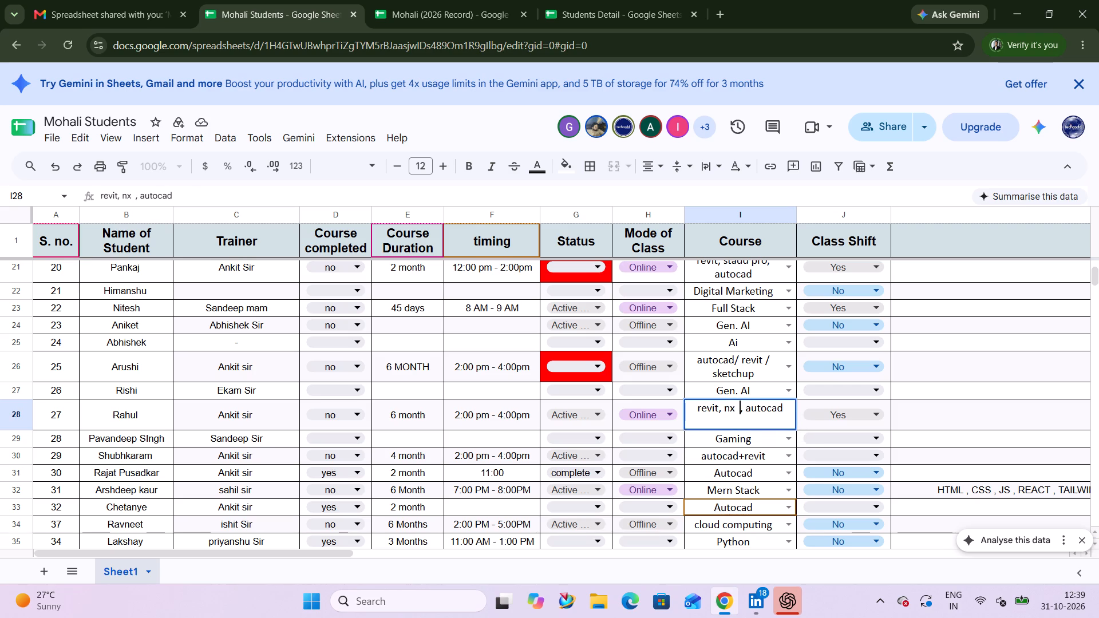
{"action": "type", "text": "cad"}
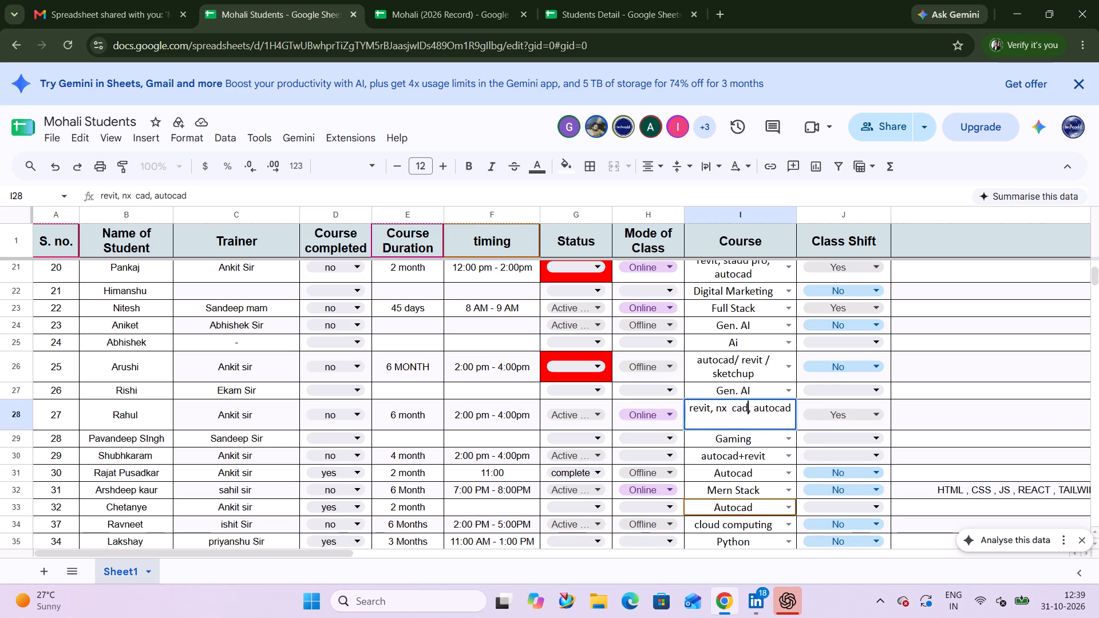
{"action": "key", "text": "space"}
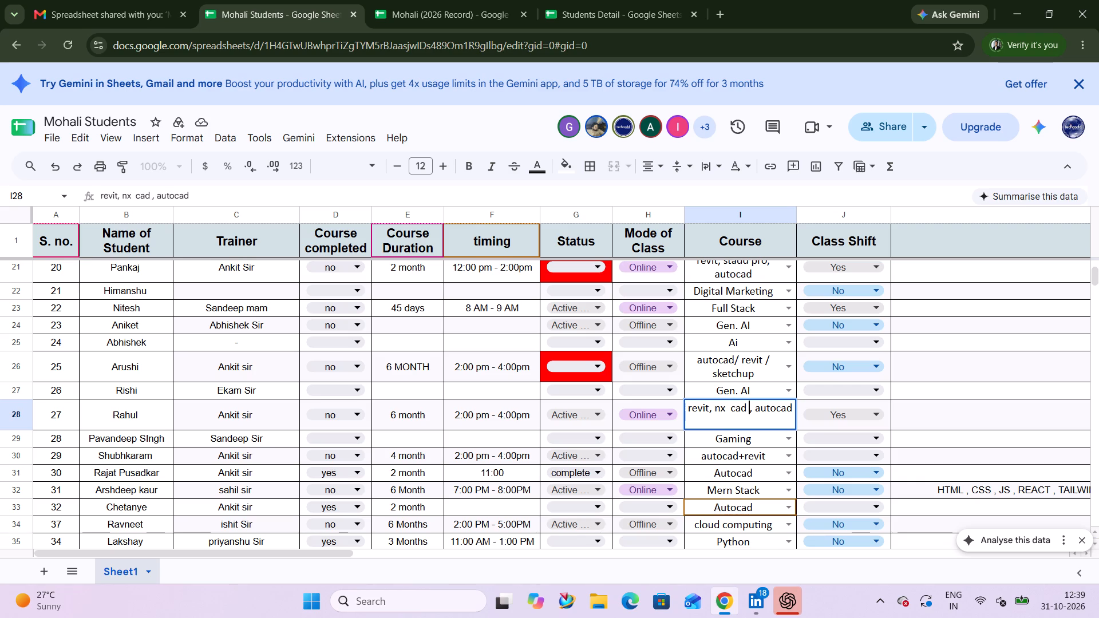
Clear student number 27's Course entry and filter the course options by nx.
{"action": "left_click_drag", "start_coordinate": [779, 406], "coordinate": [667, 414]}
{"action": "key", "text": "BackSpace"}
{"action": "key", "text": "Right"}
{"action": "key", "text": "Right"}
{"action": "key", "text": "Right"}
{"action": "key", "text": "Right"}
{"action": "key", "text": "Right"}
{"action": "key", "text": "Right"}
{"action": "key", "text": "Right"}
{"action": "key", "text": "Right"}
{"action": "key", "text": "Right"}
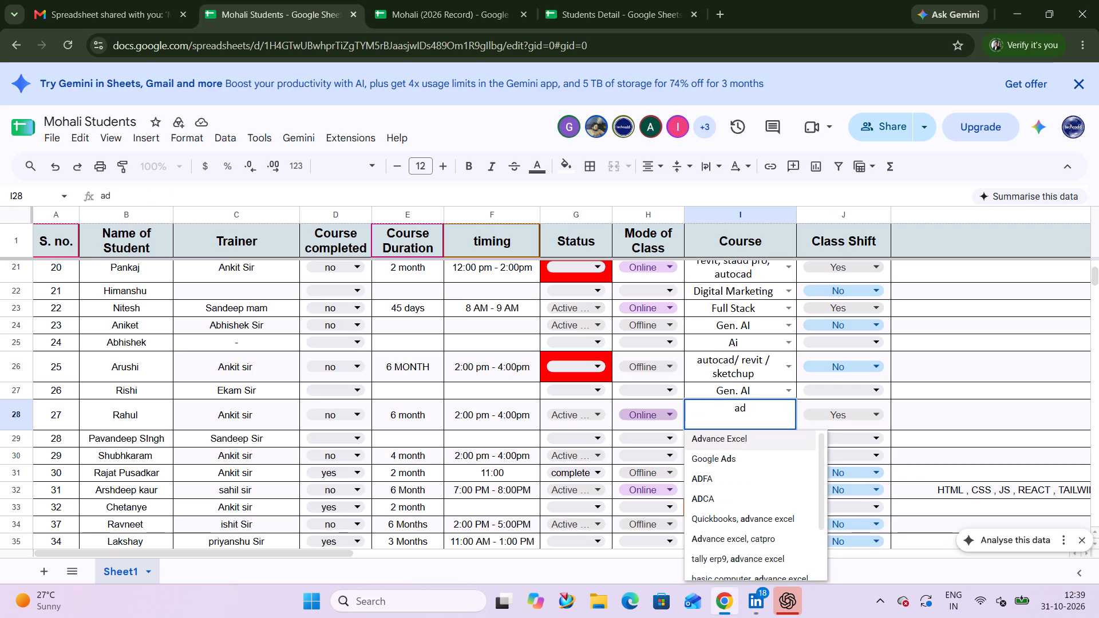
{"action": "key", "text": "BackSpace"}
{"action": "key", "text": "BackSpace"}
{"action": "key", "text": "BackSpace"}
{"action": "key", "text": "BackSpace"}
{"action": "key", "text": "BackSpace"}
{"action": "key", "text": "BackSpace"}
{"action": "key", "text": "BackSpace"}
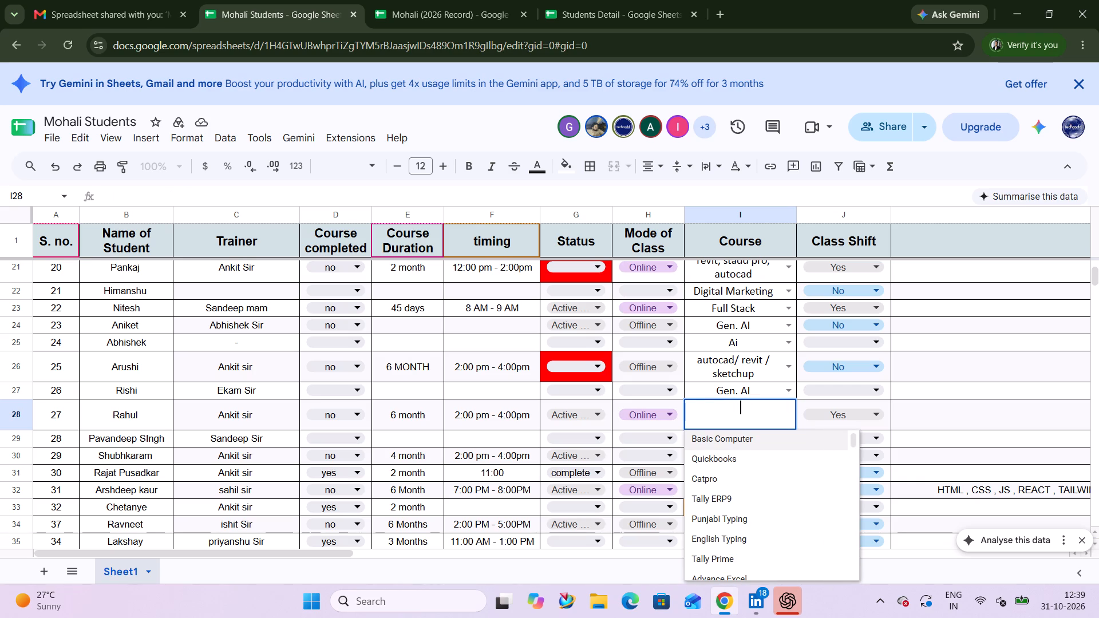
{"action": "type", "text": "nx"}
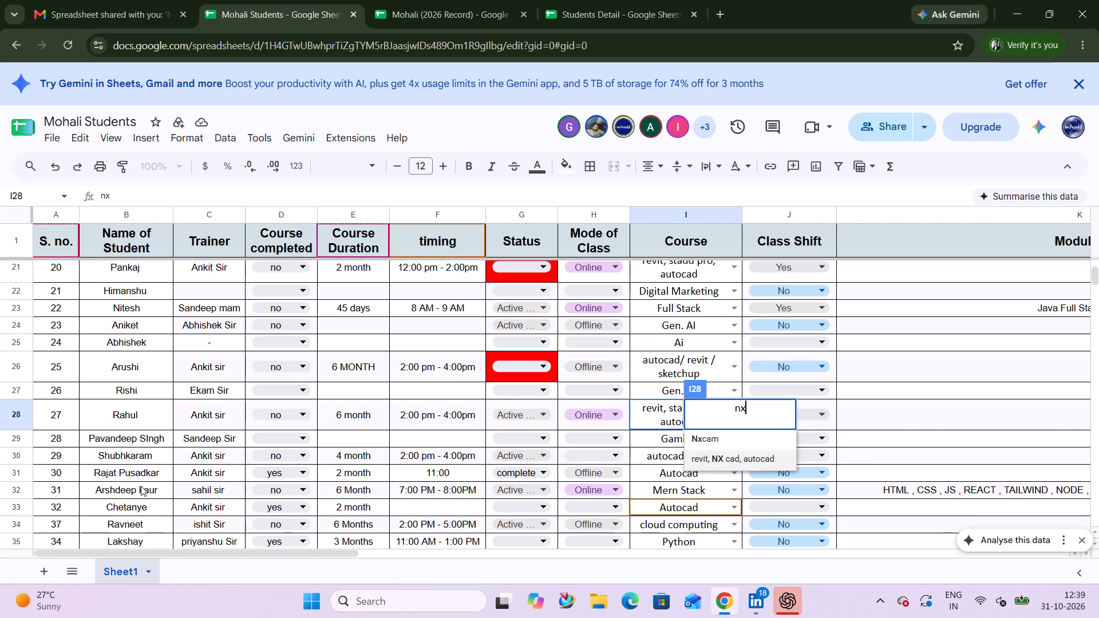
Look through the remaining student rows to the end of the list, checking which ones belong to trainer Ankit.
{"action": "scroll", "coordinate": [141, 486], "scroll_direction": "down", "scroll_amount": 6}
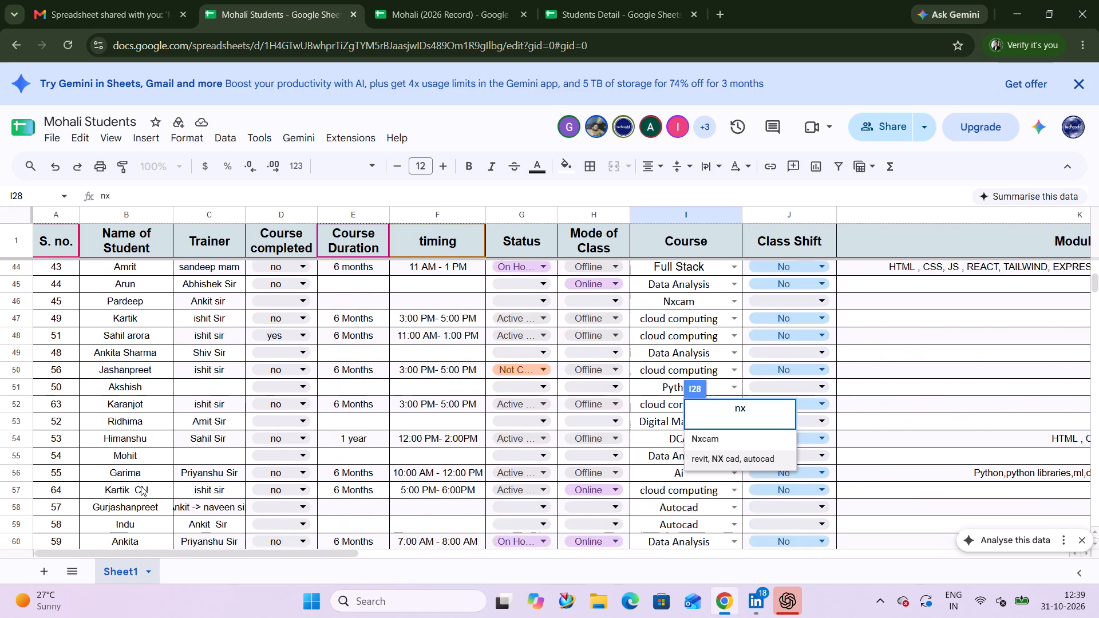
{"action": "scroll", "coordinate": [141, 486], "scroll_direction": "down", "scroll_amount": 7}
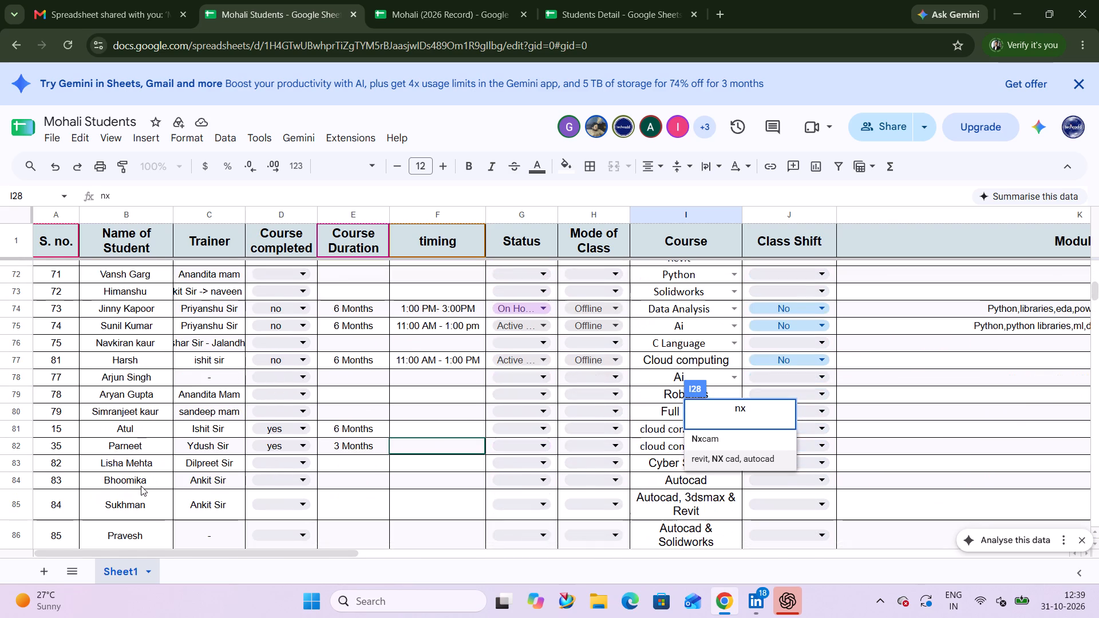
{"action": "scroll", "coordinate": [141, 486], "scroll_direction": "down", "scroll_amount": 5}
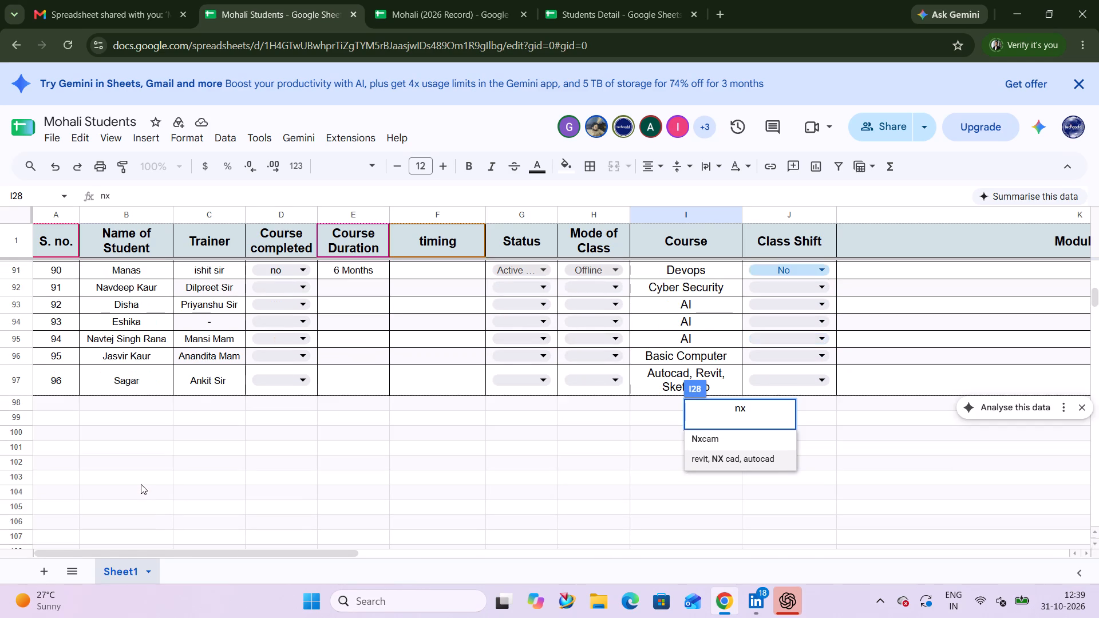
{"action": "scroll", "coordinate": [141, 484], "scroll_direction": "up", "scroll_amount": 16}
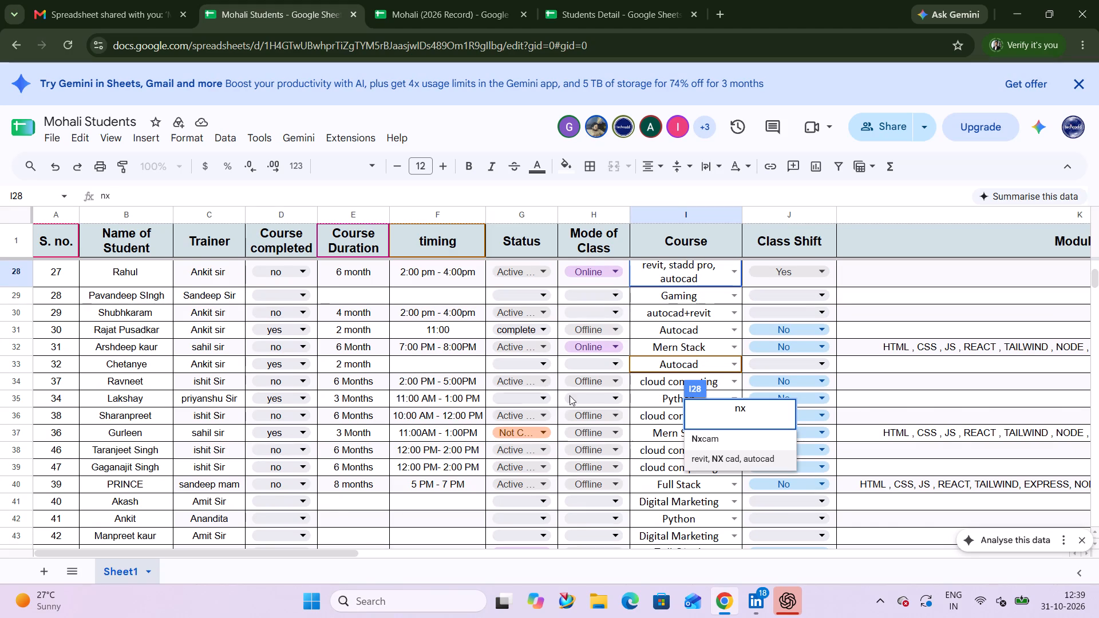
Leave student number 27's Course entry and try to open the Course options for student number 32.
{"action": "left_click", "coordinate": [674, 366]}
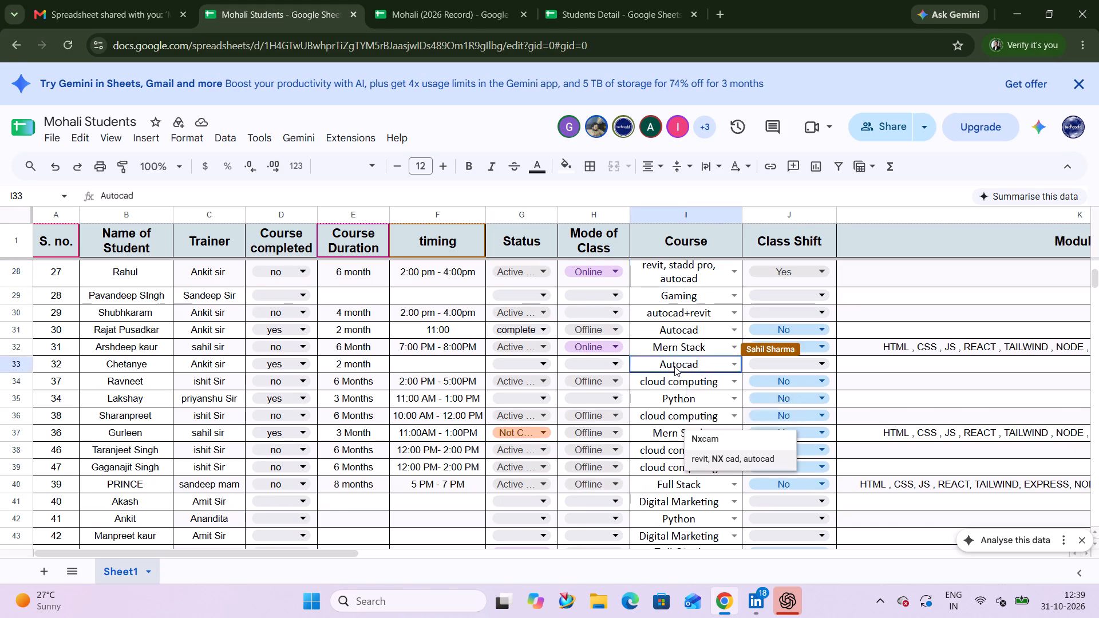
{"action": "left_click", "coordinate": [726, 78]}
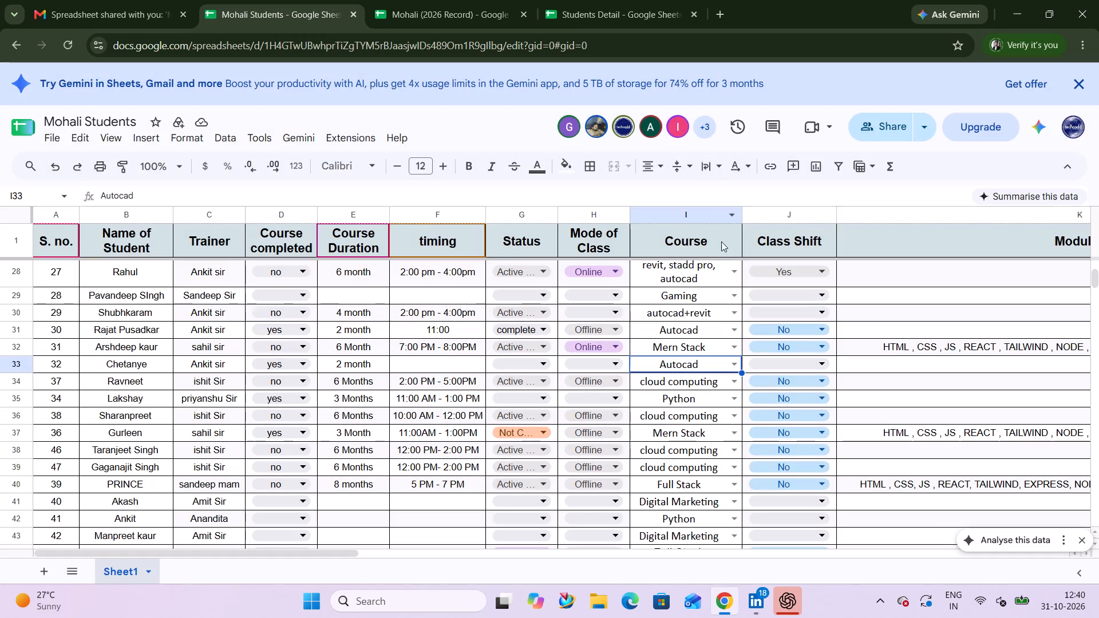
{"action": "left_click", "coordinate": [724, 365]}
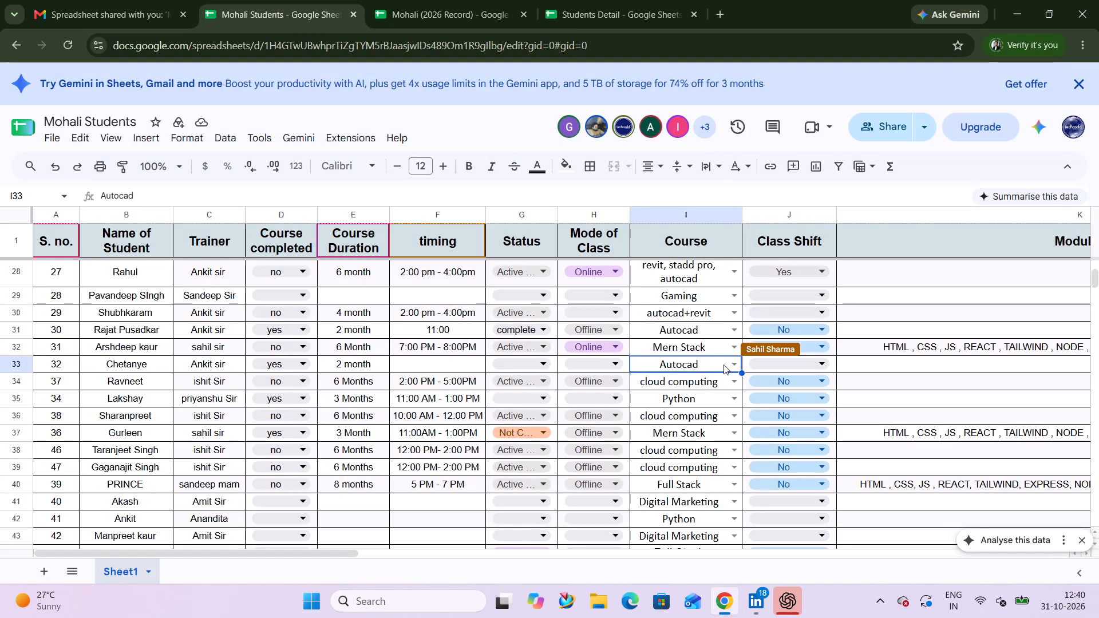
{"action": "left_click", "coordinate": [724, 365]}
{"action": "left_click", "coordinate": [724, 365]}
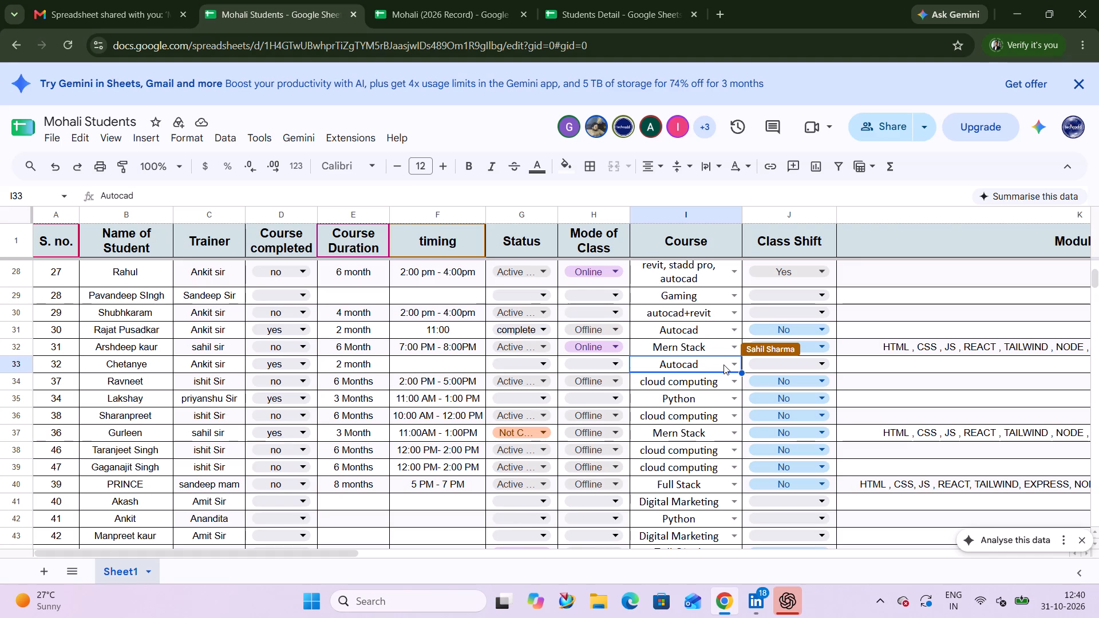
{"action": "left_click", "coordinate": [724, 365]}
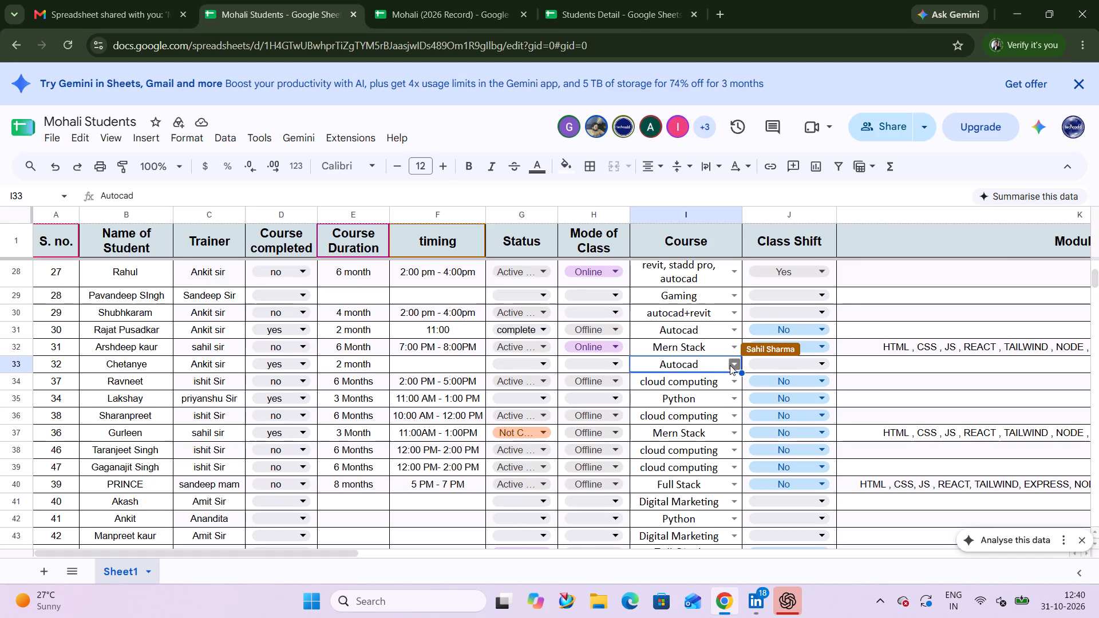
Undo the recent edits back through student number 27's Class Shift entry.
{"action": "key", "text": "ctrl+z"}
{"action": "key", "text": "ctrl+z"}
{"action": "key", "text": "ctrl+z"}
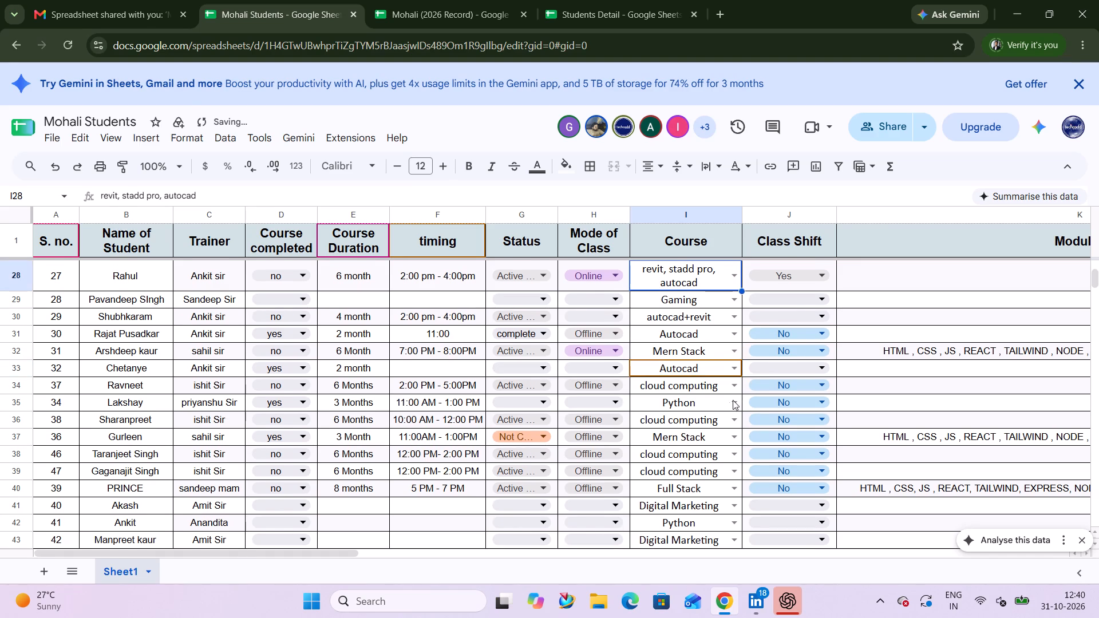
{"action": "key", "text": "ctrl+z"}
{"action": "key", "text": "ctrl+z"}
{"action": "key", "text": "Escape"}
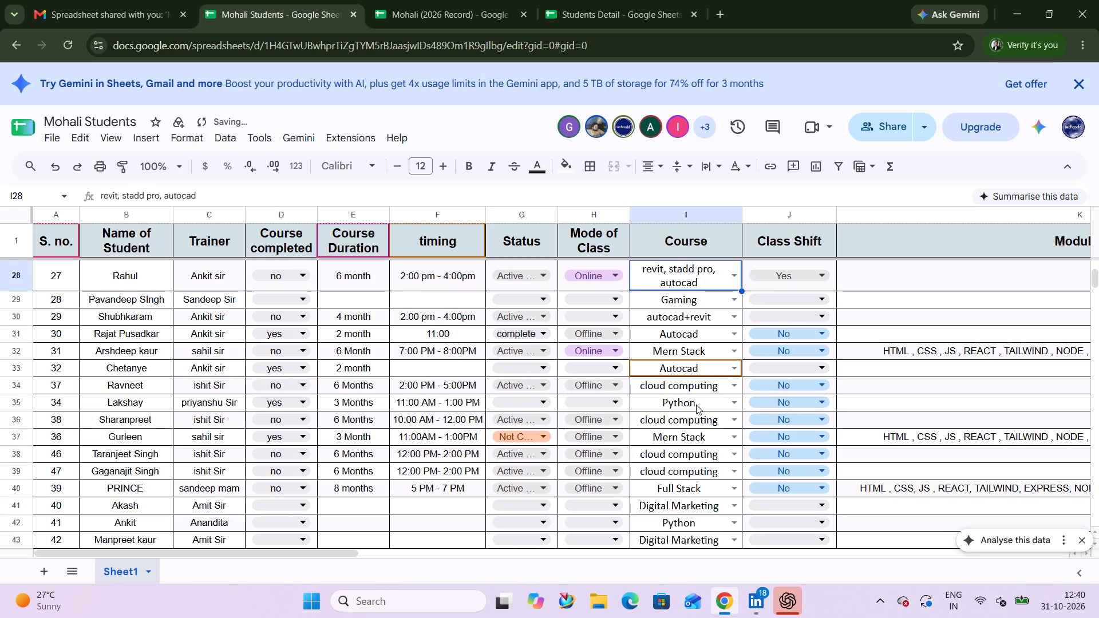
{"action": "key", "text": "ctrl+z"}
{"action": "key", "text": "ctrl+z"}
{"action": "key", "text": "ctrl+z"}
Choose Autocad as the Course for student number 32.
{"action": "left_click", "coordinate": [734, 367]}
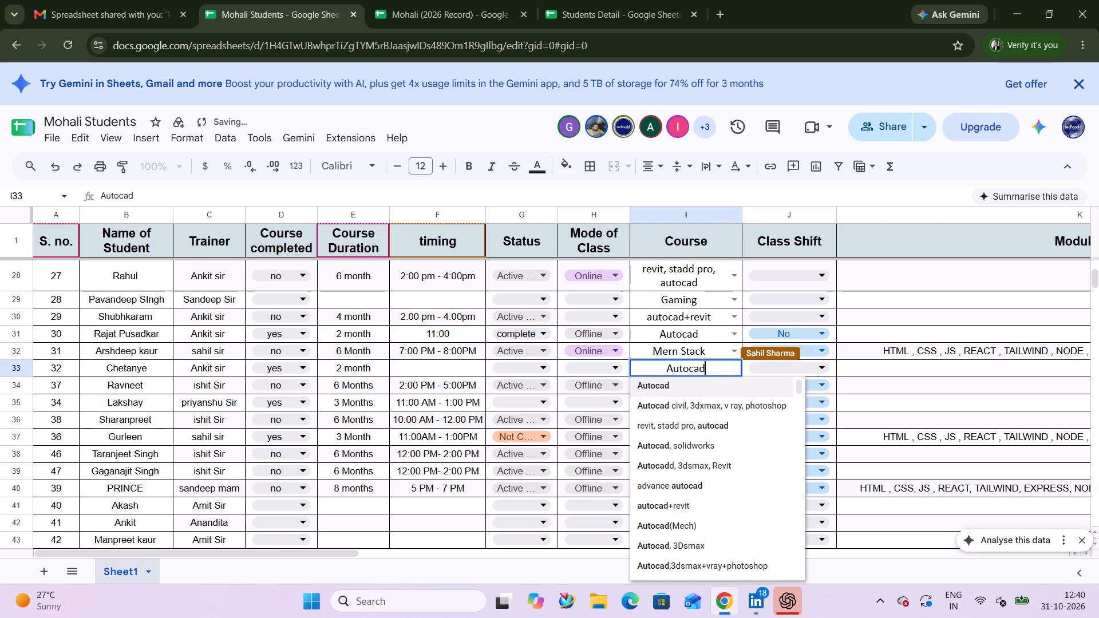
{"action": "left_click", "coordinate": [708, 380]}
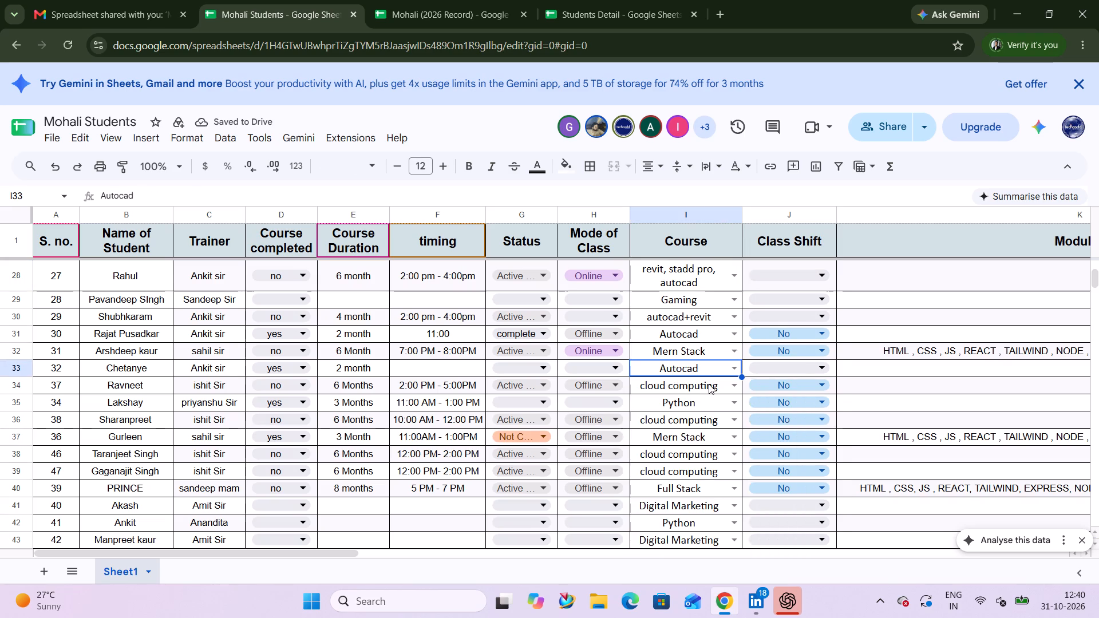
Enter 6:00PM -8:00pm as the timing for student number 32.
{"action": "left_click", "coordinate": [513, 370]}
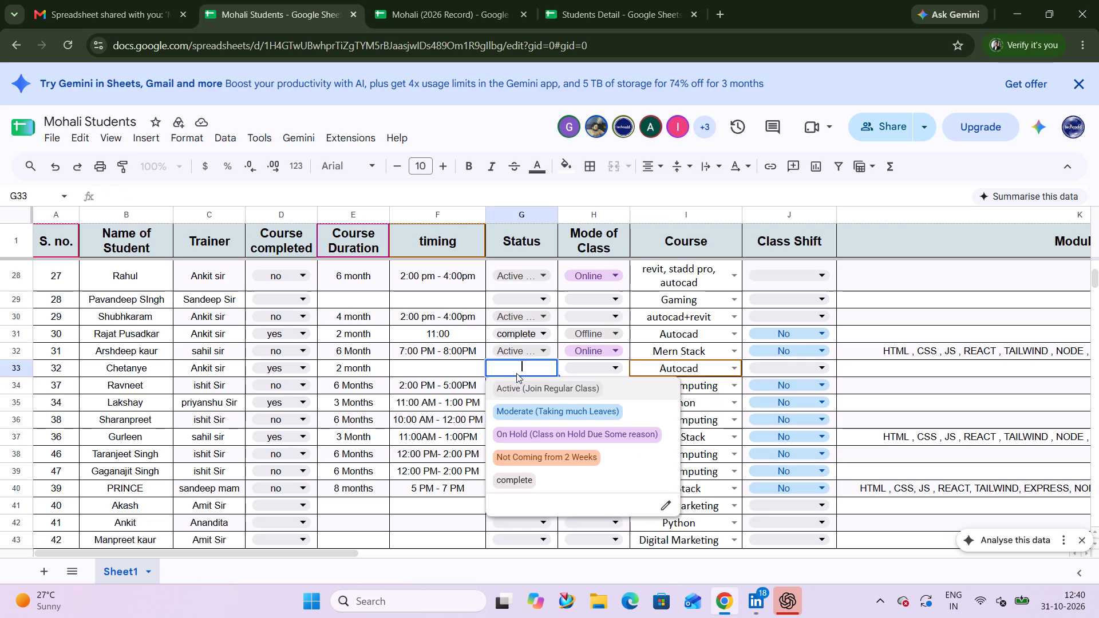
{"action": "left_click", "coordinate": [441, 364]}
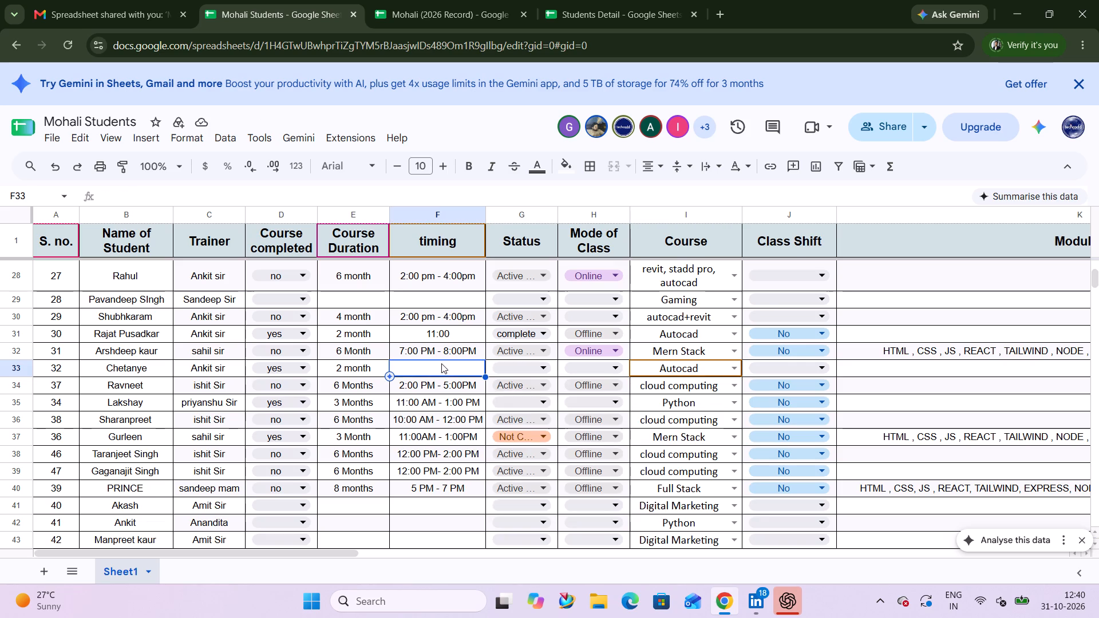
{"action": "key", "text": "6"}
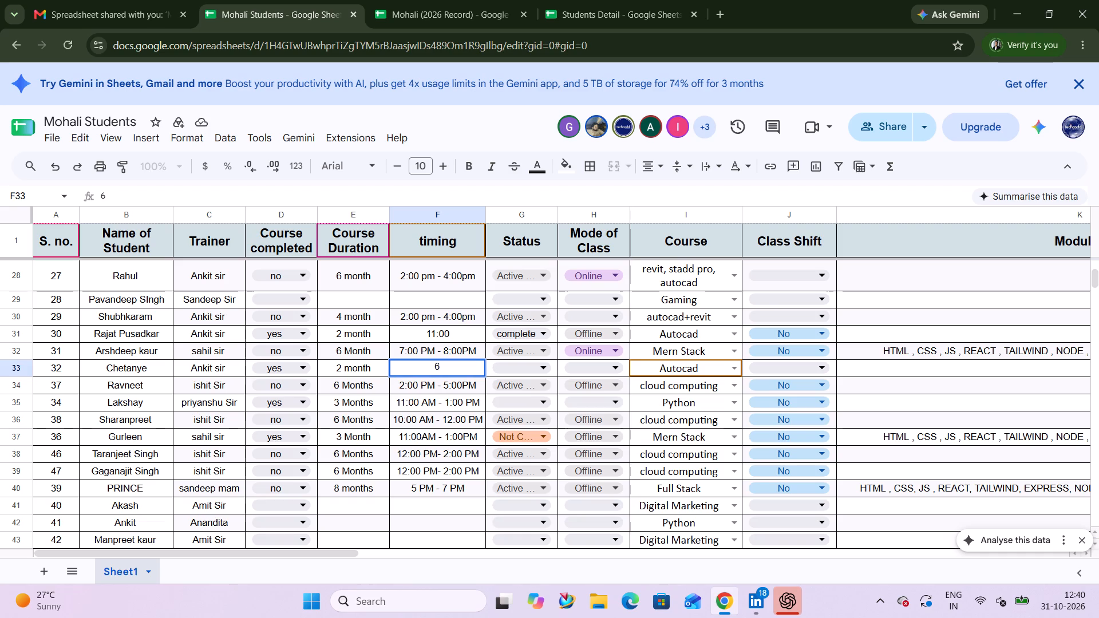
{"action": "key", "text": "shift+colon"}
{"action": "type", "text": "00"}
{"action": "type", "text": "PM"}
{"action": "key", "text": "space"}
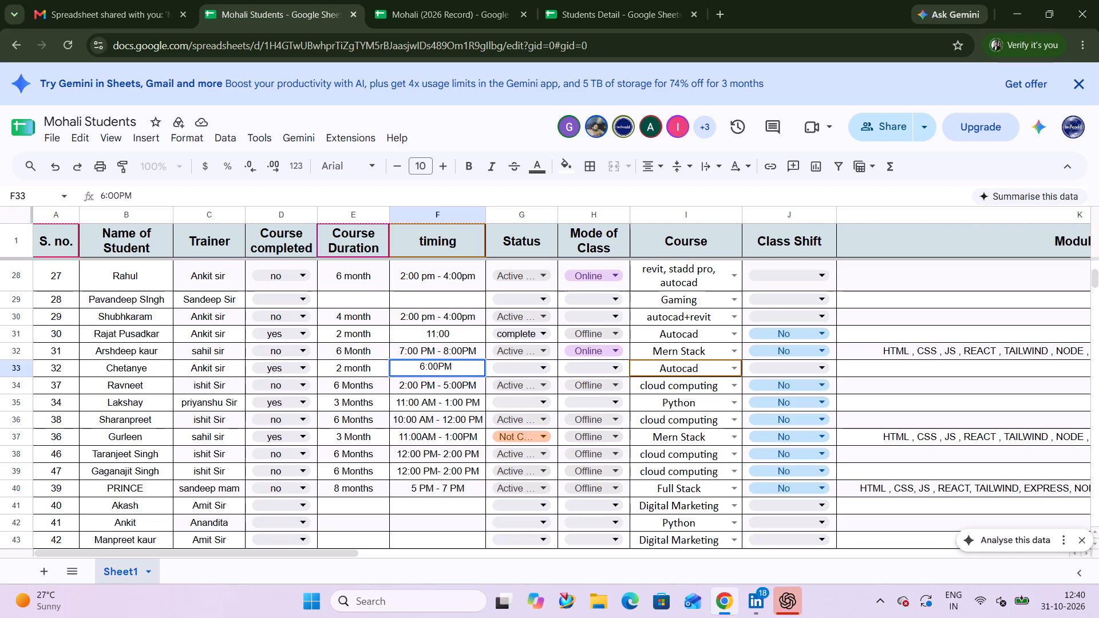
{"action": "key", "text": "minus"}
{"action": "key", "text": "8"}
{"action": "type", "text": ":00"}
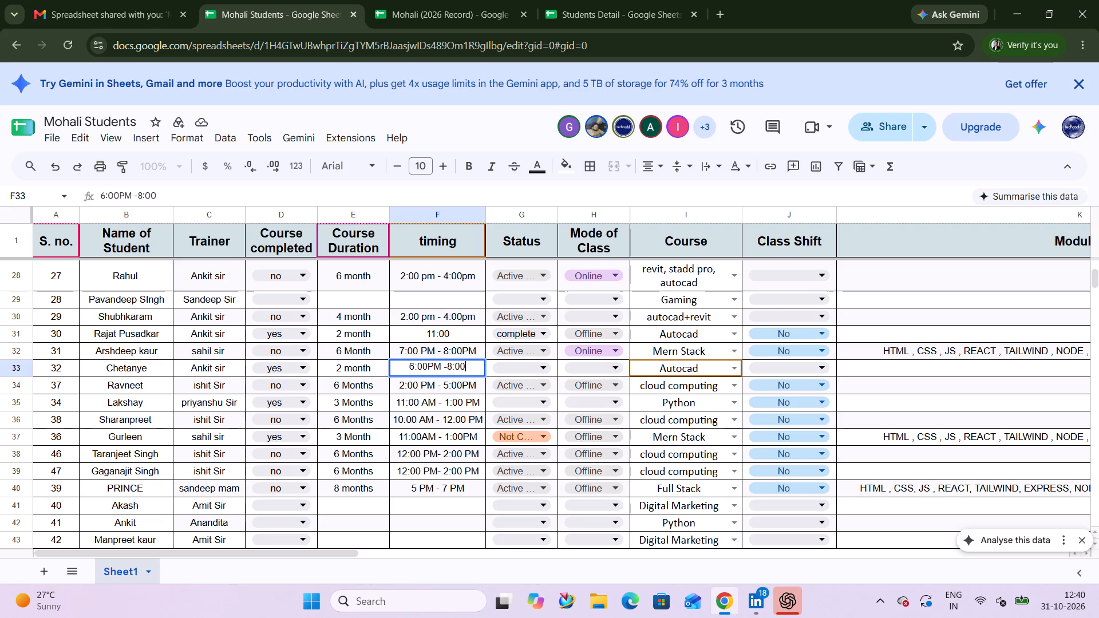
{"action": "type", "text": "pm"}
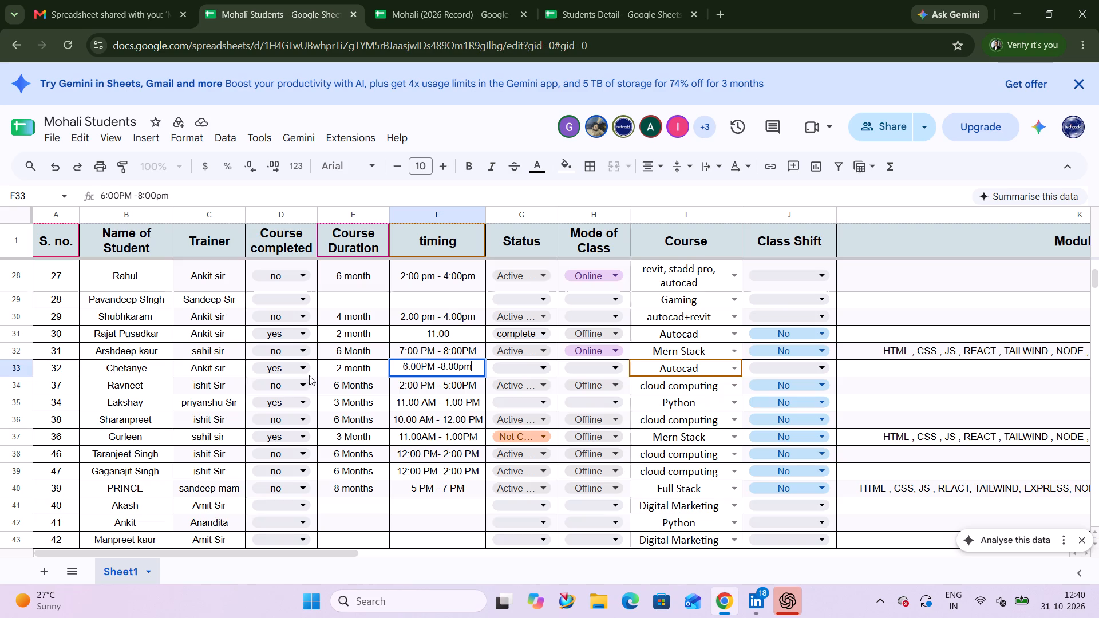
Set student number 32's Mode of Class to Offline and Class Shift to No.
{"action": "left_click", "coordinate": [19, 370]}
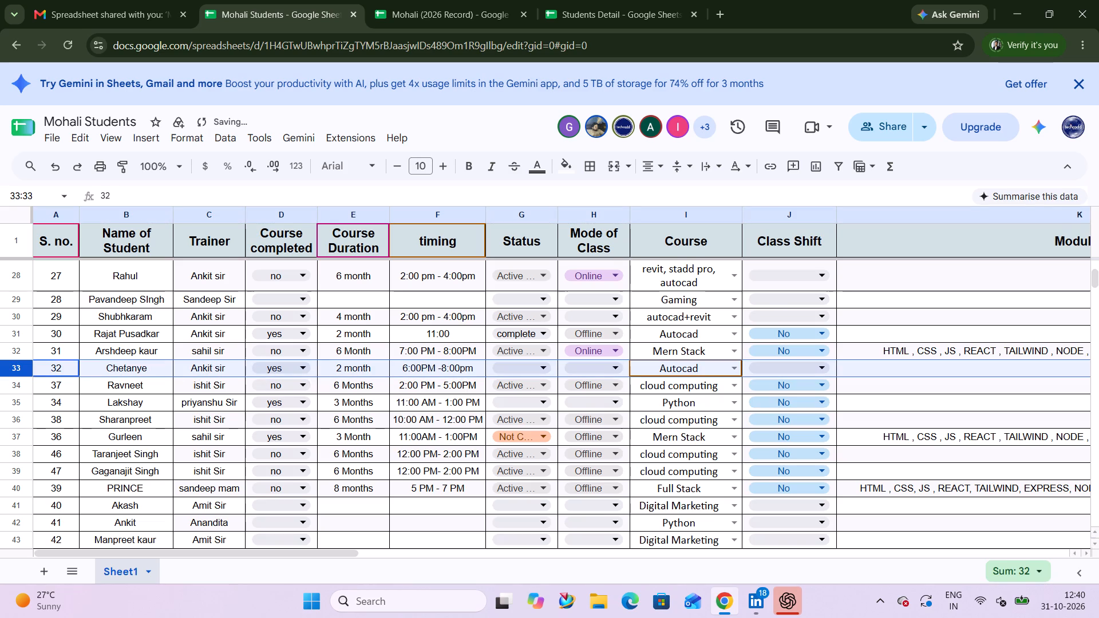
{"action": "left_click", "coordinate": [608, 376]}
{"action": "left_click", "coordinate": [605, 379]}
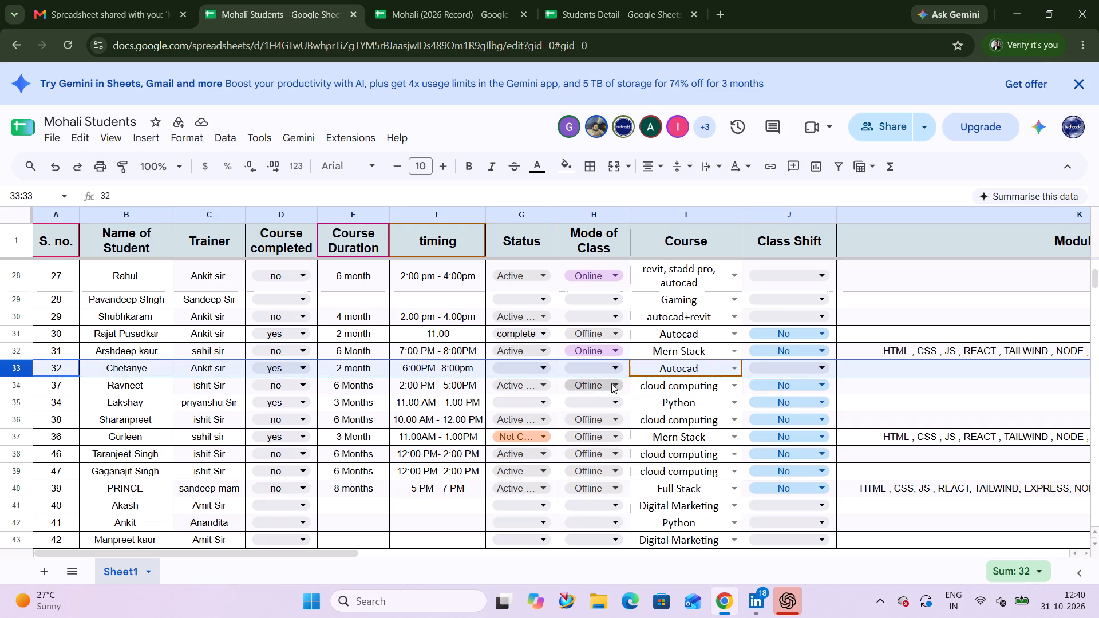
{"action": "left_click", "coordinate": [611, 390]}
{"action": "left_click", "coordinate": [616, 368]}
{"action": "left_click", "coordinate": [587, 386]}
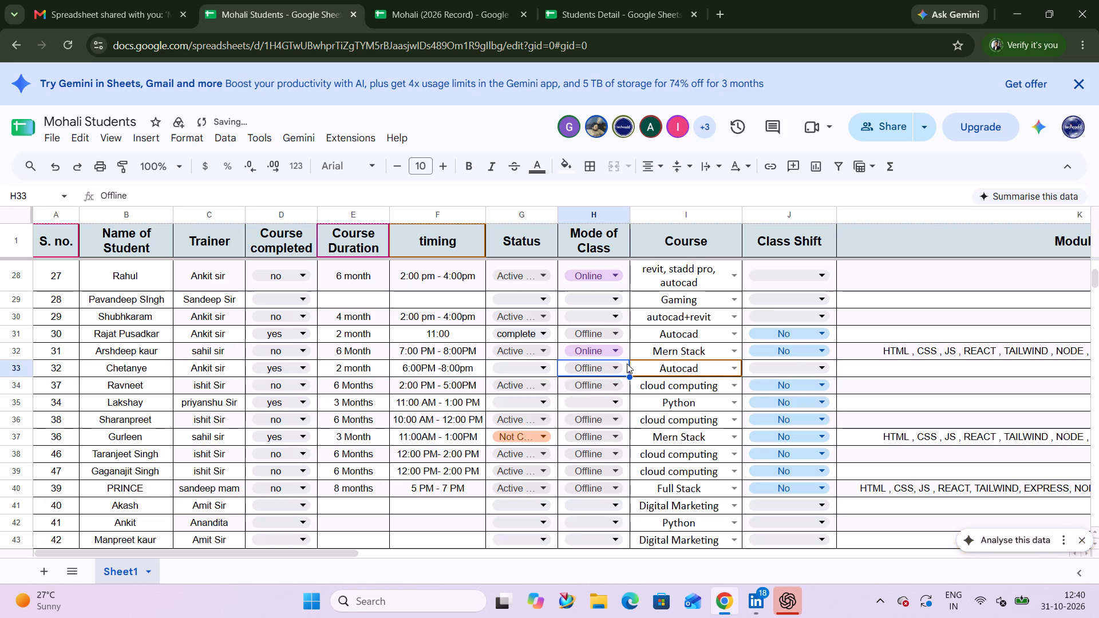
{"action": "left_click", "coordinate": [771, 370]}
{"action": "left_click", "coordinate": [760, 405]}
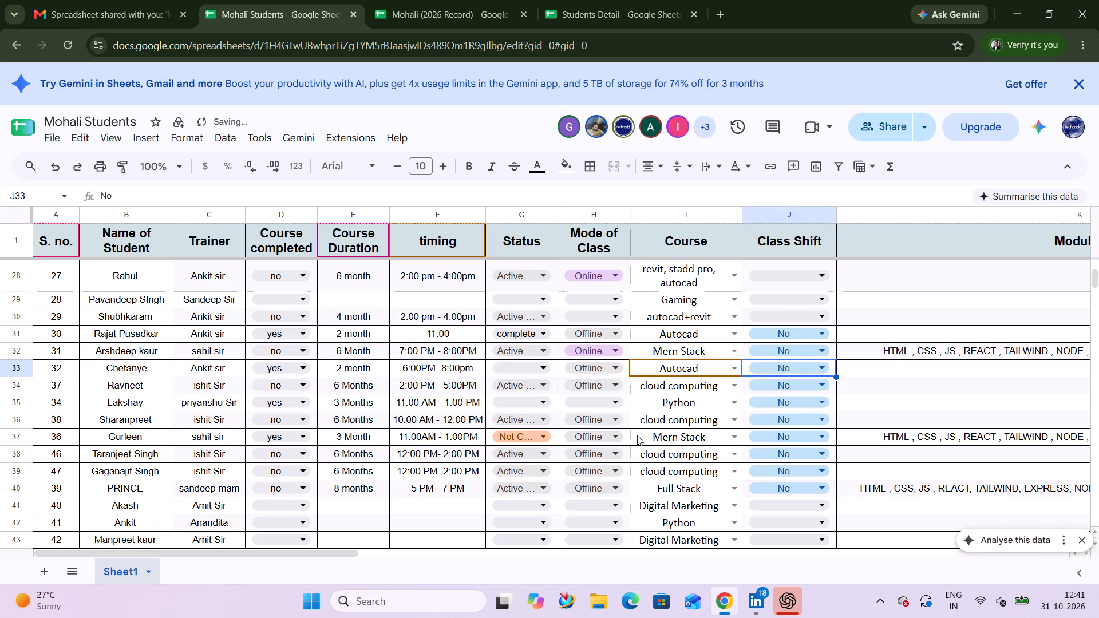
Correct the trainer's name in student number 4's Trainer entry to Ankit.
{"action": "scroll", "coordinate": [511, 442], "scroll_direction": "down", "scroll_amount": 1}
{"action": "scroll", "coordinate": [512, 439], "scroll_direction": "up", "scroll_amount": 5}
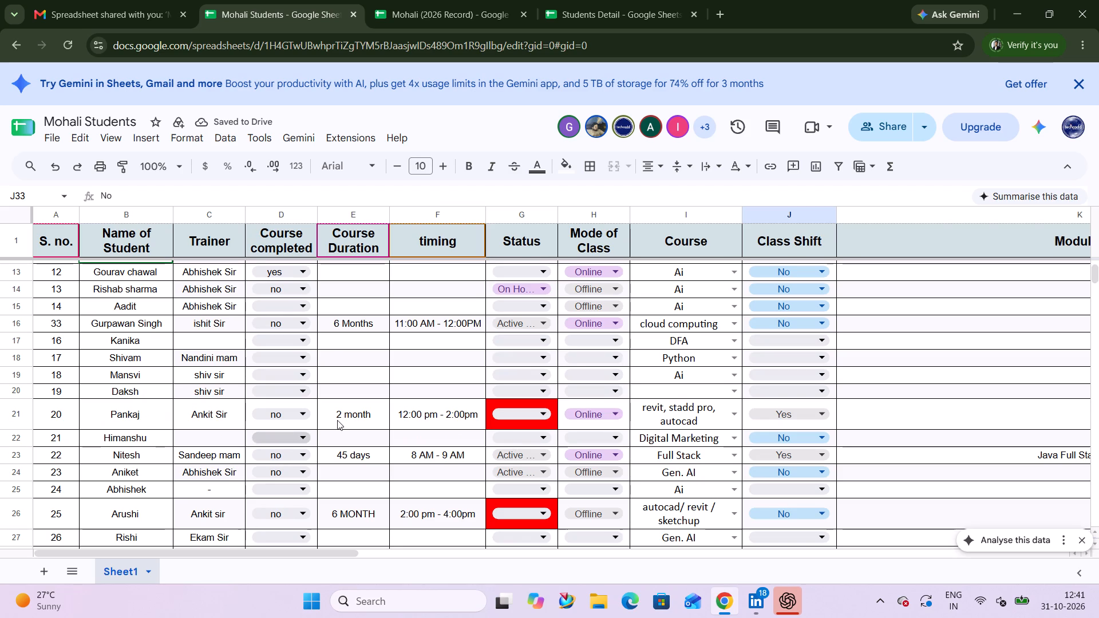
{"action": "scroll", "coordinate": [203, 415], "scroll_direction": "down", "scroll_amount": 7}
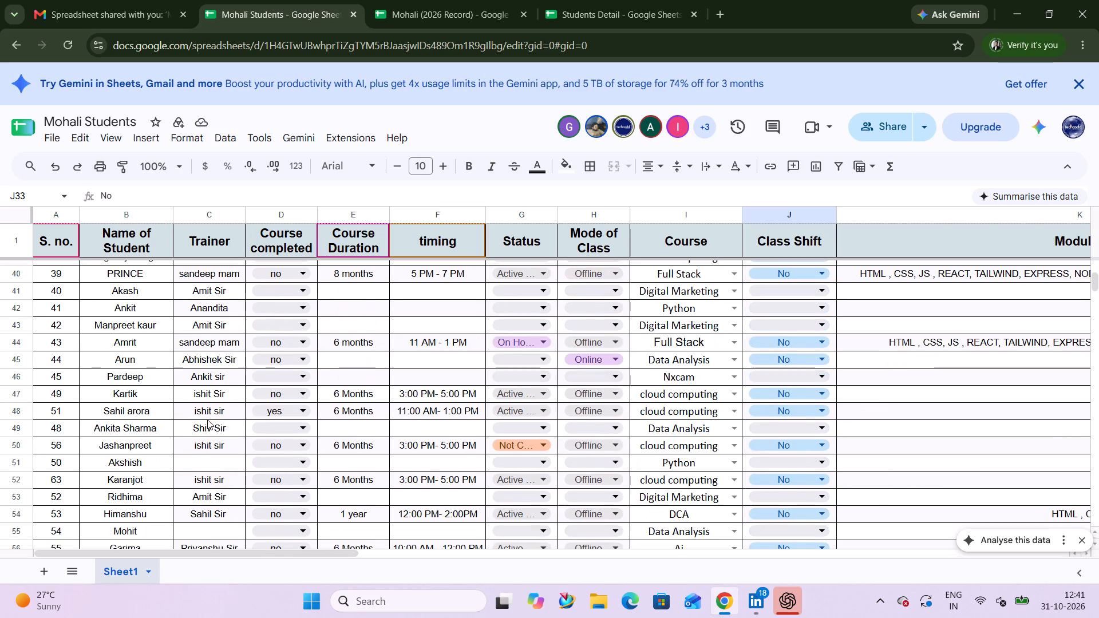
{"action": "scroll", "coordinate": [212, 420], "scroll_direction": "down", "scroll_amount": 1}
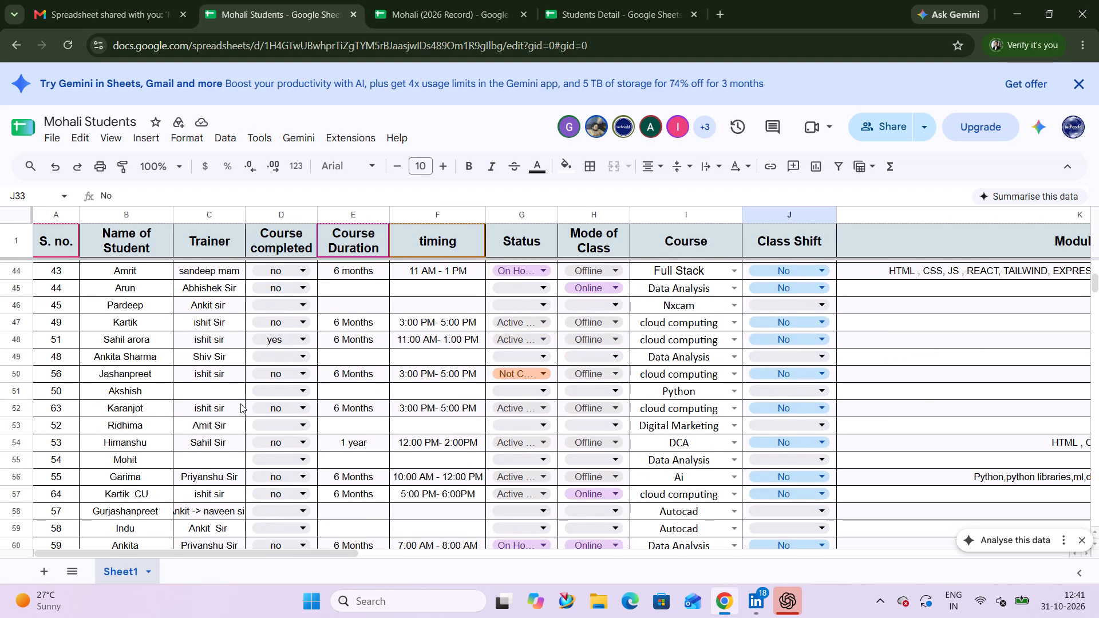
{"action": "scroll", "coordinate": [240, 403], "scroll_direction": "up", "scroll_amount": 4}
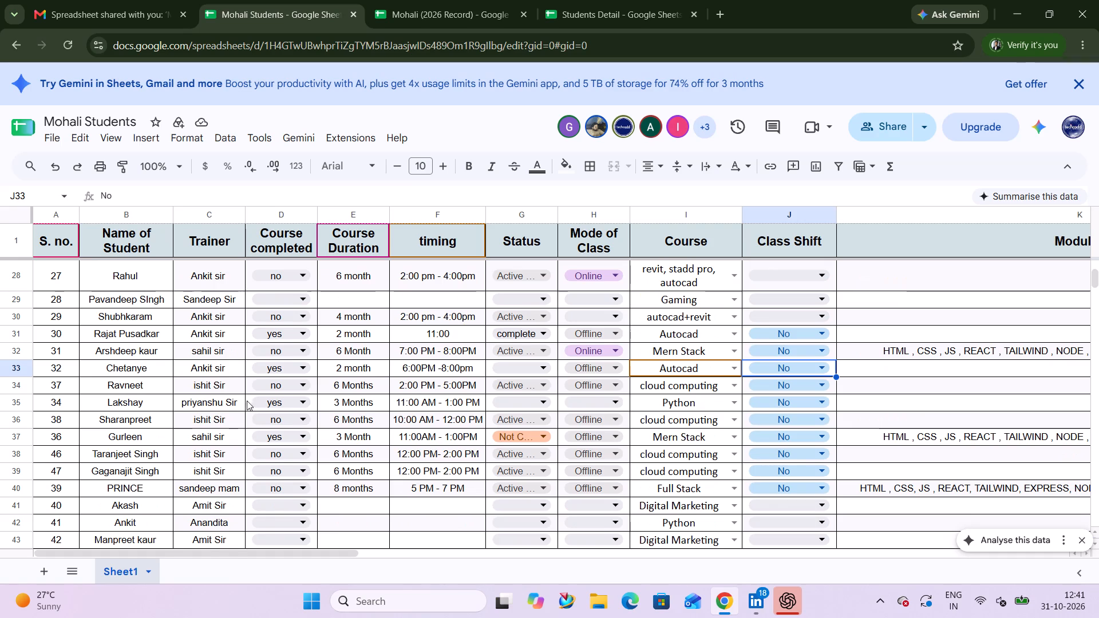
{"action": "scroll", "coordinate": [248, 400], "scroll_direction": "up", "scroll_amount": 17}
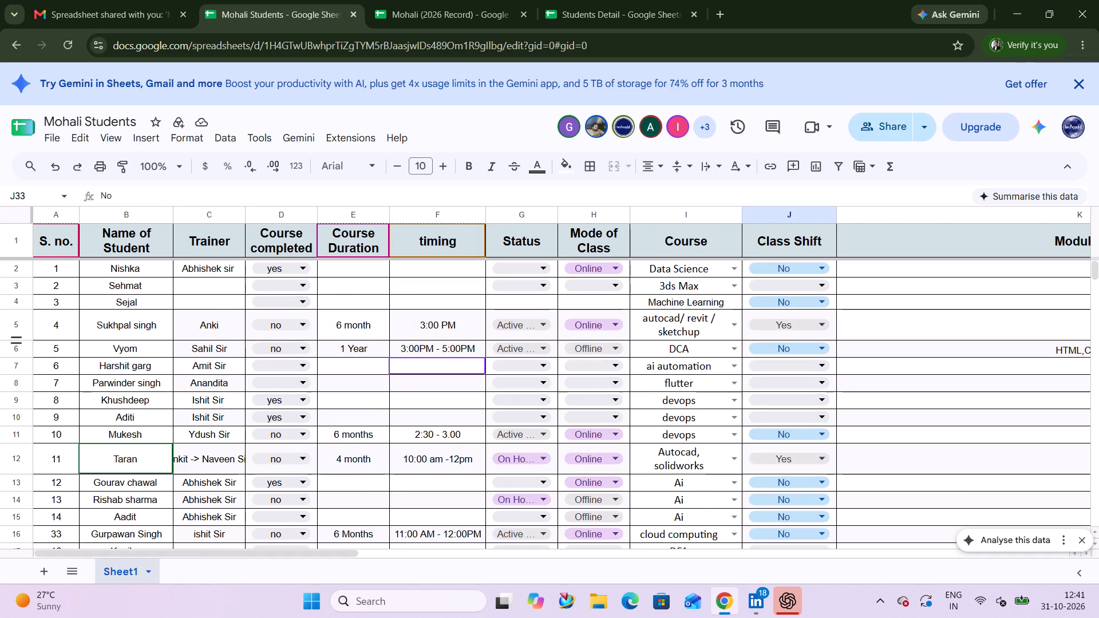
{"action": "left_click", "coordinate": [219, 329]}
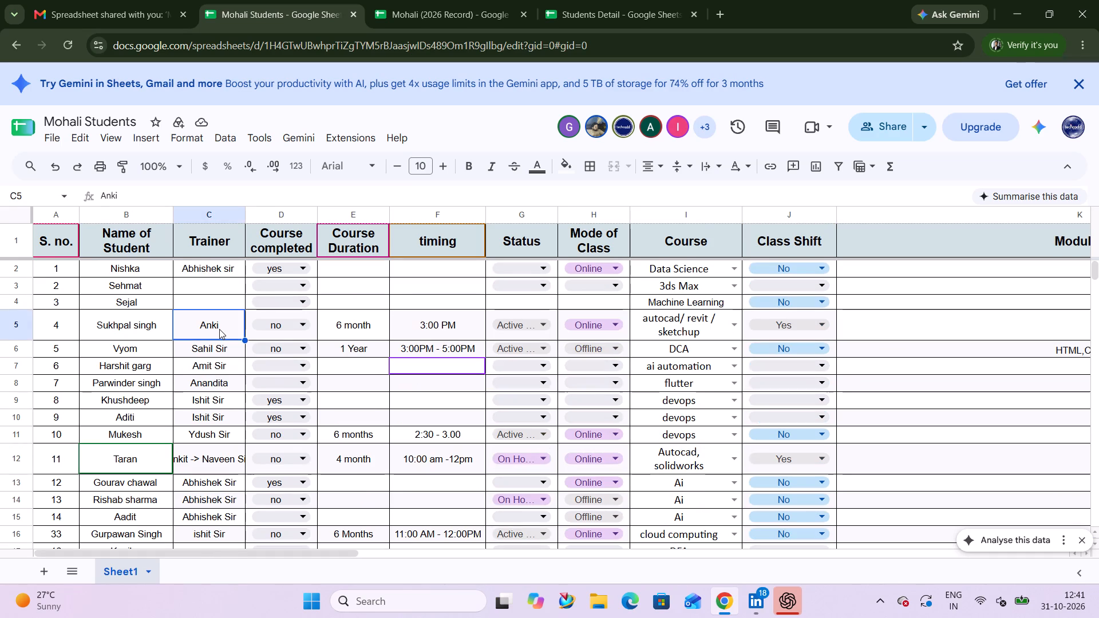
{"action": "double_click", "coordinate": [214, 326]}
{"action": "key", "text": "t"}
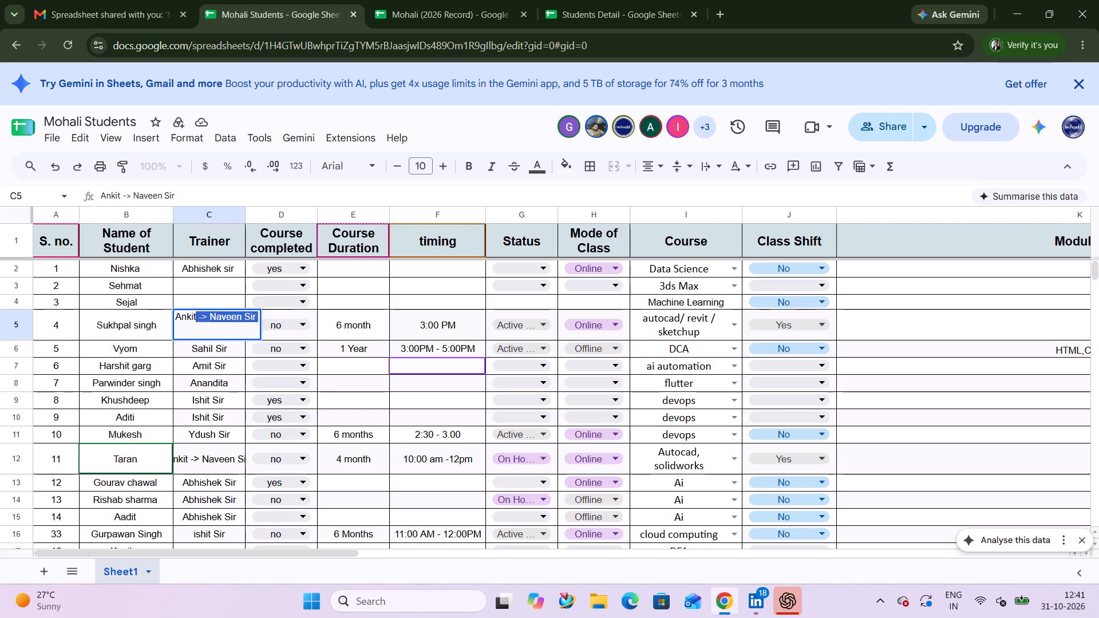
{"action": "left_click", "coordinate": [240, 355]}
Change student number 4's Trainer entry to Ankit, followed by a hyphen and the second trainer's name.
{"action": "double_click", "coordinate": [224, 326]}
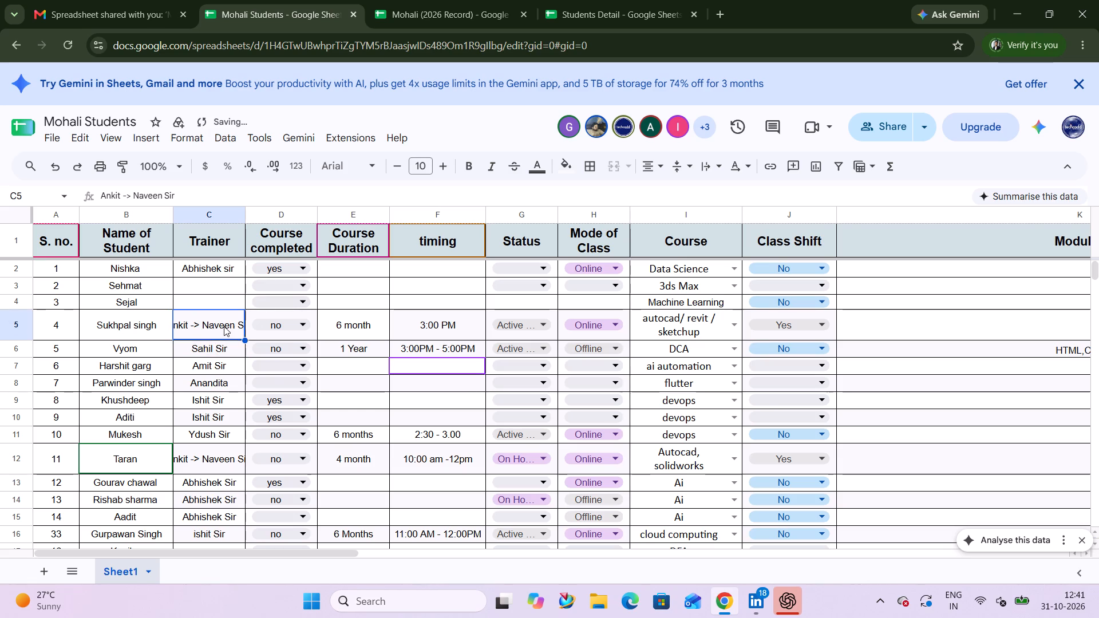
{"action": "key", "text": "BackSpace"}
{"action": "key", "text": "BackSpace"}
{"action": "key", "text": "BackSpace"}
{"action": "key", "text": "BackSpace"}
{"action": "key", "text": "BackSpace"}
{"action": "key", "text": "BackSpace"}
{"action": "key", "text": "BackSpace"}
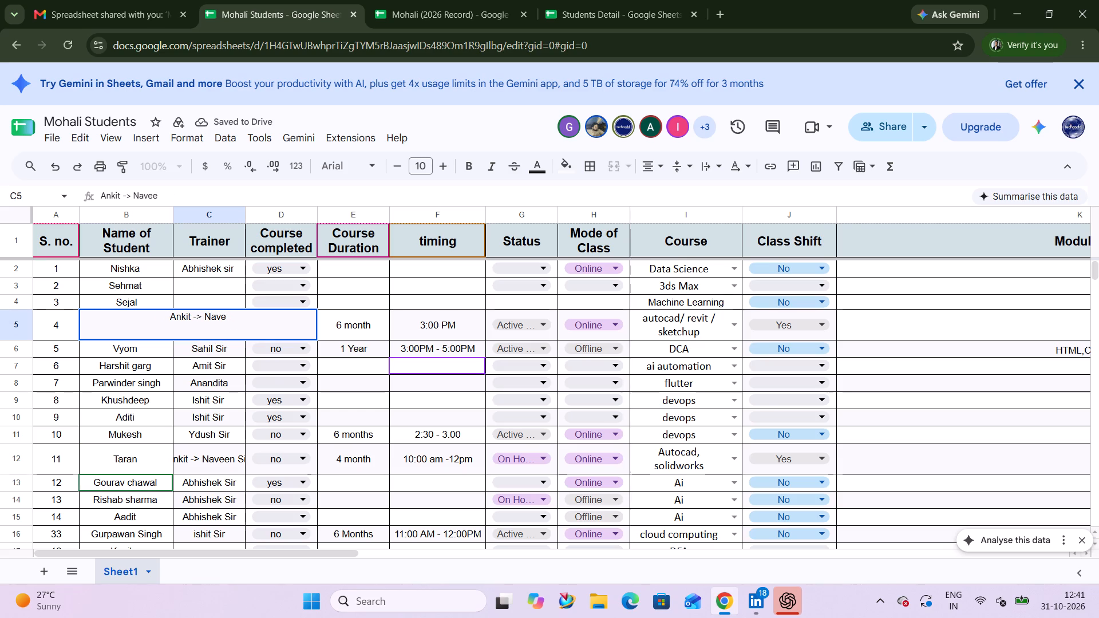
{"action": "key", "text": "BackSpace"}
{"action": "key", "text": "BackSpace"}
{"action": "key", "text": "BackSpace"}
{"action": "key", "text": "BackSpace"}
{"action": "key", "text": "BackSpace"}
{"action": "key", "text": "BackSpace"}
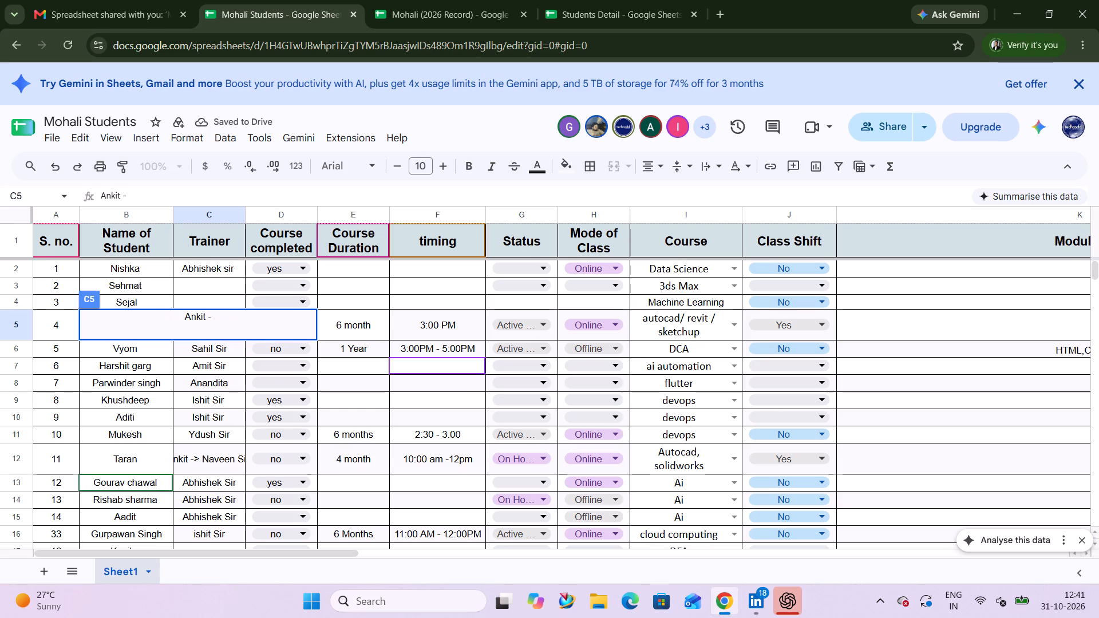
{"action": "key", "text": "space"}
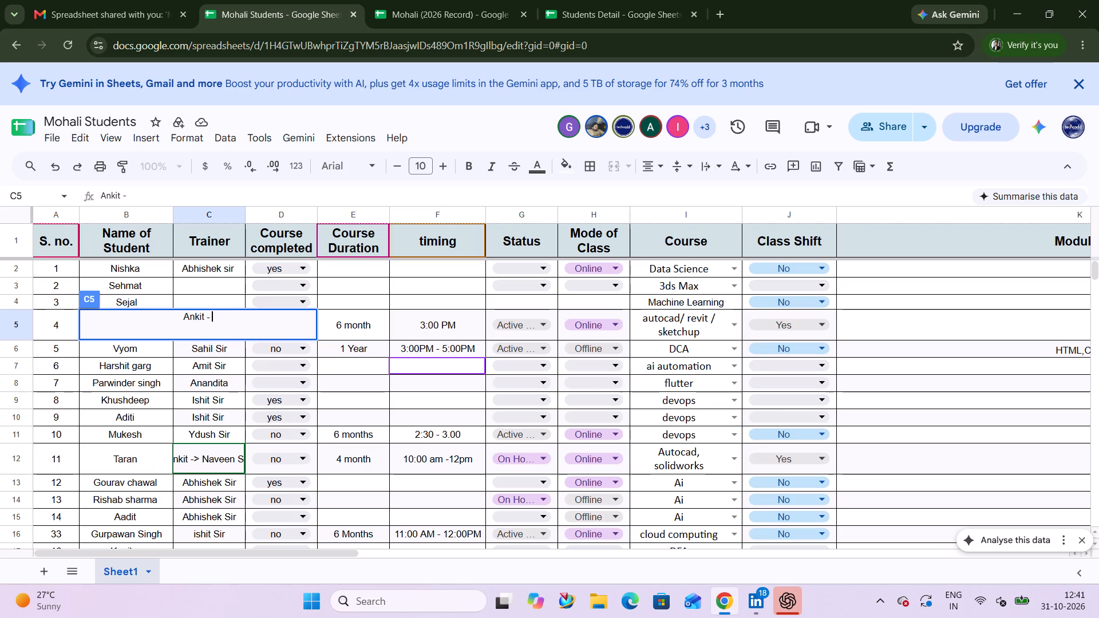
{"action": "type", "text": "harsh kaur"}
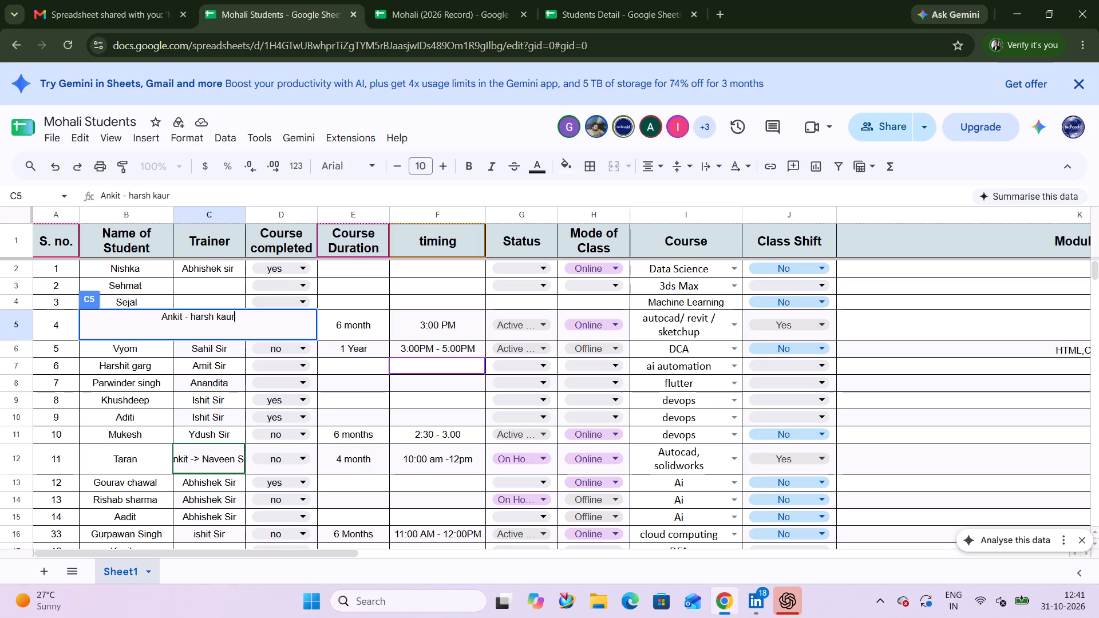
{"action": "left_click", "coordinate": [246, 318]}
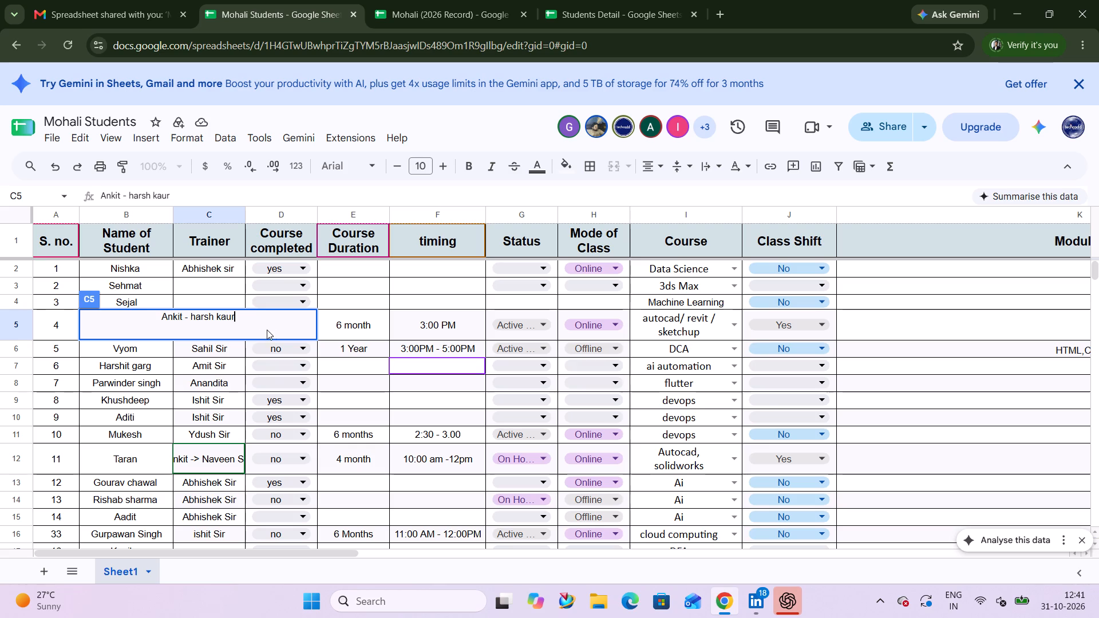
{"action": "left_click", "coordinate": [201, 358]}
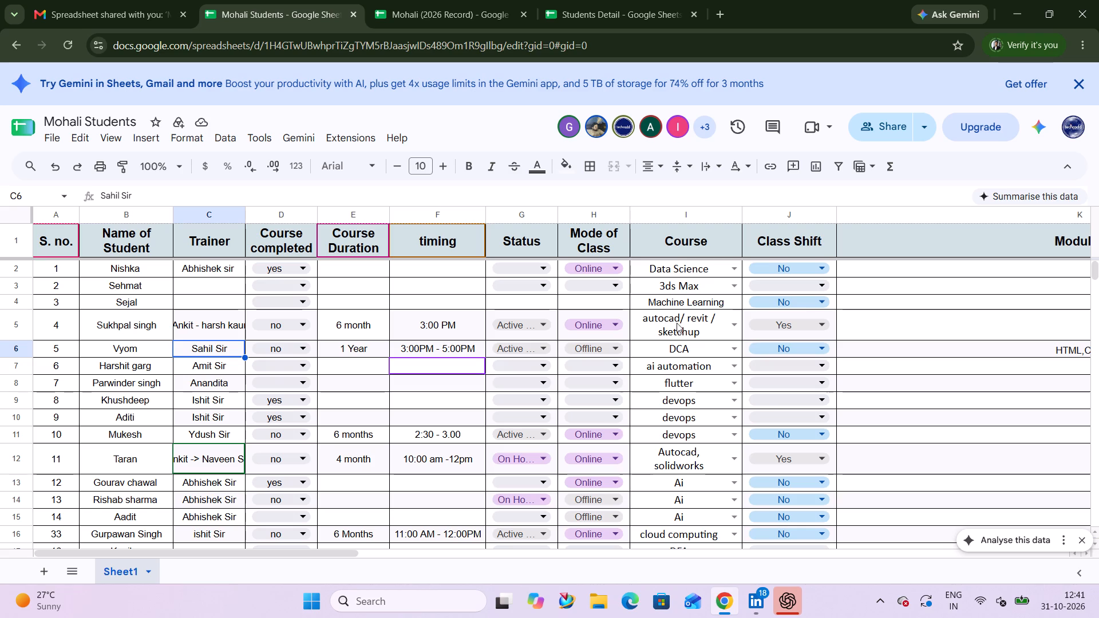
Check student number 4's Class Shift, keeping Yes, and review the available Status options.
{"action": "left_click", "coordinate": [770, 330]}
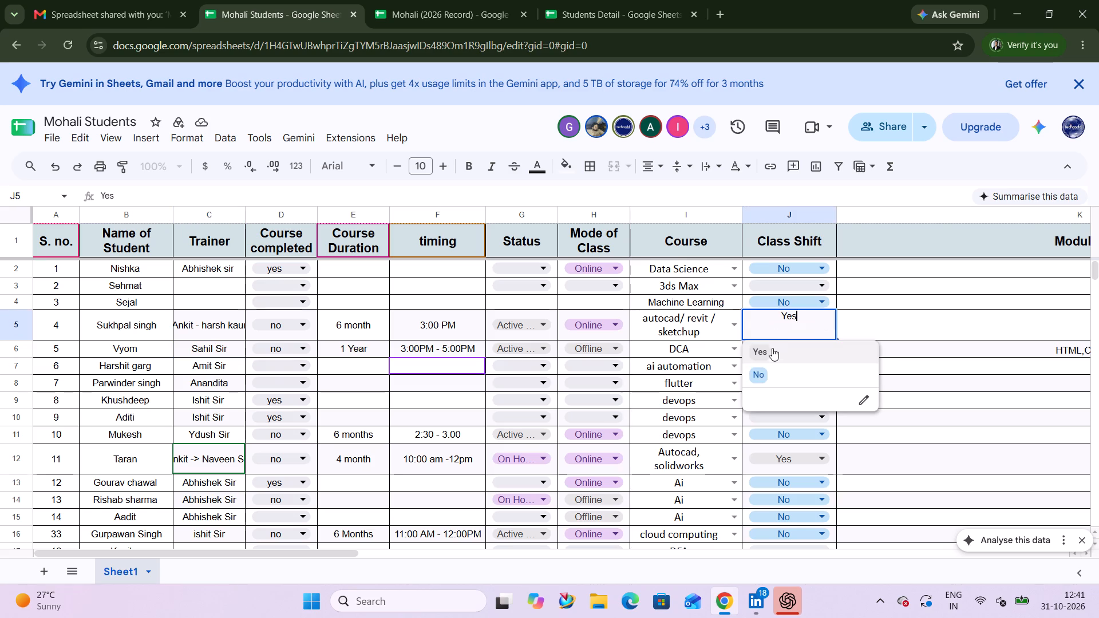
{"action": "left_click", "coordinate": [772, 354]}
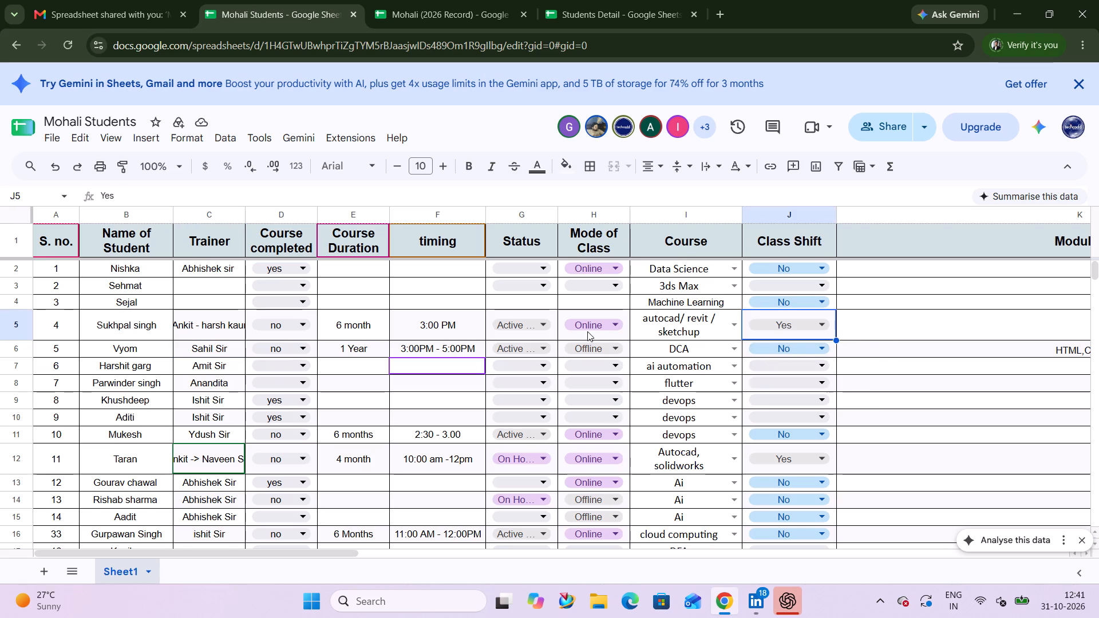
{"action": "left_click", "coordinate": [544, 324]}
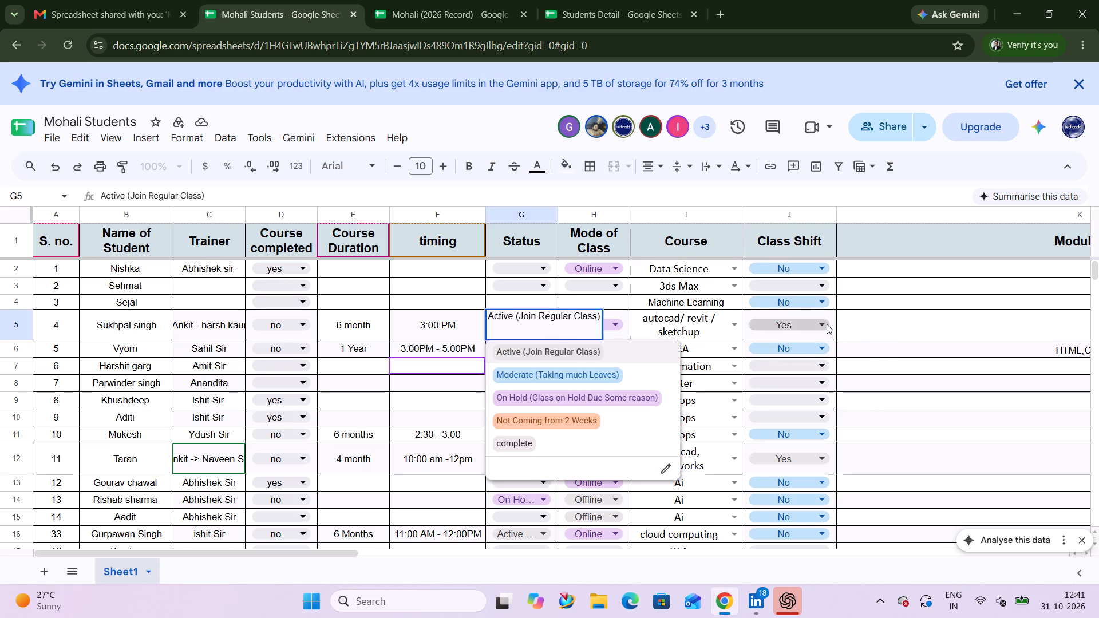
{"action": "left_click", "coordinate": [877, 329]}
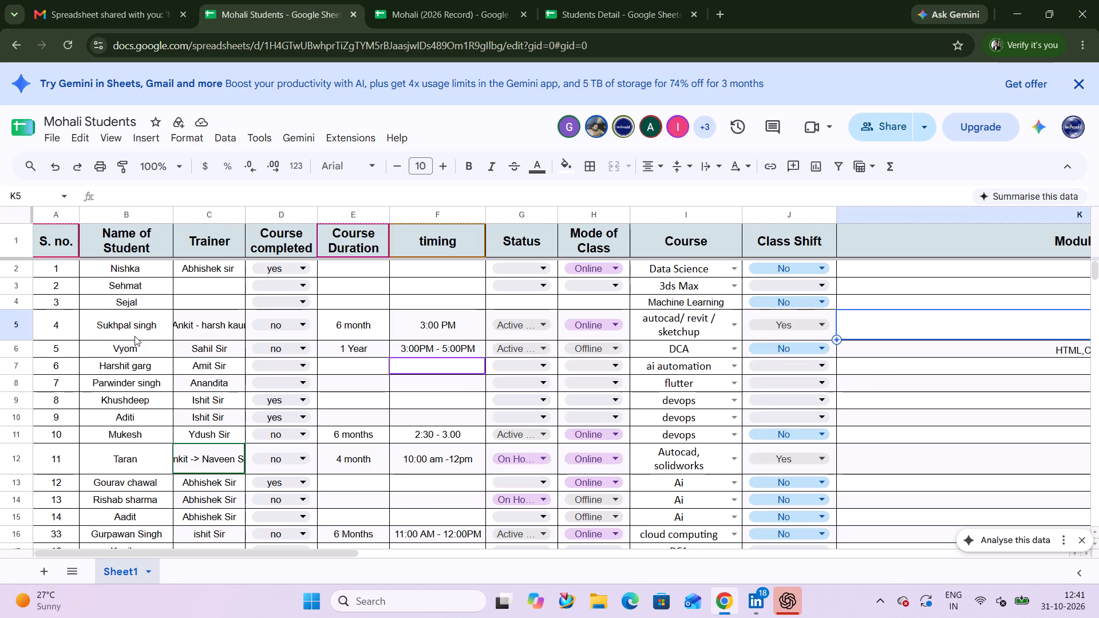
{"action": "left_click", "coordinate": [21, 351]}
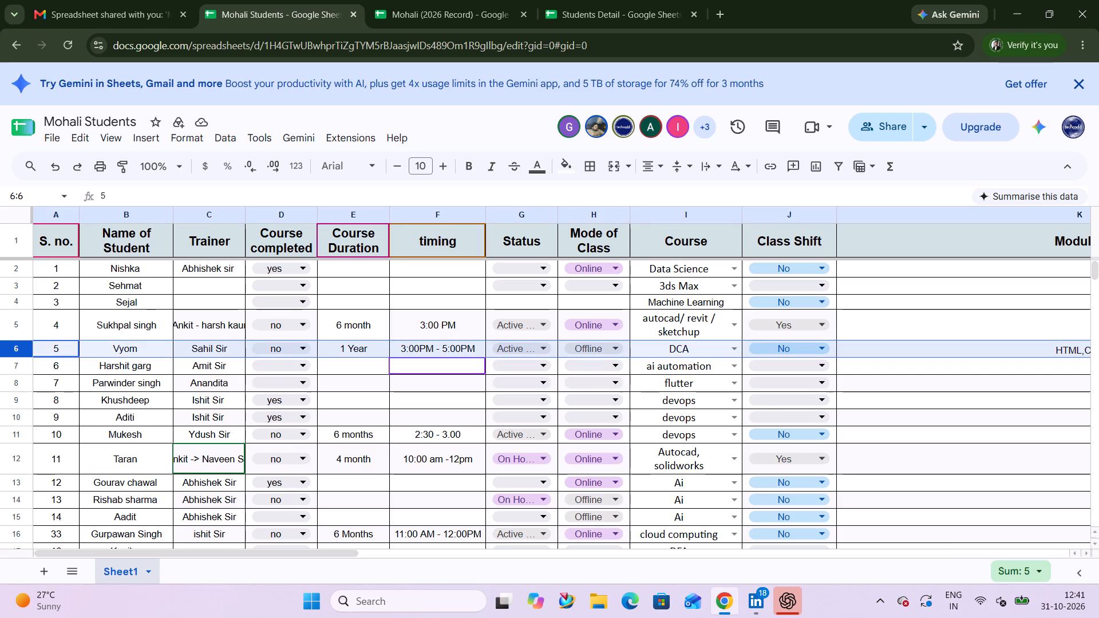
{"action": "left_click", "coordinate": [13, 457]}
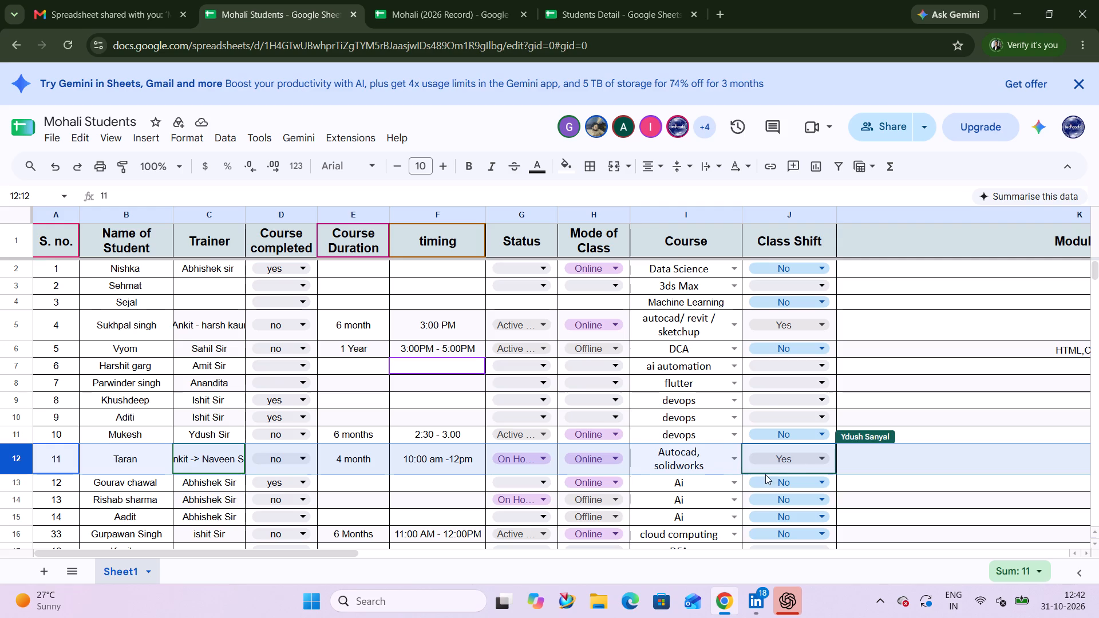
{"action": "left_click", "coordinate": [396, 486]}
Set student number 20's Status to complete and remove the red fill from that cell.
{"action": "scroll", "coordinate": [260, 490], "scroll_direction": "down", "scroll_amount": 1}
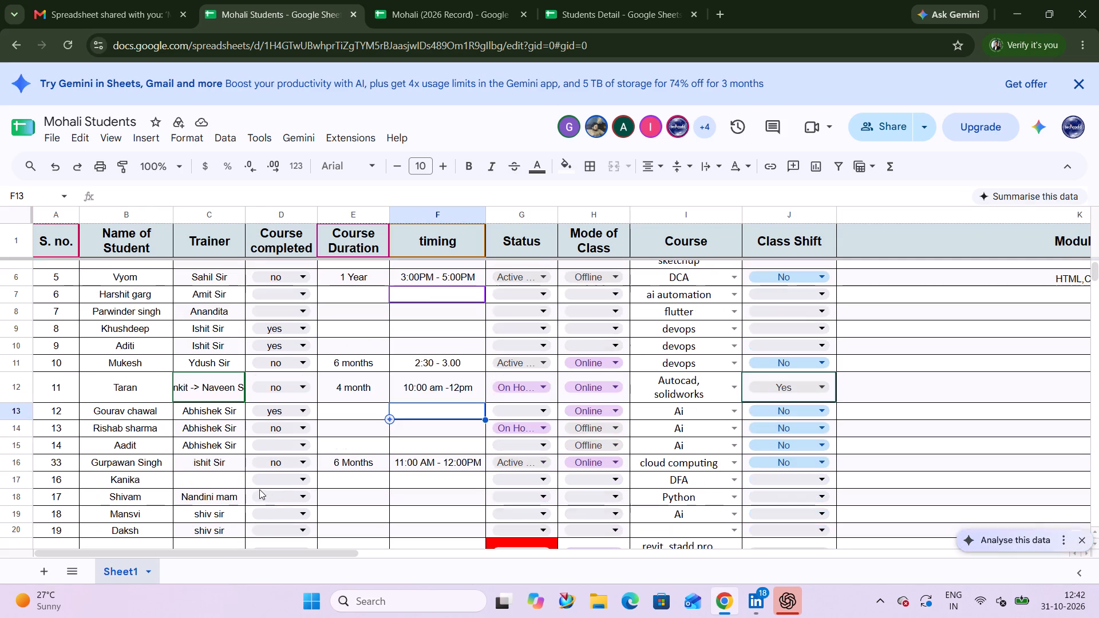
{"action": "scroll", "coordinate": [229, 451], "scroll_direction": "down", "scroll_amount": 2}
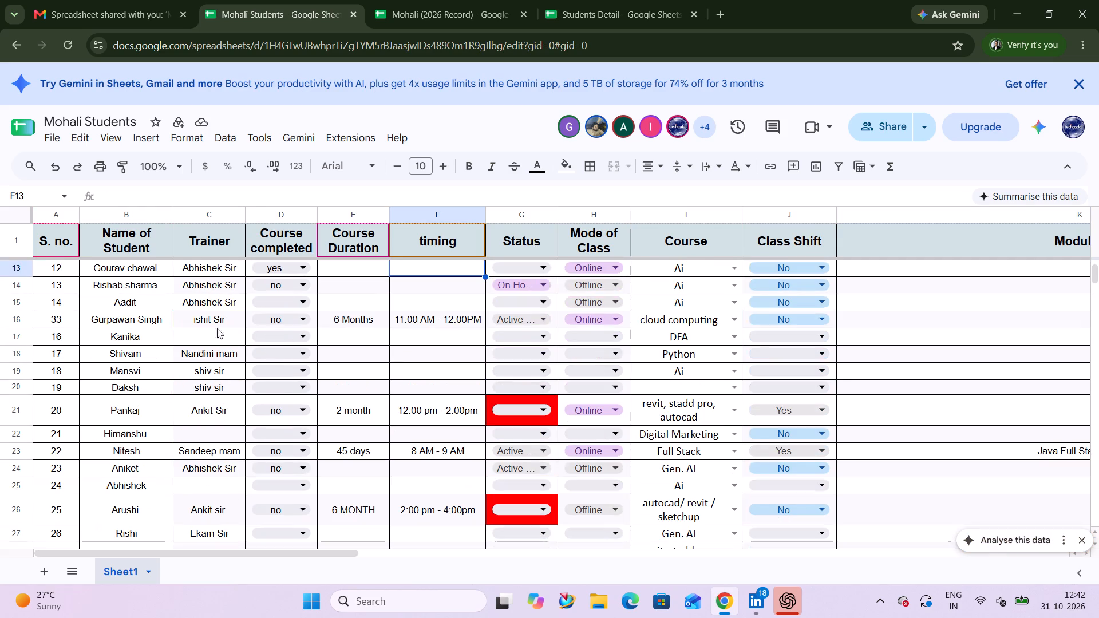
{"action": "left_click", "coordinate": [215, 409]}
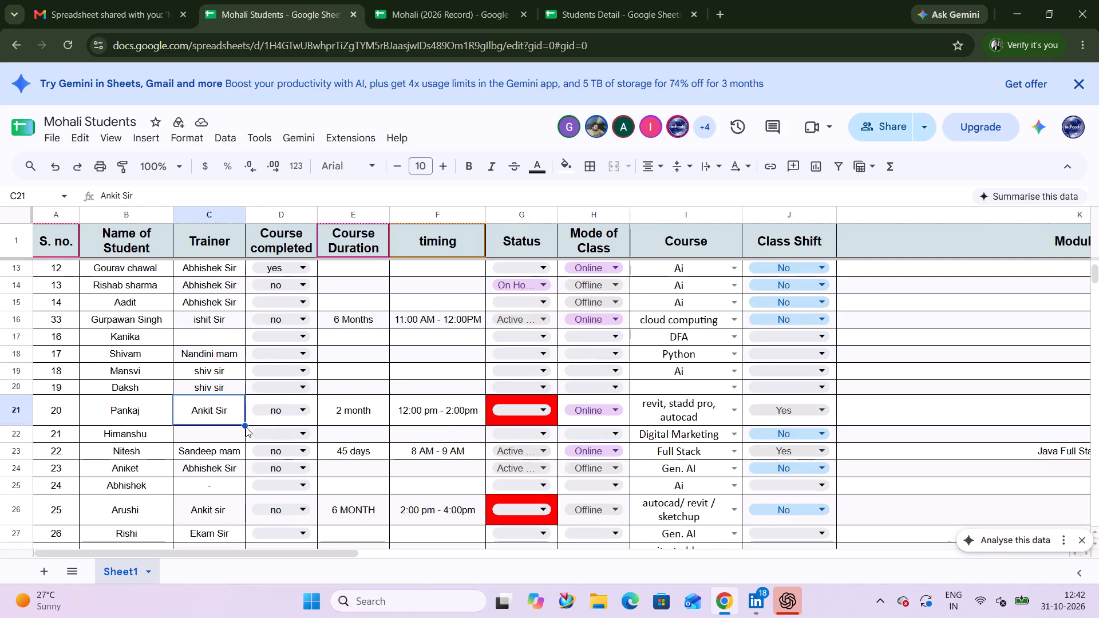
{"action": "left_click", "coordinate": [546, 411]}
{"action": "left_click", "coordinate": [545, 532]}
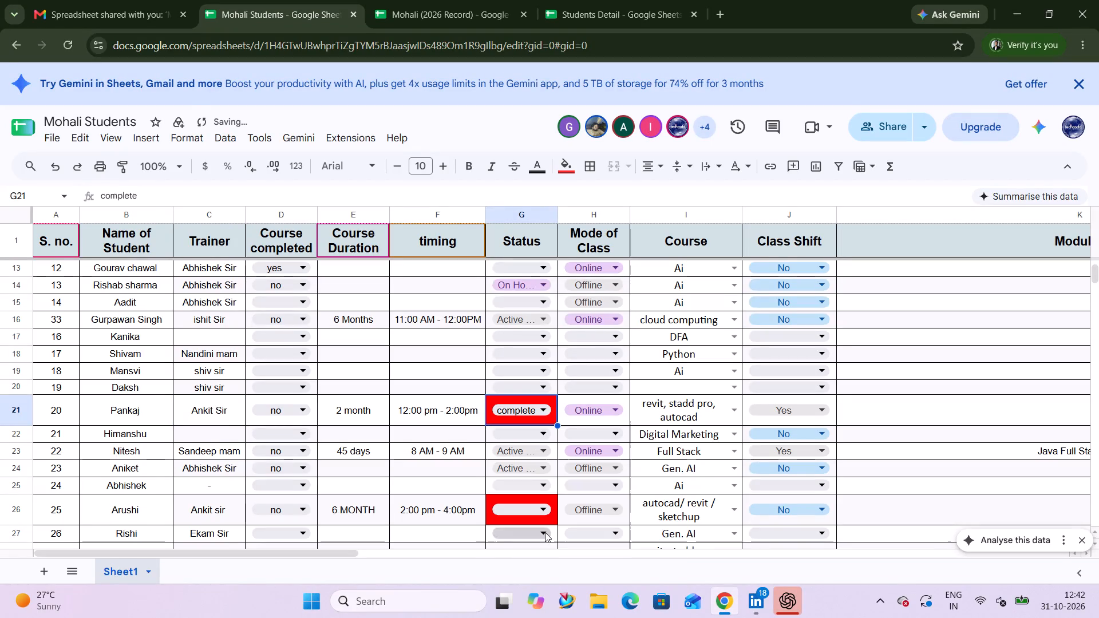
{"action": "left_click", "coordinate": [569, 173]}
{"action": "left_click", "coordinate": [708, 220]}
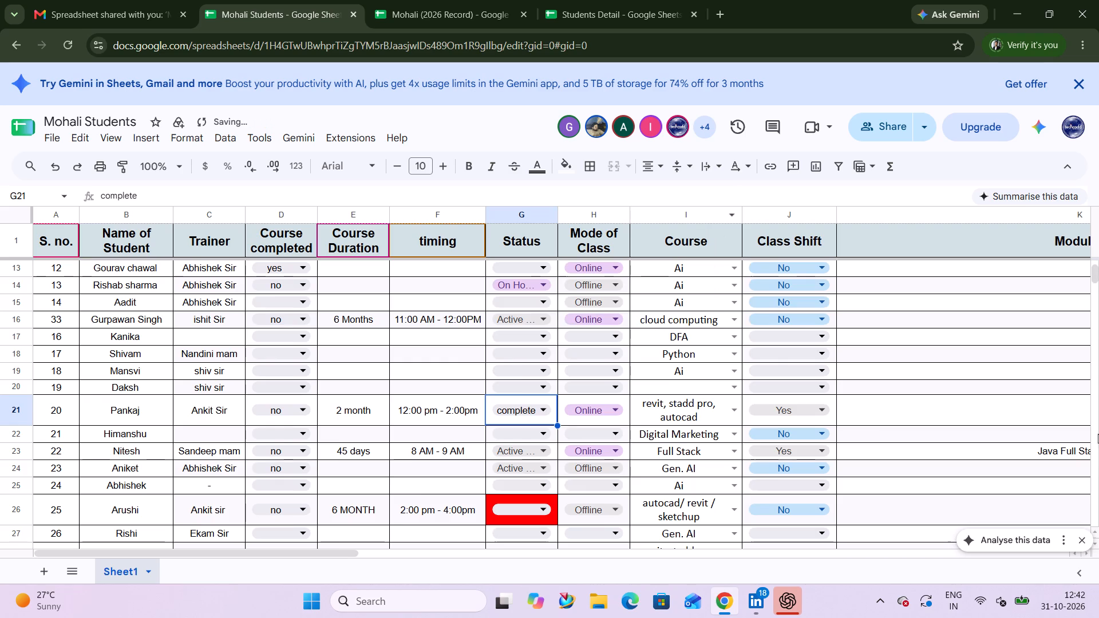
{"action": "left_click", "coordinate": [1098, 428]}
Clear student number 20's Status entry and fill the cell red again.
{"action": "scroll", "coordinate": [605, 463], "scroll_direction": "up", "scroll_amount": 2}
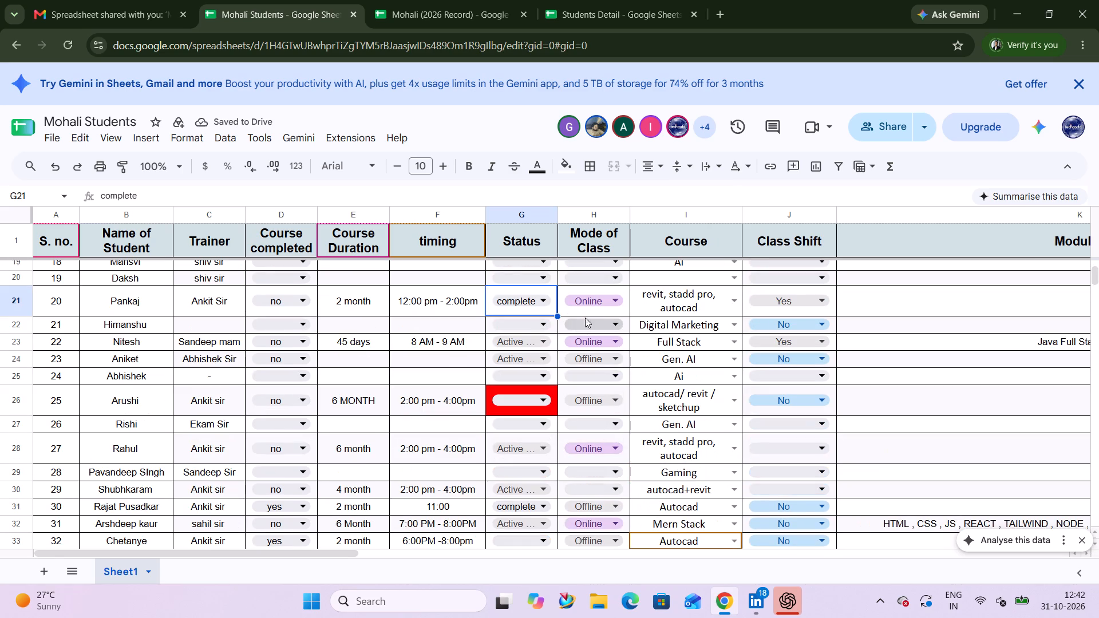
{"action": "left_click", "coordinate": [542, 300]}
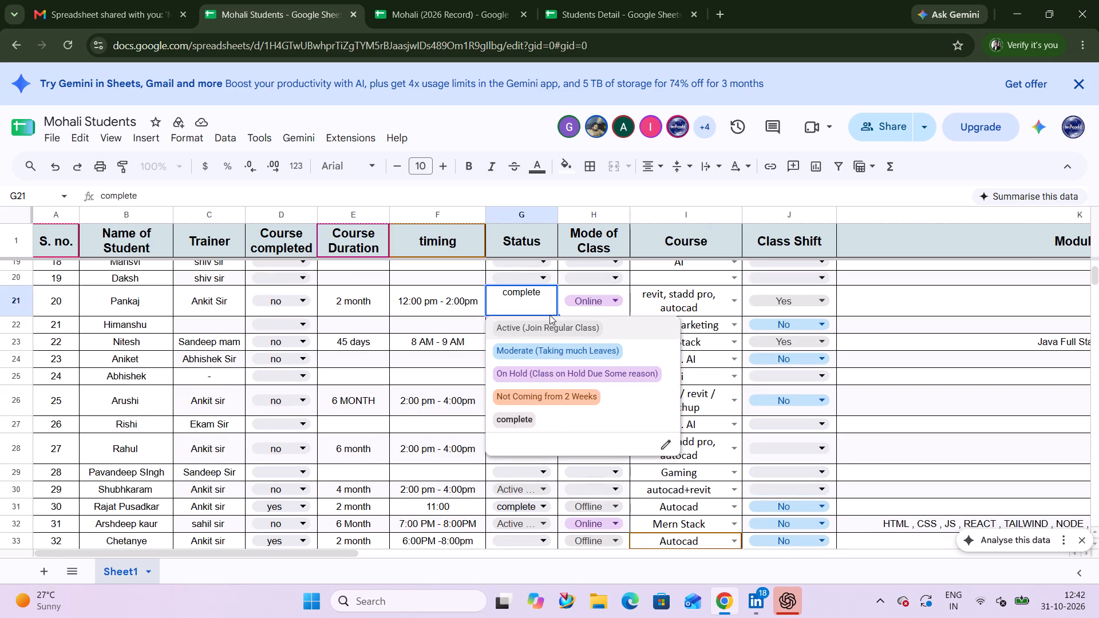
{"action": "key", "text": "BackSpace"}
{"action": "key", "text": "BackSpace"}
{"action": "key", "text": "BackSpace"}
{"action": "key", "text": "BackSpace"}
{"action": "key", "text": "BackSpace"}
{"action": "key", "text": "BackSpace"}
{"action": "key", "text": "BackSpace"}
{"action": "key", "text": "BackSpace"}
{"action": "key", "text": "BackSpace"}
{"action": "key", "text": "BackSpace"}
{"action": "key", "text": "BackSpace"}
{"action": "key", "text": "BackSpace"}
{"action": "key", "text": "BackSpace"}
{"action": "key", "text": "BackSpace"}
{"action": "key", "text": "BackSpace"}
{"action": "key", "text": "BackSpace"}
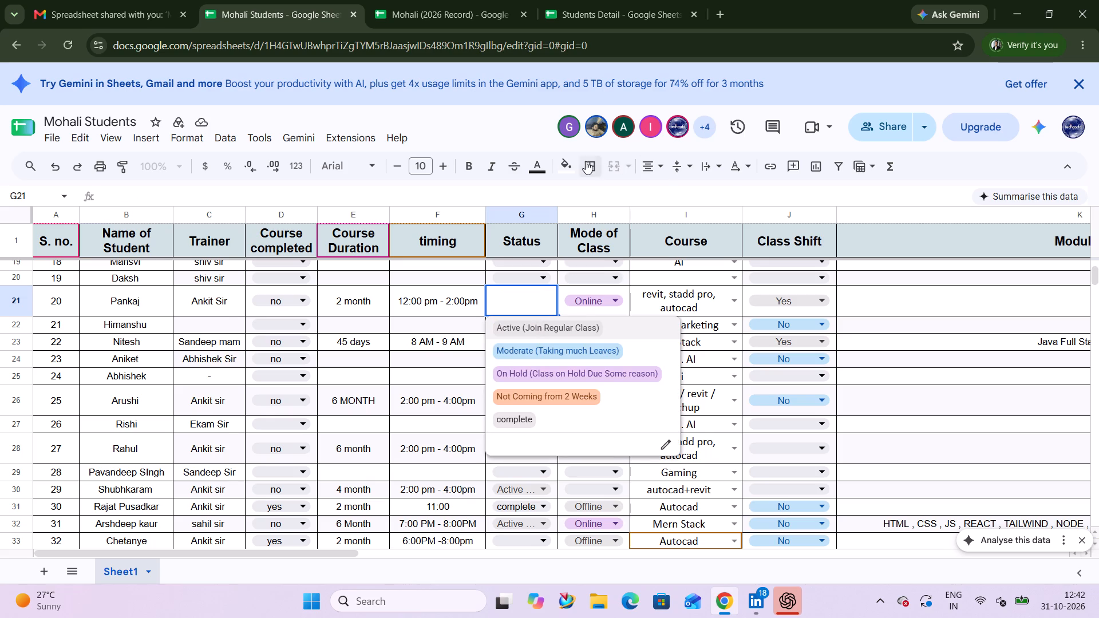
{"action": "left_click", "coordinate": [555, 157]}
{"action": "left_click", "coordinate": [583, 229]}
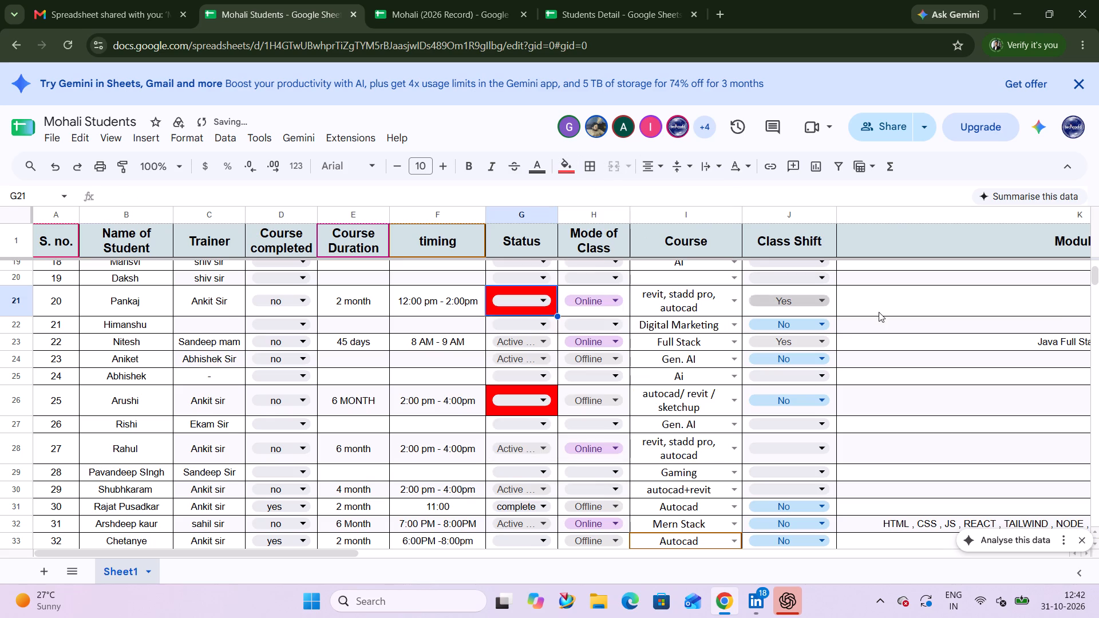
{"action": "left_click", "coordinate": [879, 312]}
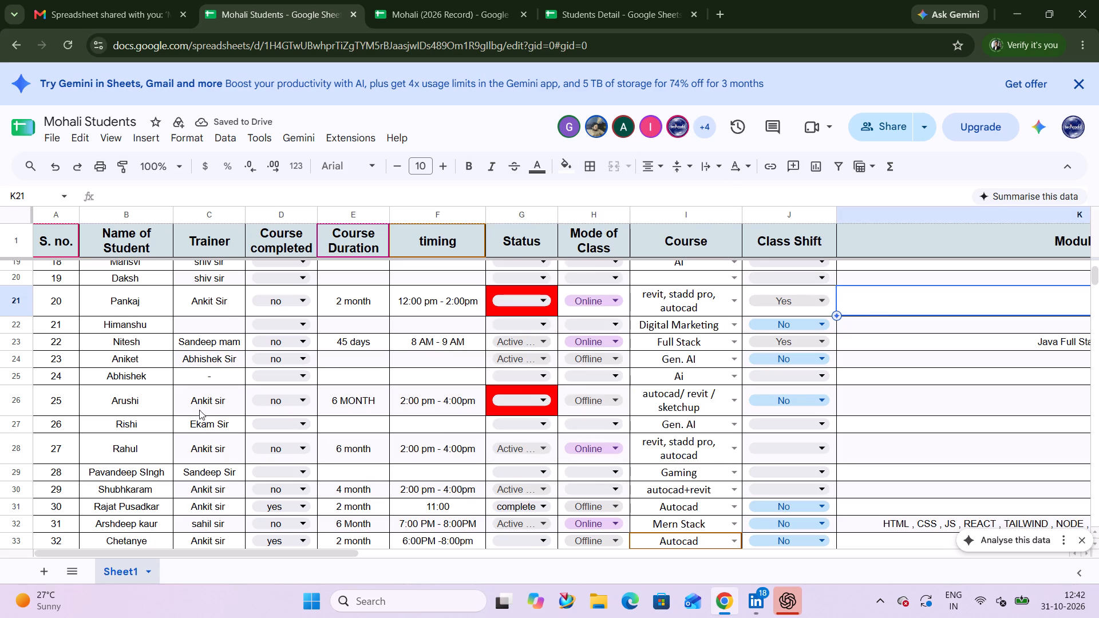
Check student number 25's Trainer entry and review the Status options available for that student.
{"action": "left_click", "coordinate": [197, 401]}
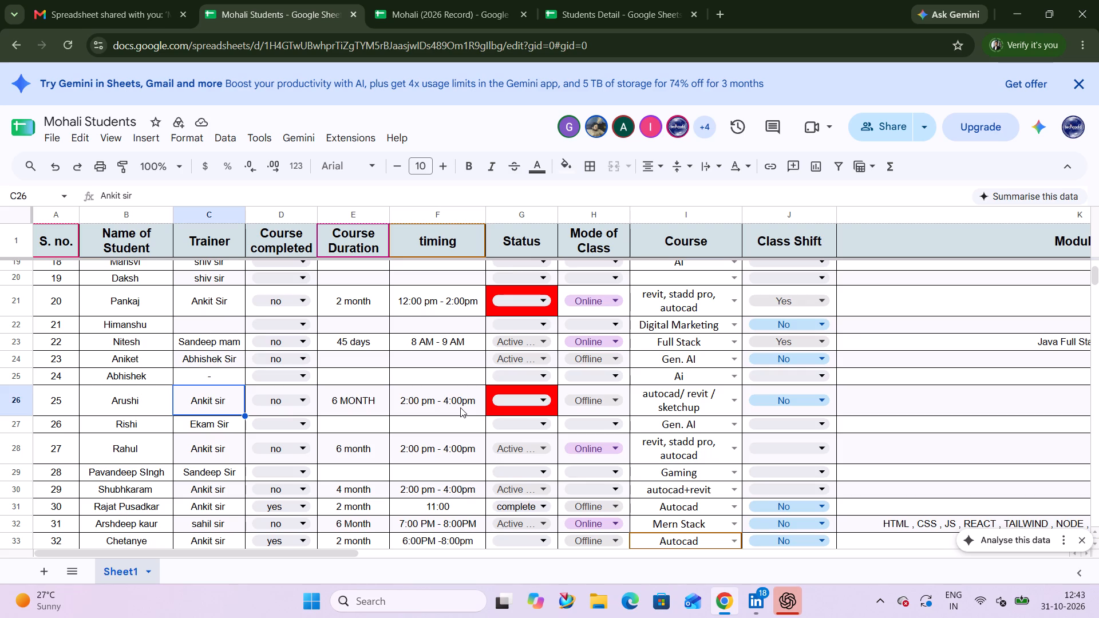
{"action": "left_click", "coordinate": [498, 406]}
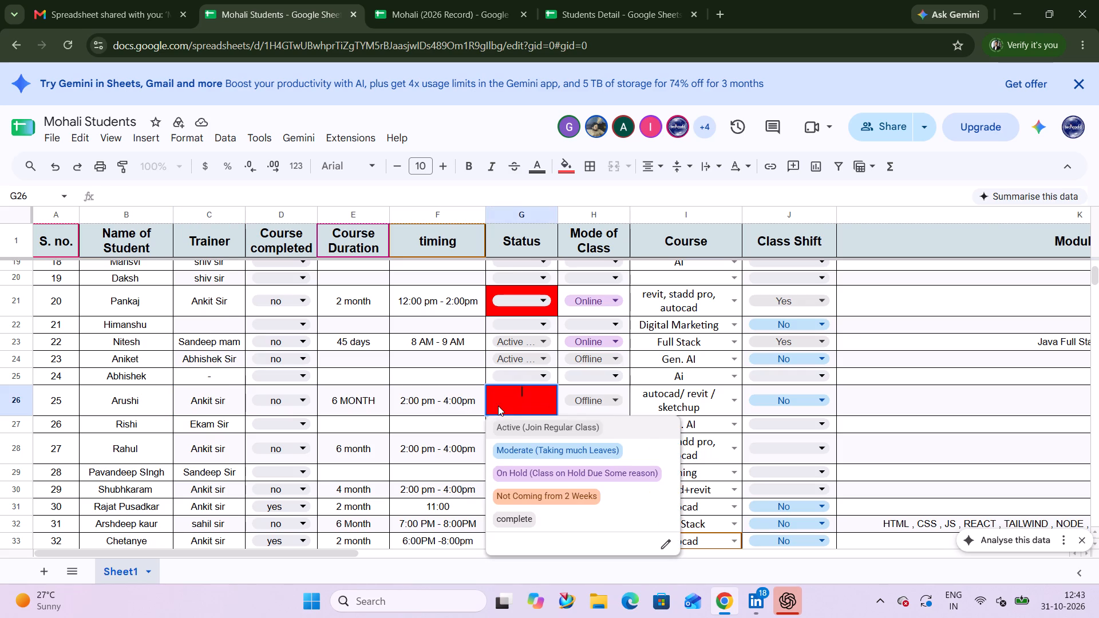
{"action": "left_click", "coordinate": [465, 424]}
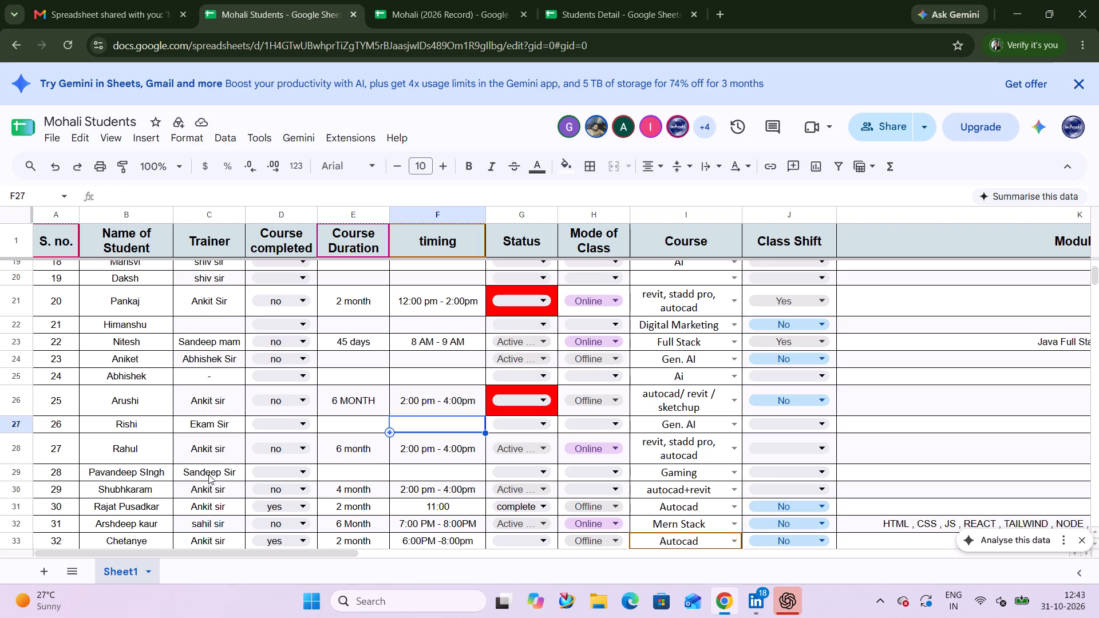
Look through the Course options for student number 27, one of Ankit's students, for a suitable course combination.
{"action": "left_click", "coordinate": [209, 449]}
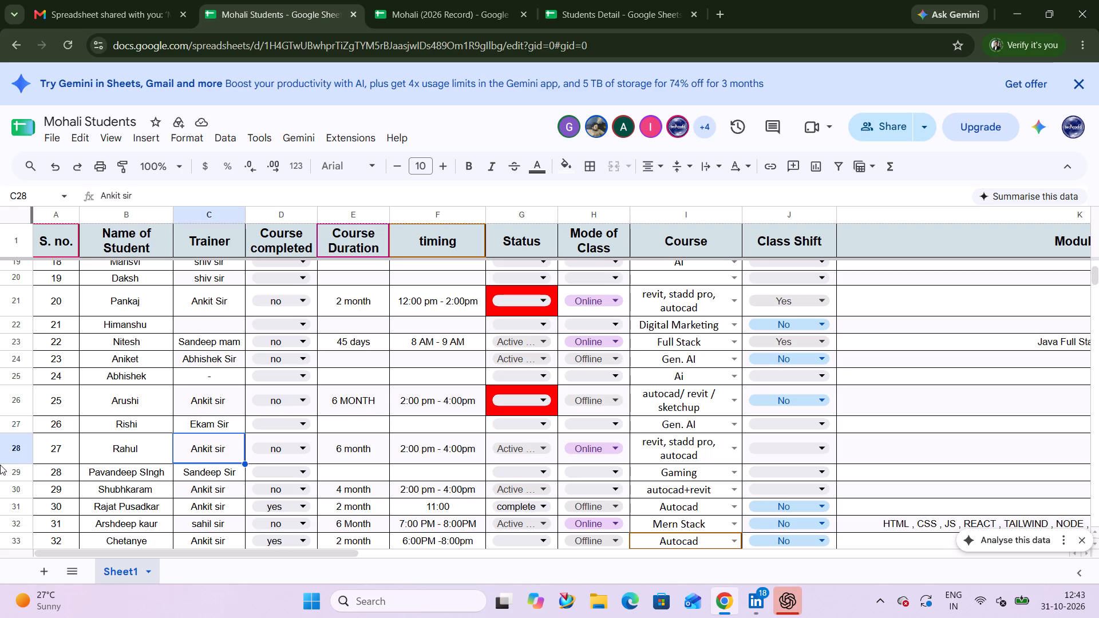
{"action": "left_click", "coordinate": [3, 444]}
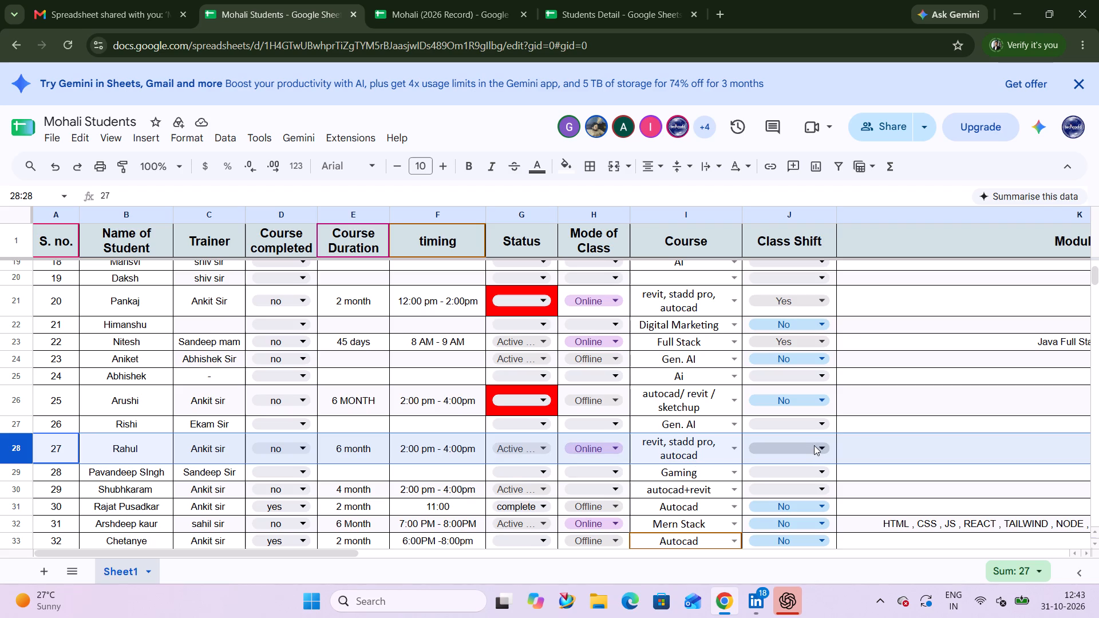
{"action": "left_click", "coordinate": [736, 447]}
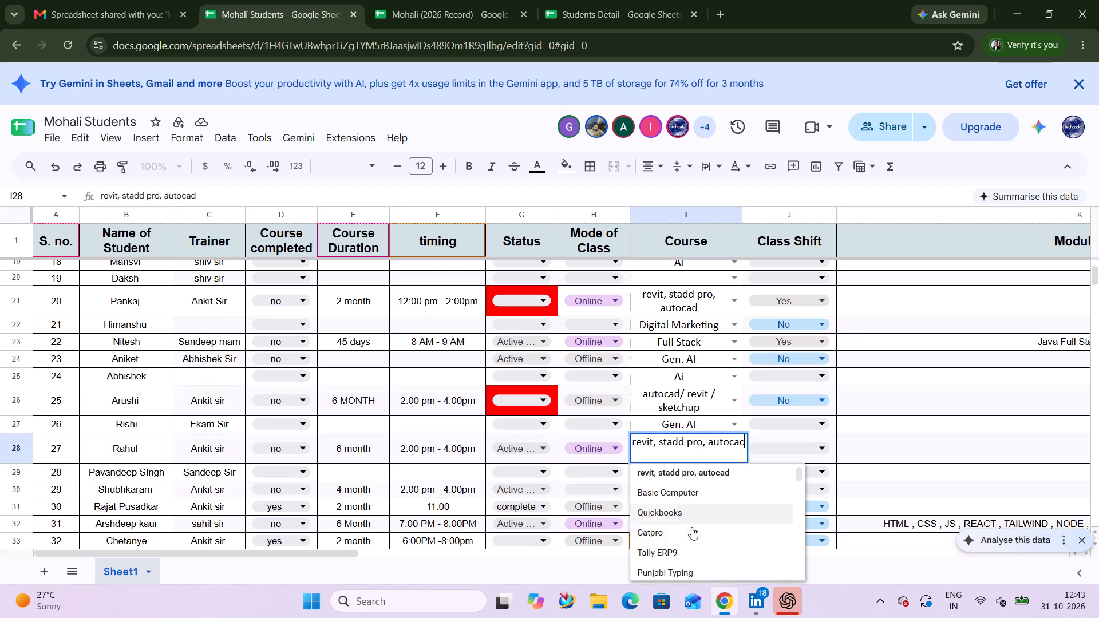
{"action": "scroll", "coordinate": [682, 544], "scroll_direction": "down", "scroll_amount": 20}
{"action": "scroll", "coordinate": [682, 544], "scroll_direction": "down", "scroll_amount": 20}
{"action": "scroll", "coordinate": [682, 544], "scroll_direction": "down", "scroll_amount": 3}
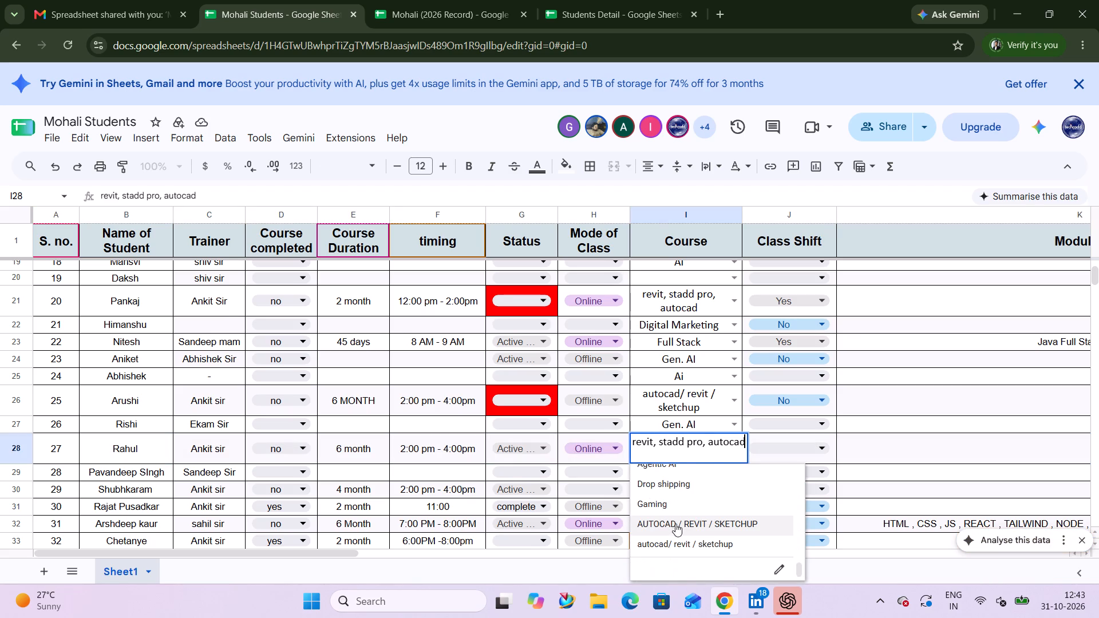
{"action": "scroll", "coordinate": [675, 524], "scroll_direction": "down", "scroll_amount": 4}
{"action": "scroll", "coordinate": [675, 542], "scroll_direction": "up", "scroll_amount": 6}
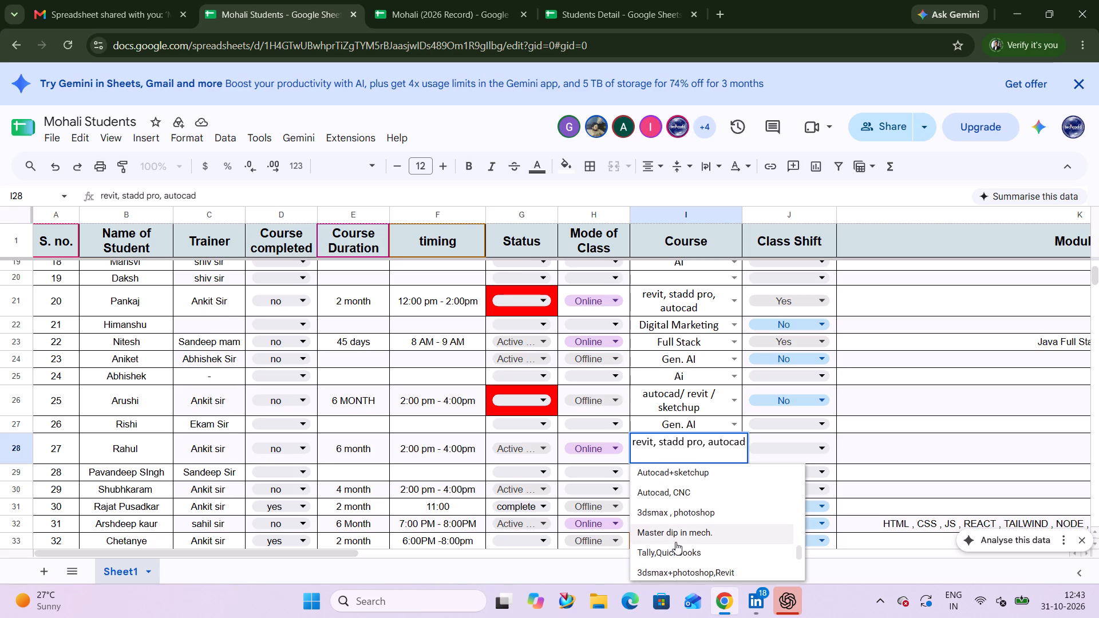
{"action": "scroll", "coordinate": [675, 542], "scroll_direction": "down", "scroll_amount": 1}
Search student number 27's Course options for autocad and look through the matching courses, dismissing the LinkedIn notification.
{"action": "key", "text": "BackSpace"}
{"action": "key", "text": "BackSpace"}
{"action": "key", "text": "BackSpace"}
{"action": "key", "text": "BackSpace"}
{"action": "key", "text": "BackSpace"}
{"action": "key", "text": "BackSpace"}
{"action": "key", "text": "BackSpace"}
{"action": "key", "text": "BackSpace"}
{"action": "key", "text": "BackSpace"}
{"action": "key", "text": "BackSpace"}
{"action": "key", "text": "BackSpace"}
{"action": "key", "text": "BackSpace"}
{"action": "key", "text": "BackSpace"}
{"action": "key", "text": "BackSpace"}
{"action": "key", "text": "BackSpace"}
{"action": "key", "text": "BackSpace"}
{"action": "key", "text": "BackSpace"}
{"action": "key", "text": "BackSpace"}
{"action": "key", "text": "BackSpace"}
{"action": "key", "text": "BackSpace"}
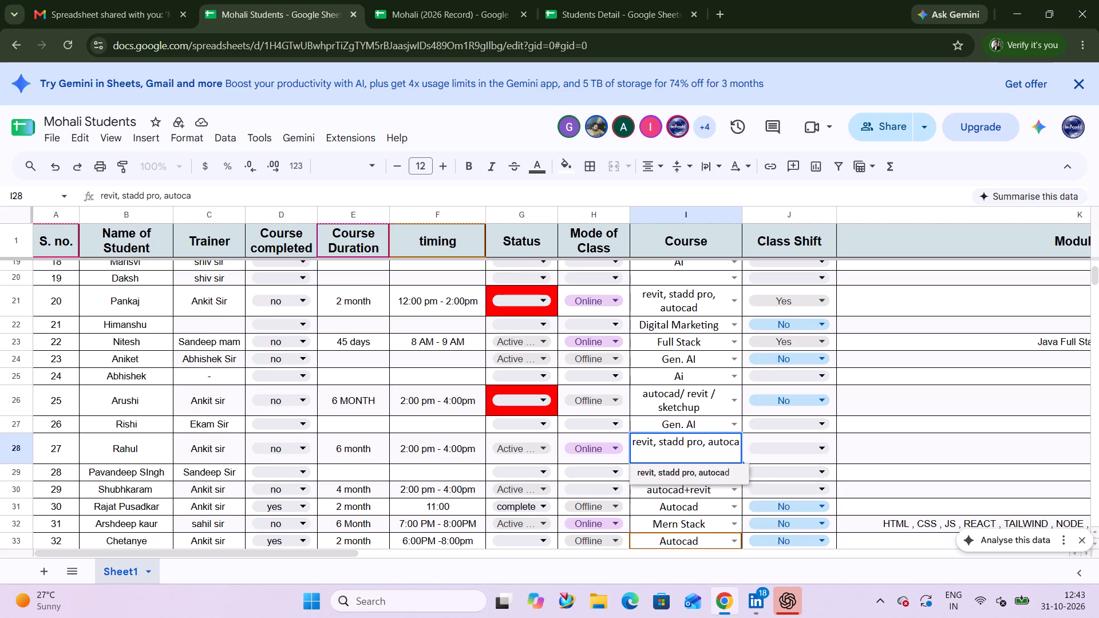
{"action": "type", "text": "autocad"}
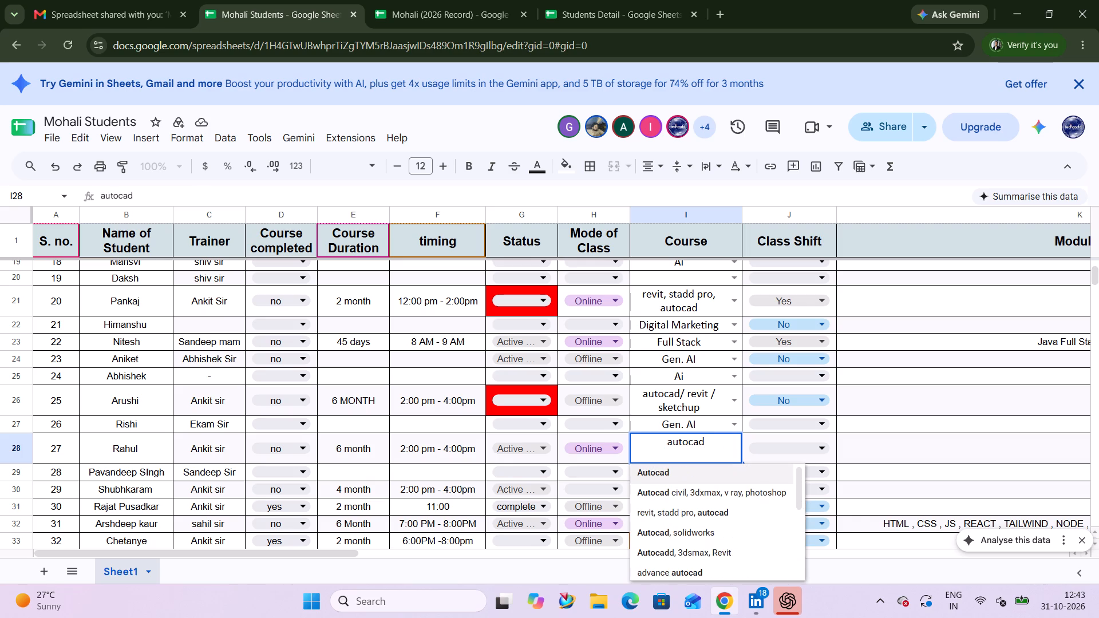
{"action": "scroll", "coordinate": [712, 499], "scroll_direction": "down", "scroll_amount": 2}
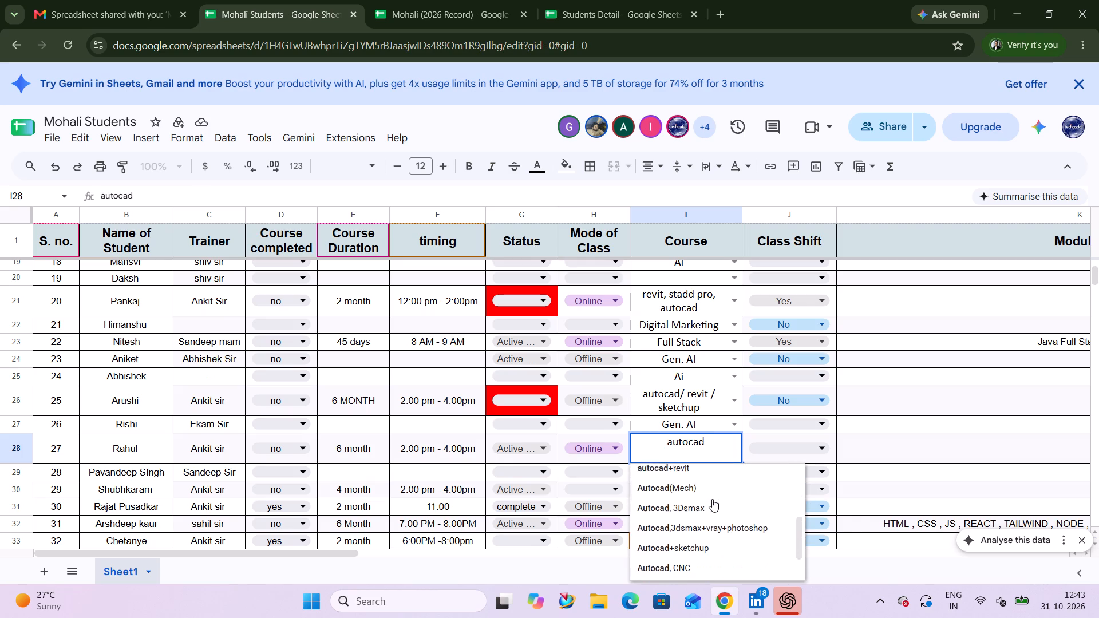
{"action": "scroll", "coordinate": [694, 558], "scroll_direction": "down", "scroll_amount": 2}
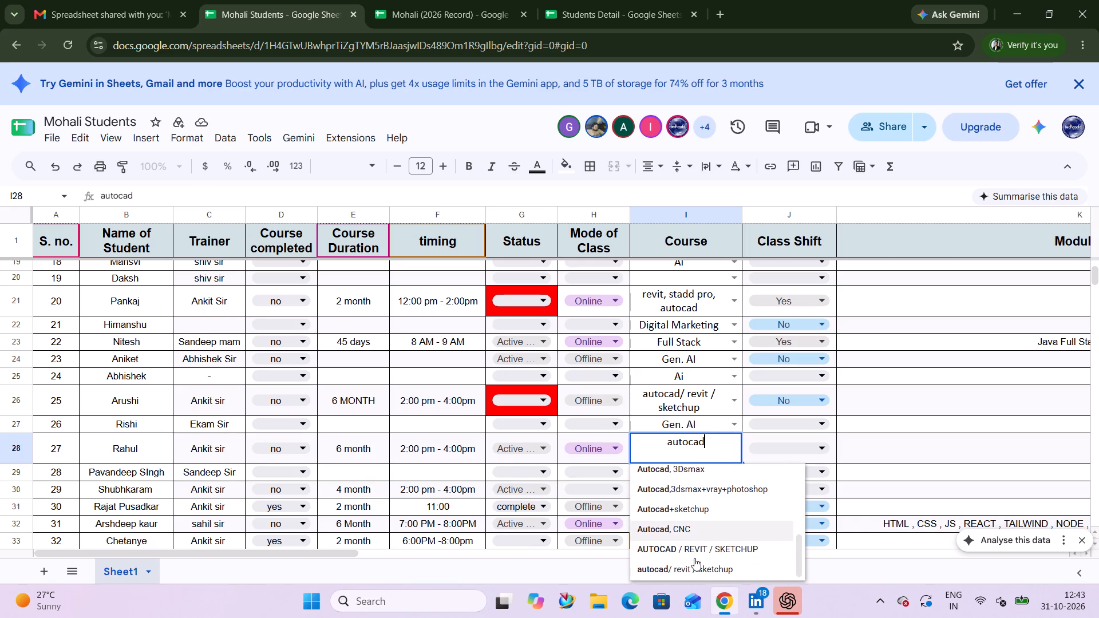
{"action": "scroll", "coordinate": [694, 558], "scroll_direction": "down", "scroll_amount": 3}
{"action": "scroll", "coordinate": [721, 469], "scroll_direction": "down", "scroll_amount": 14}
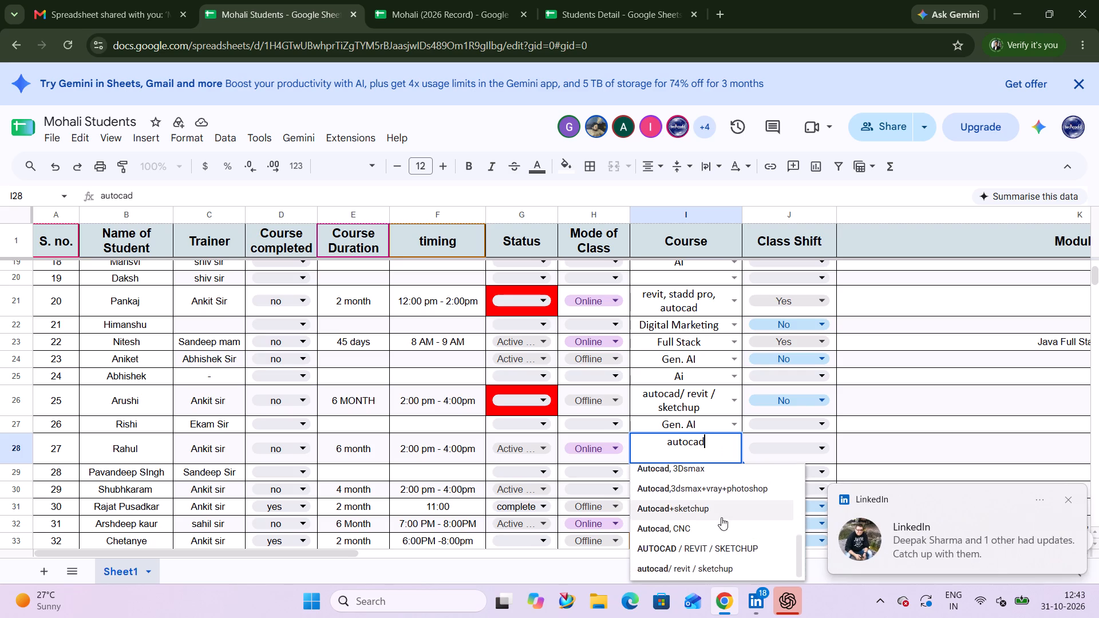
{"action": "scroll", "coordinate": [721, 517], "scroll_direction": "down", "scroll_amount": 4}
{"action": "scroll", "coordinate": [721, 518], "scroll_direction": "up", "scroll_amount": 1}
{"action": "scroll", "coordinate": [721, 518], "scroll_direction": "down", "scroll_amount": 20}
{"action": "scroll", "coordinate": [721, 518], "scroll_direction": "down", "scroll_amount": 11}
{"action": "left_click", "coordinate": [1068, 500]}
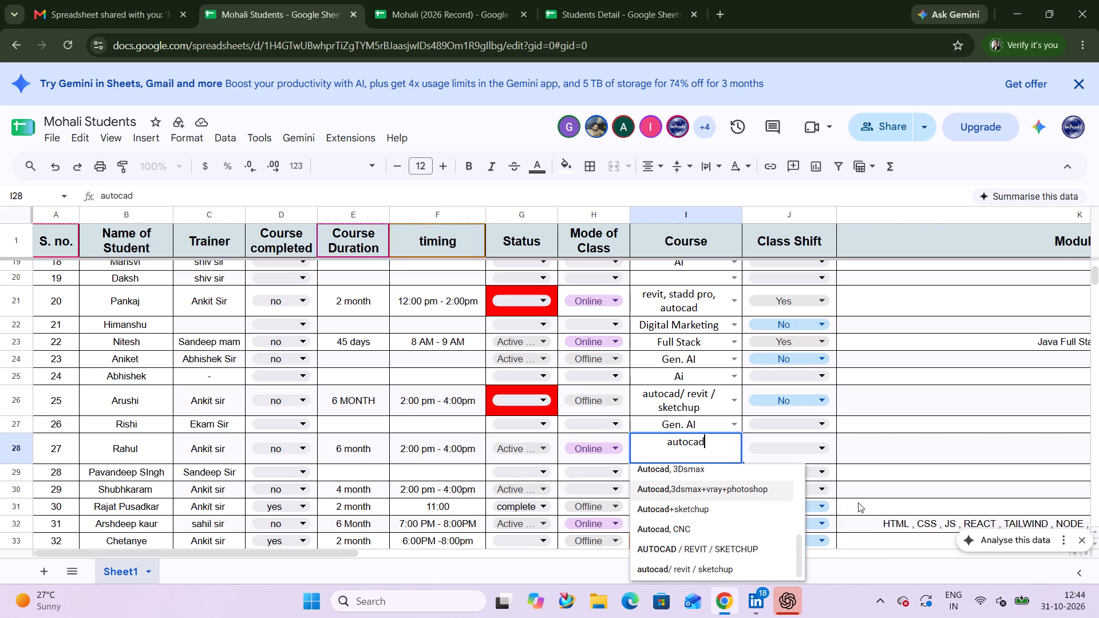
Clear the autocad search in student number 27's Course cell and look through the full course list.
{"action": "key", "text": "BackSpace"}
{"action": "key", "text": "BackSpace"}
{"action": "key", "text": "BackSpace"}
{"action": "key", "text": "BackSpace"}
{"action": "key", "text": "BackSpace"}
{"action": "key", "text": "BackSpace"}
{"action": "key", "text": "BackSpace"}
{"action": "key", "text": "BackSpace"}
{"action": "key", "text": "BackSpace"}
{"action": "key", "text": "BackSpace"}
{"action": "key", "text": "BackSpace"}
{"action": "key", "text": "BackSpace"}
{"action": "key", "text": "BackSpace"}
{"action": "scroll", "coordinate": [858, 502], "scroll_direction": "down", "scroll_amount": 11}
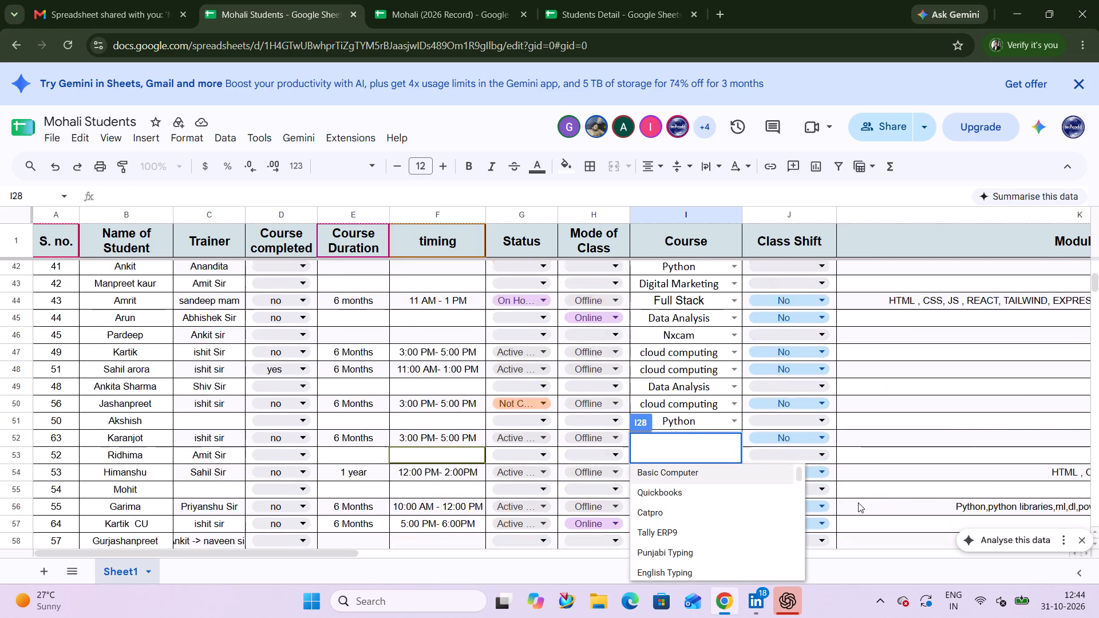
{"action": "scroll", "coordinate": [858, 502], "scroll_direction": "down", "scroll_amount": 3}
{"action": "scroll", "coordinate": [728, 381], "scroll_direction": "up", "scroll_amount": 20}
{"action": "scroll", "coordinate": [728, 381], "scroll_direction": "up", "scroll_amount": 5}
{"action": "scroll", "coordinate": [721, 381], "scroll_direction": "down", "scroll_amount": 2}
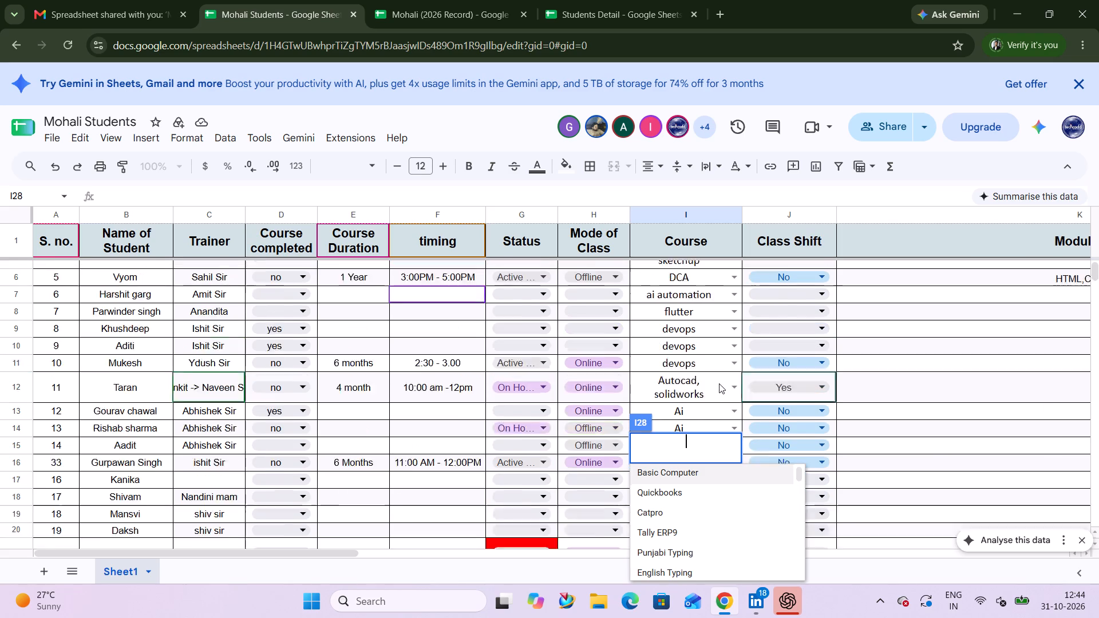
{"action": "scroll", "coordinate": [719, 383], "scroll_direction": "down", "scroll_amount": 1}
{"action": "scroll", "coordinate": [665, 522], "scroll_direction": "down", "scroll_amount": 9}
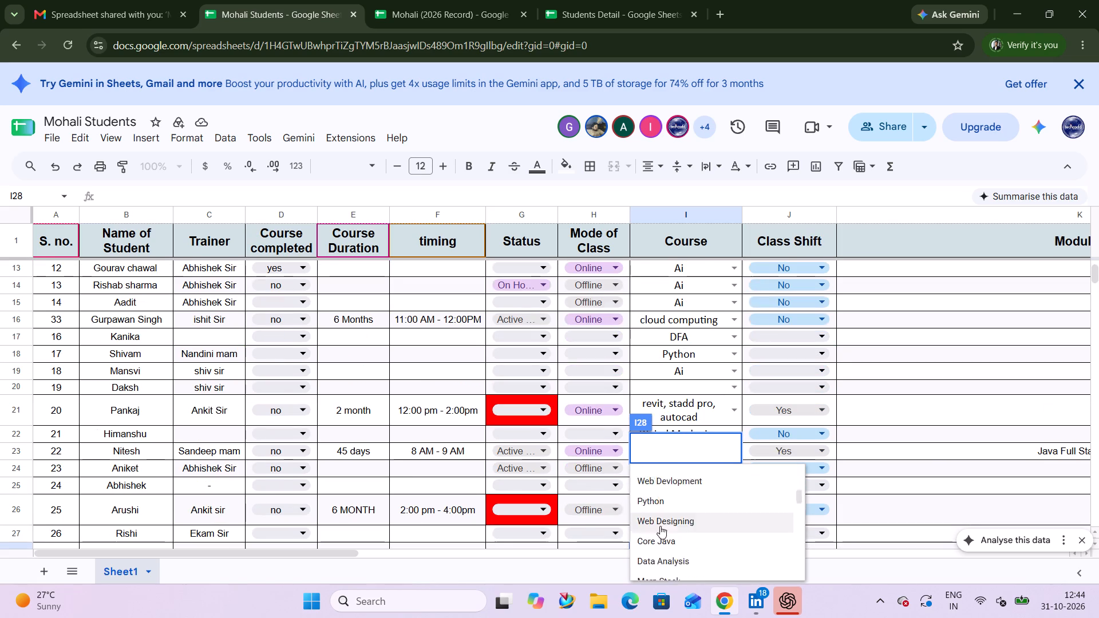
{"action": "scroll", "coordinate": [660, 526], "scroll_direction": "down", "scroll_amount": 20}
{"action": "scroll", "coordinate": [660, 526], "scroll_direction": "down", "scroll_amount": 20}
{"action": "scroll", "coordinate": [660, 526], "scroll_direction": "down", "scroll_amount": 4}
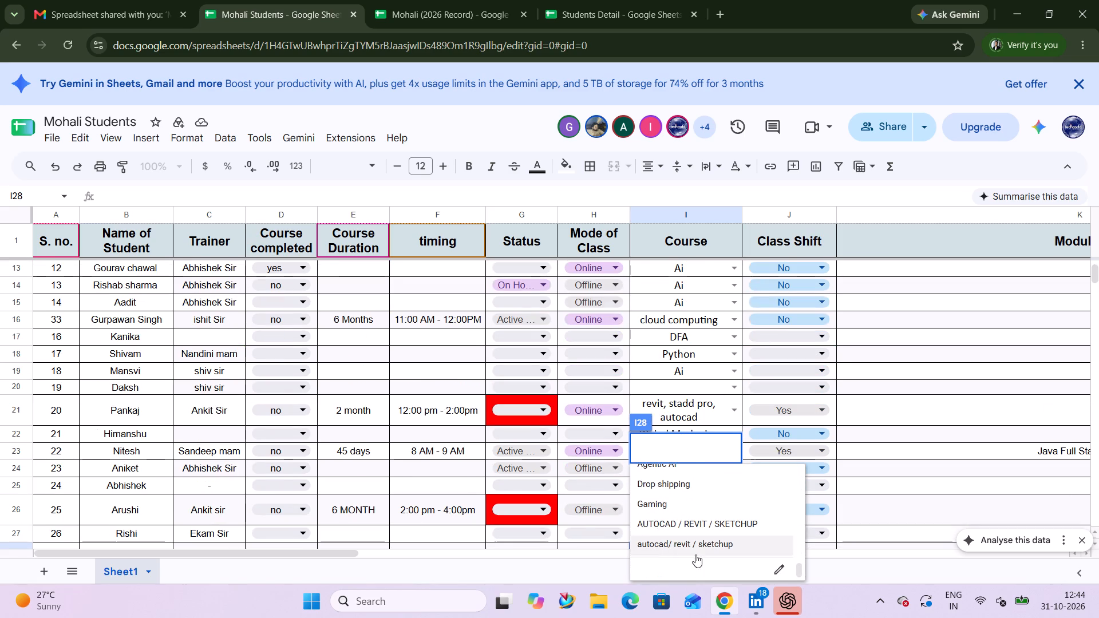
Add autocad/solidwork/nx cad as a new item to the Course column's dropdown validation rule and save the rule.
{"action": "left_click", "coordinate": [772, 571]}
{"action": "left_click", "coordinate": [778, 569]}
{"action": "scroll", "coordinate": [1004, 455], "scroll_direction": "down", "scroll_amount": 20}
{"action": "scroll", "coordinate": [1004, 455], "scroll_direction": "down", "scroll_amount": 12}
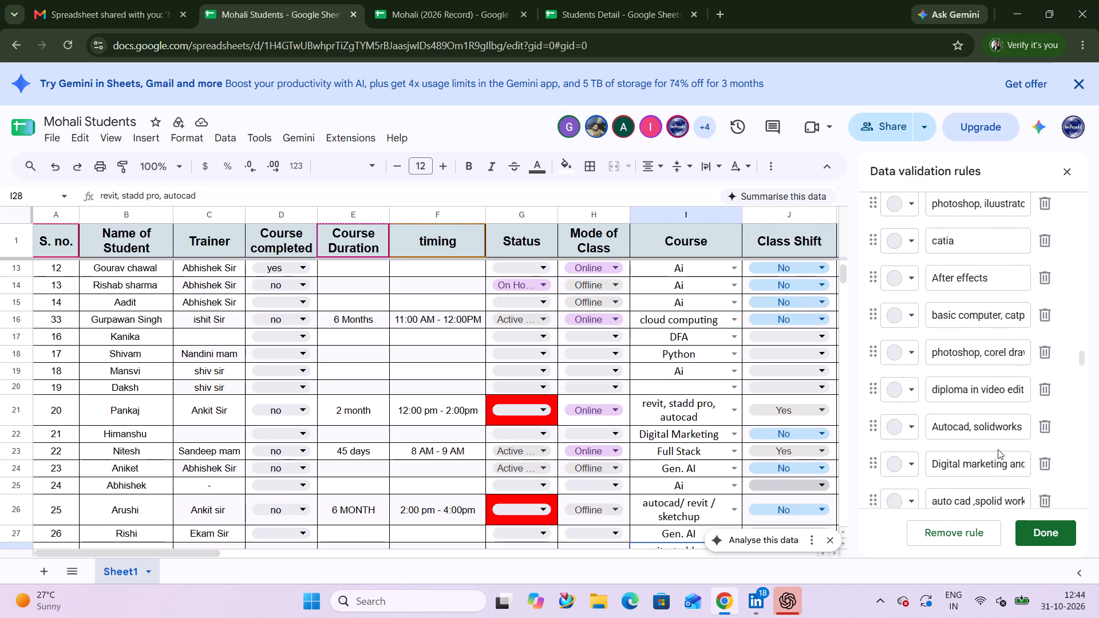
{"action": "scroll", "coordinate": [998, 449], "scroll_direction": "down", "scroll_amount": 20}
{"action": "scroll", "coordinate": [998, 449], "scroll_direction": "down", "scroll_amount": 20}
{"action": "scroll", "coordinate": [998, 449], "scroll_direction": "down", "scroll_amount": 3}
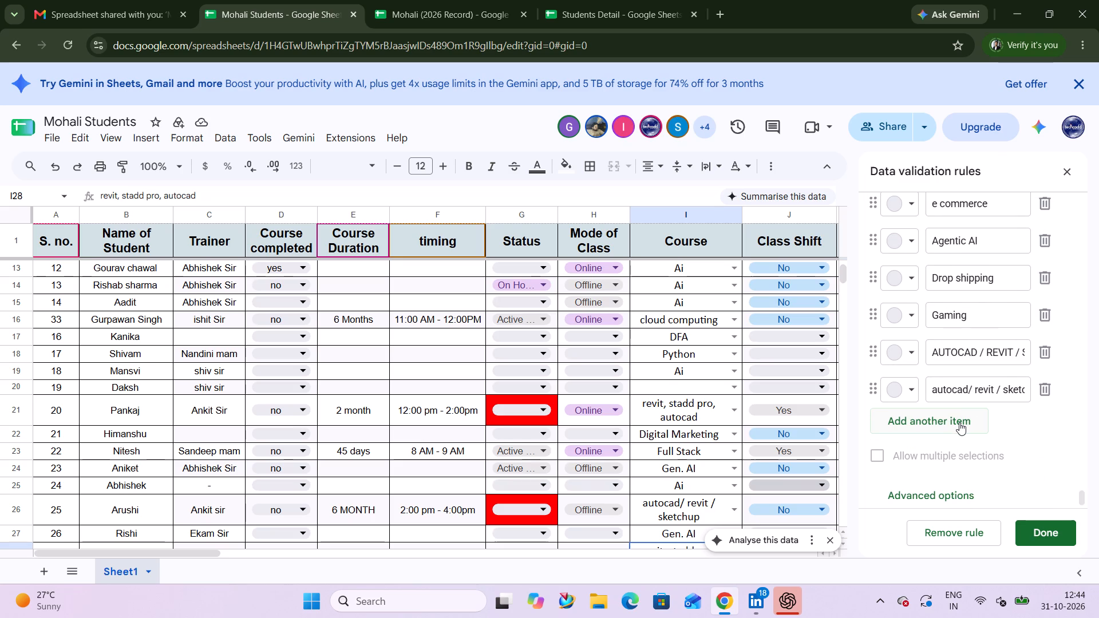
{"action": "left_click", "coordinate": [959, 422]}
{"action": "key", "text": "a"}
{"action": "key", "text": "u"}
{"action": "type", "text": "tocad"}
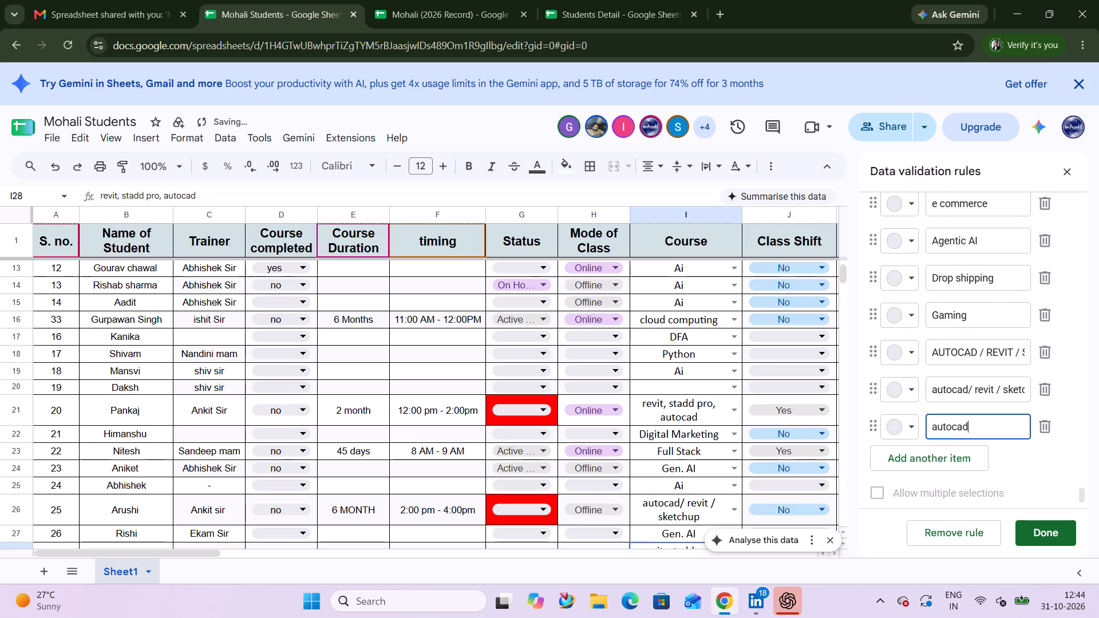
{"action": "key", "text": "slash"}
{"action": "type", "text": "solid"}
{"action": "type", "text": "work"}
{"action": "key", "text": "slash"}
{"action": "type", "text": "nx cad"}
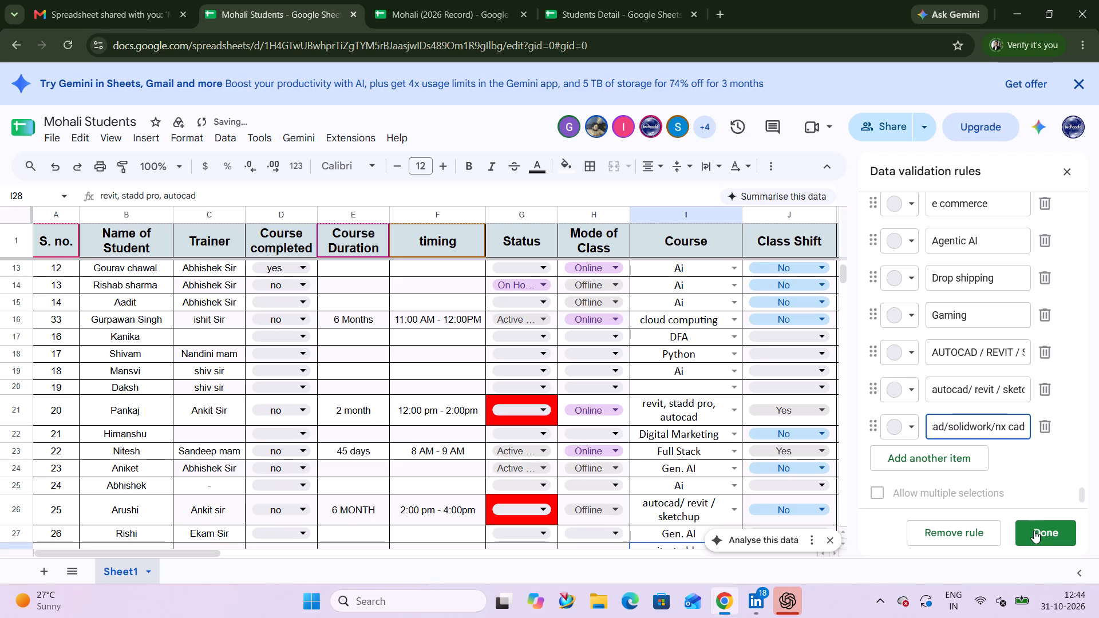
{"action": "left_click", "coordinate": [1035, 531]}
{"action": "left_click", "coordinate": [711, 374]}
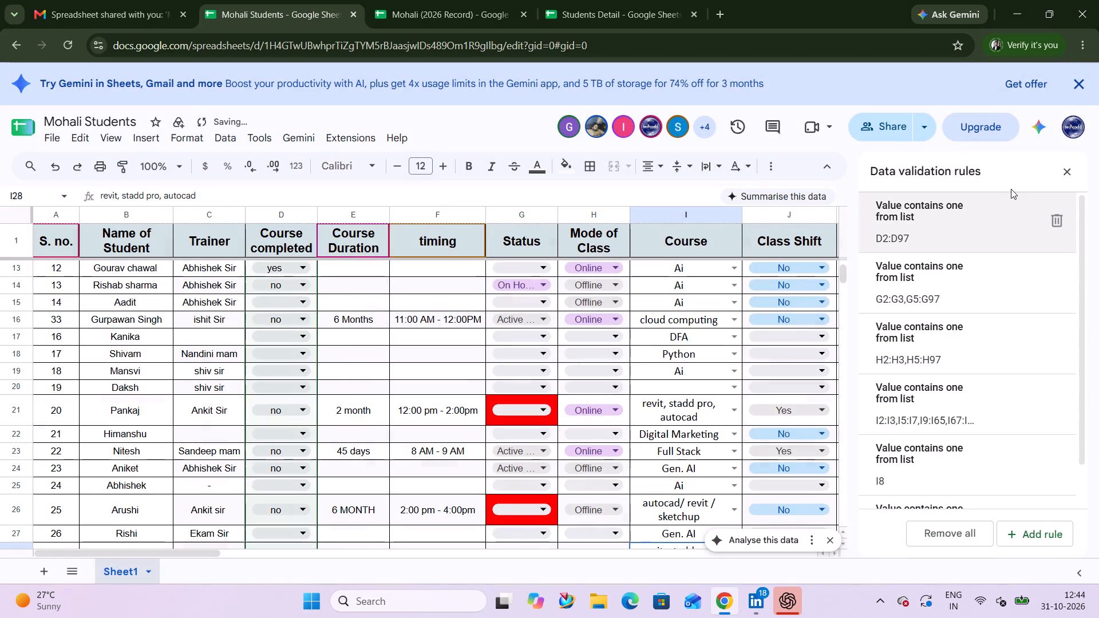
{"action": "left_click", "coordinate": [1068, 168]}
Set student number 27's Course to the option autocad/solidwork/nx cad.
{"action": "scroll", "coordinate": [571, 436], "scroll_direction": "down", "scroll_amount": 3}
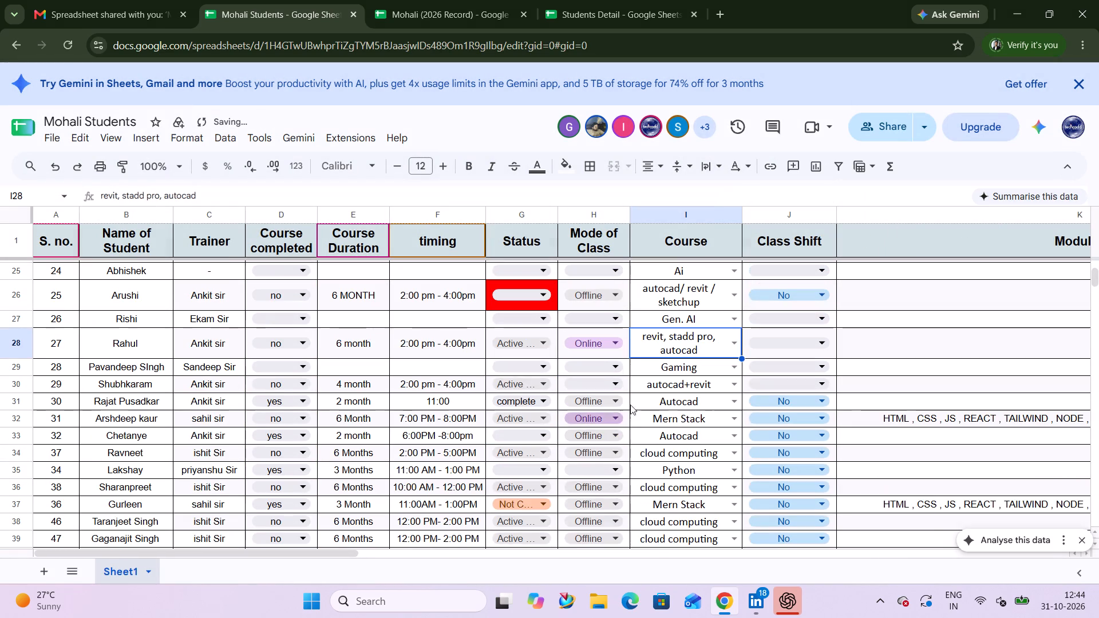
{"action": "left_click", "coordinate": [705, 345]}
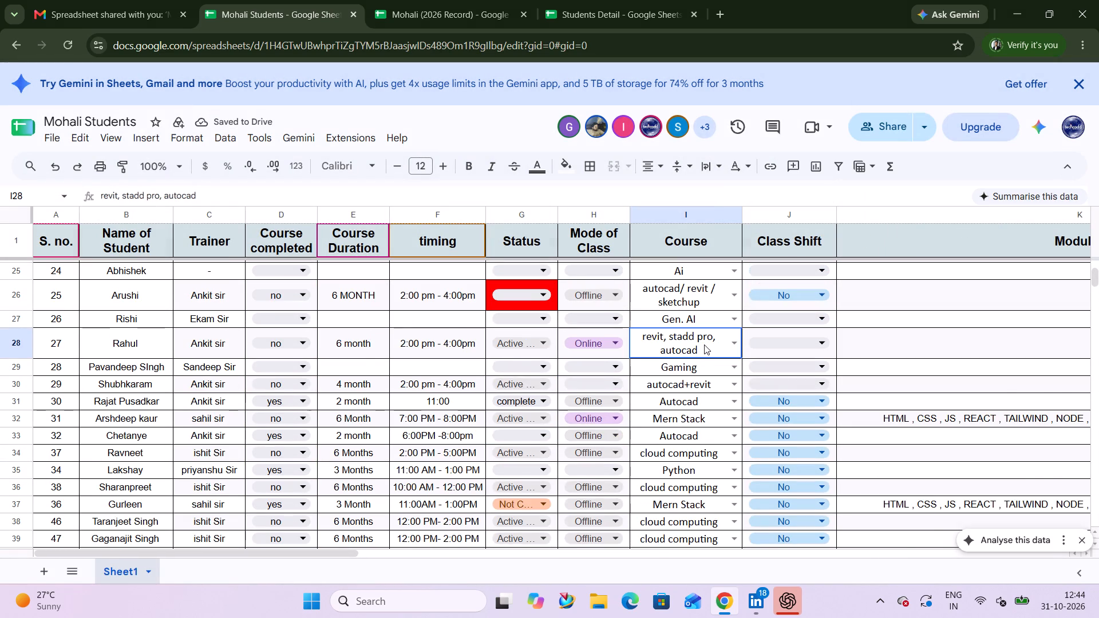
{"action": "key", "text": "BackSpace"}
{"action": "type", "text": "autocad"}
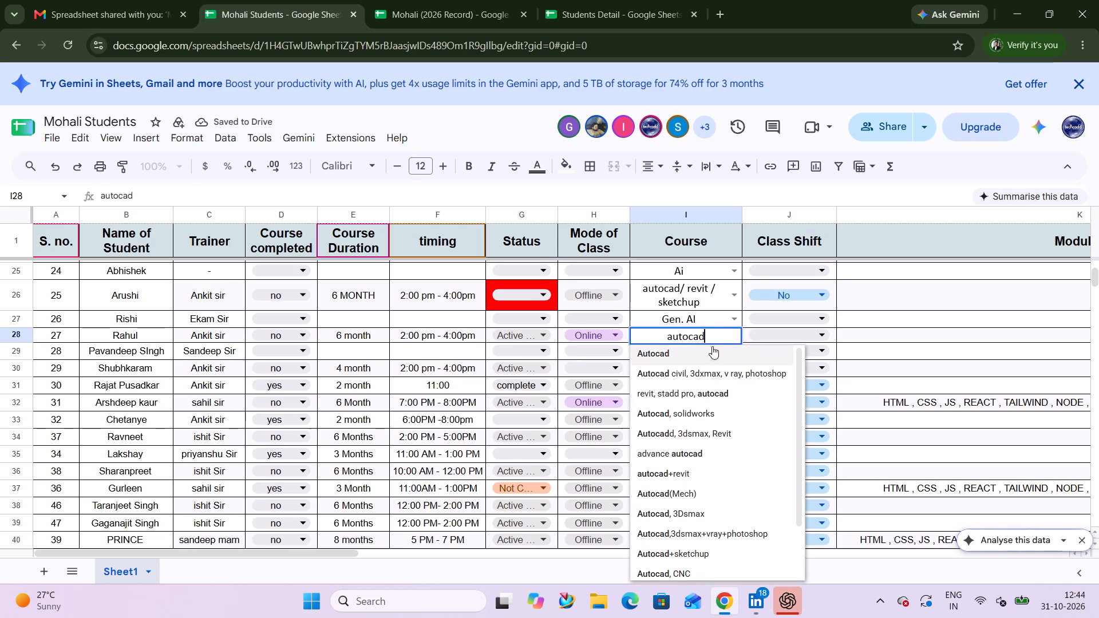
{"action": "scroll", "coordinate": [691, 537], "scroll_direction": "down", "scroll_amount": 4}
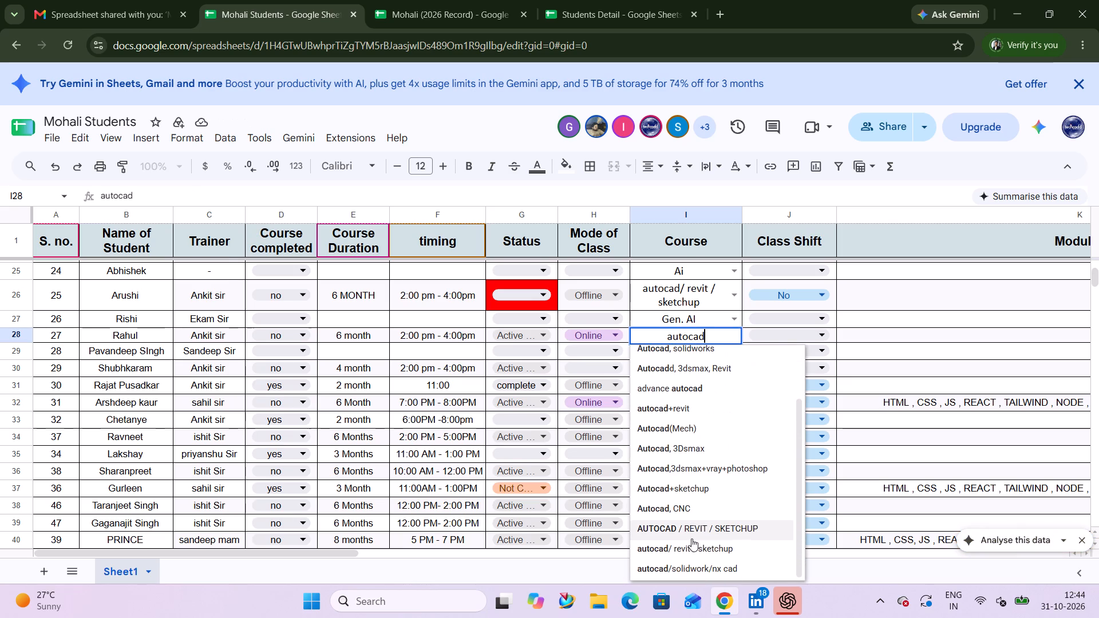
{"action": "scroll", "coordinate": [691, 538], "scroll_direction": "down", "scroll_amount": 3}
{"action": "left_click", "coordinate": [714, 571]}
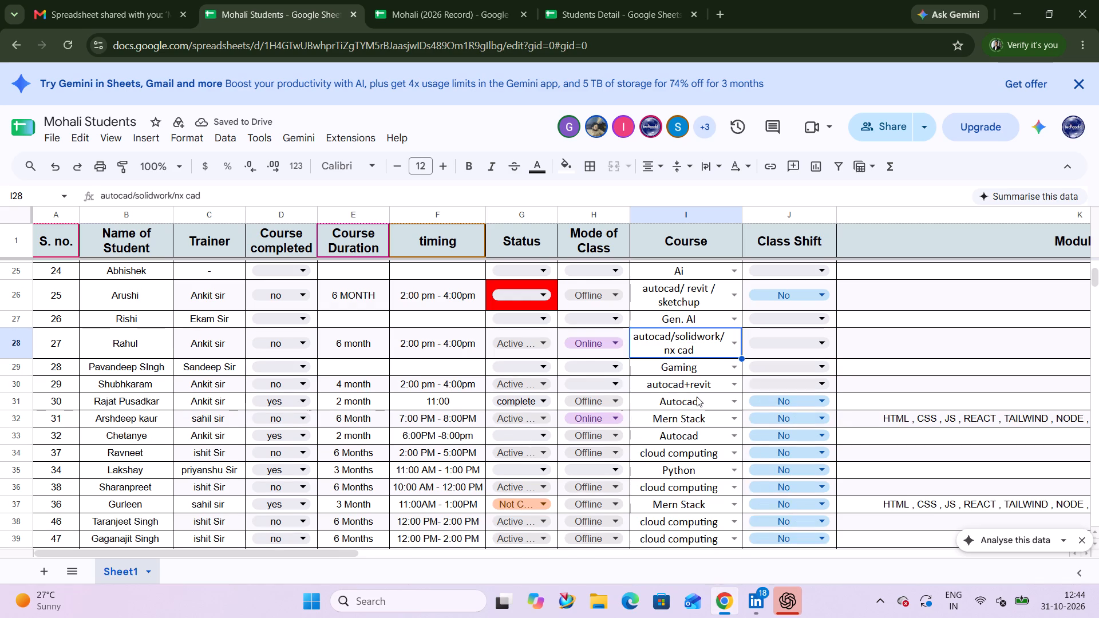
Set student number 27's Class Shift to Yes.
{"action": "left_click", "coordinate": [773, 343]}
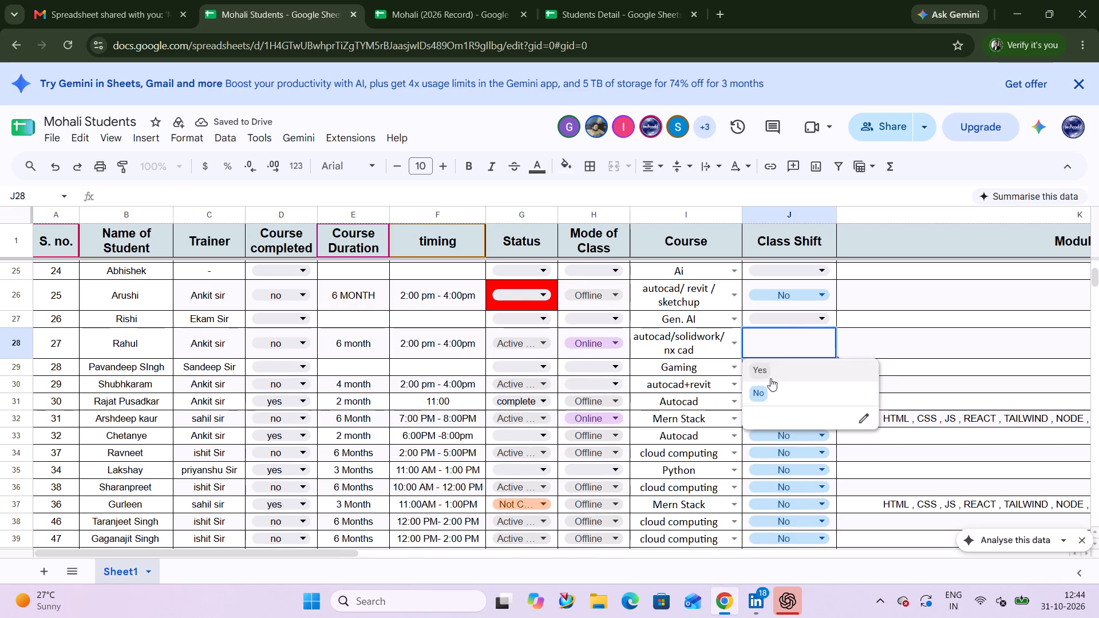
{"action": "left_click", "coordinate": [770, 378]}
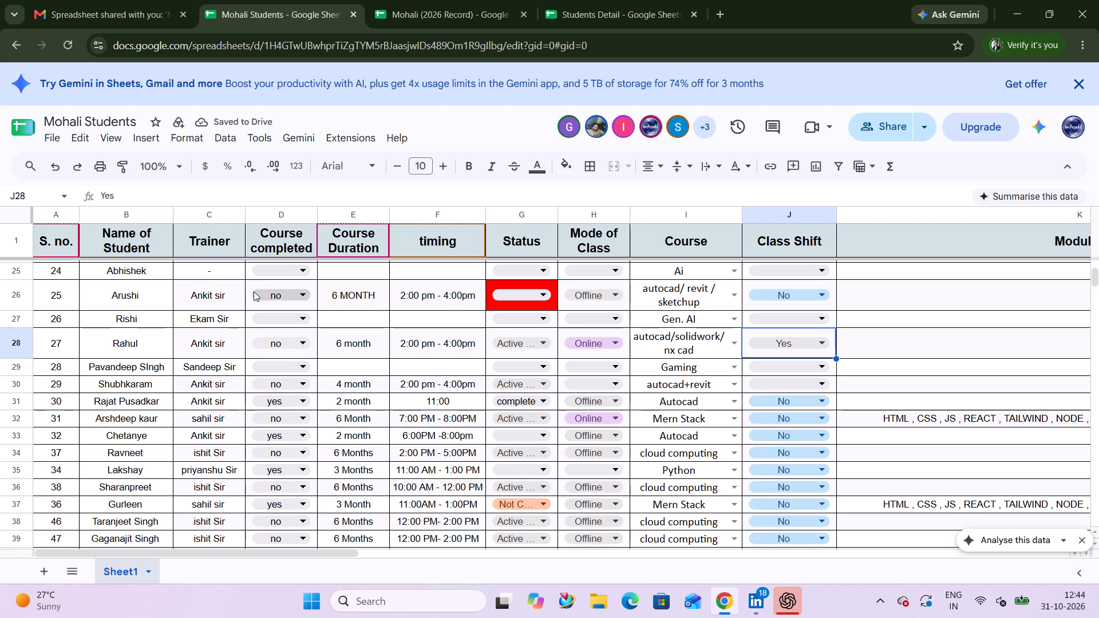
Set student number 29's Mode of Class to Online.
{"action": "left_click", "coordinate": [226, 385]}
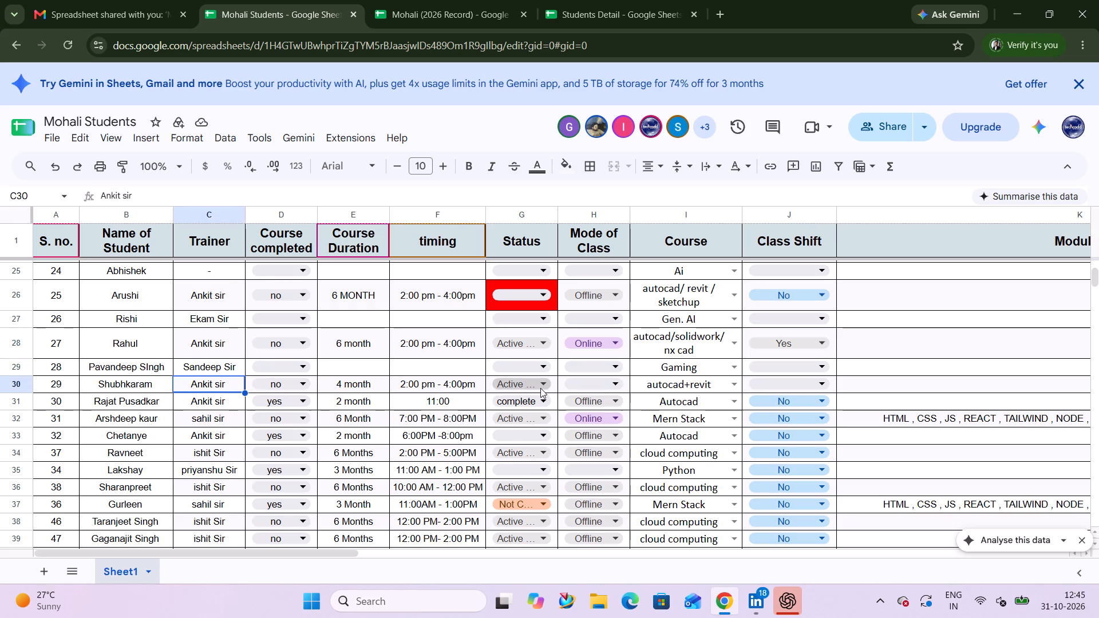
{"action": "left_click", "coordinate": [594, 386]}
{"action": "left_click", "coordinate": [588, 427]}
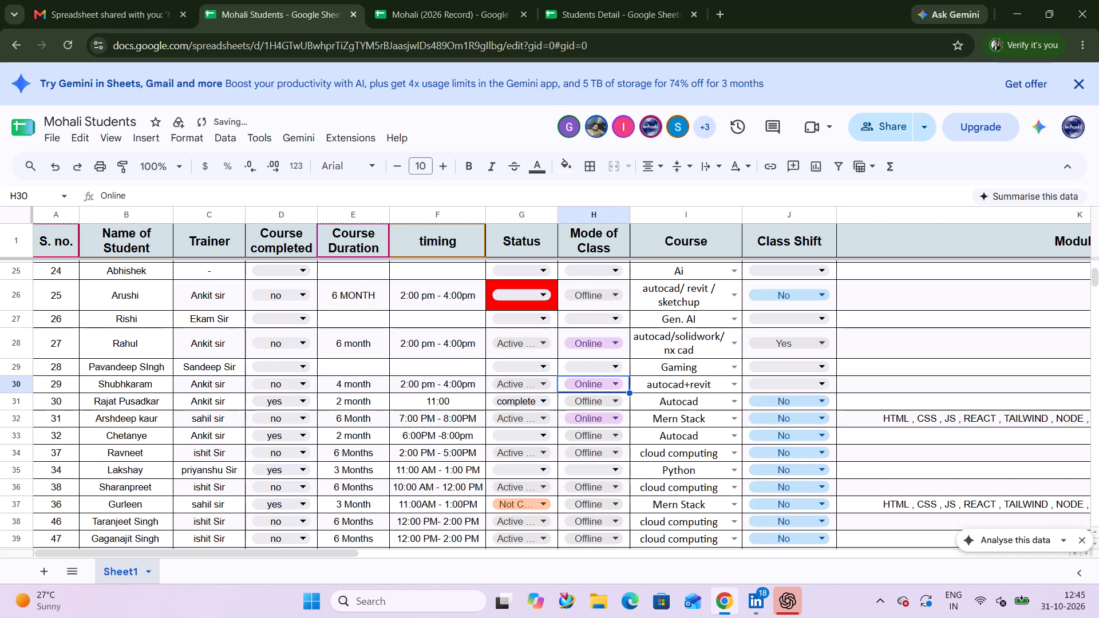
Clear the text in student number 29's Course cell and look through the available course options.
{"action": "left_click", "coordinate": [715, 386]}
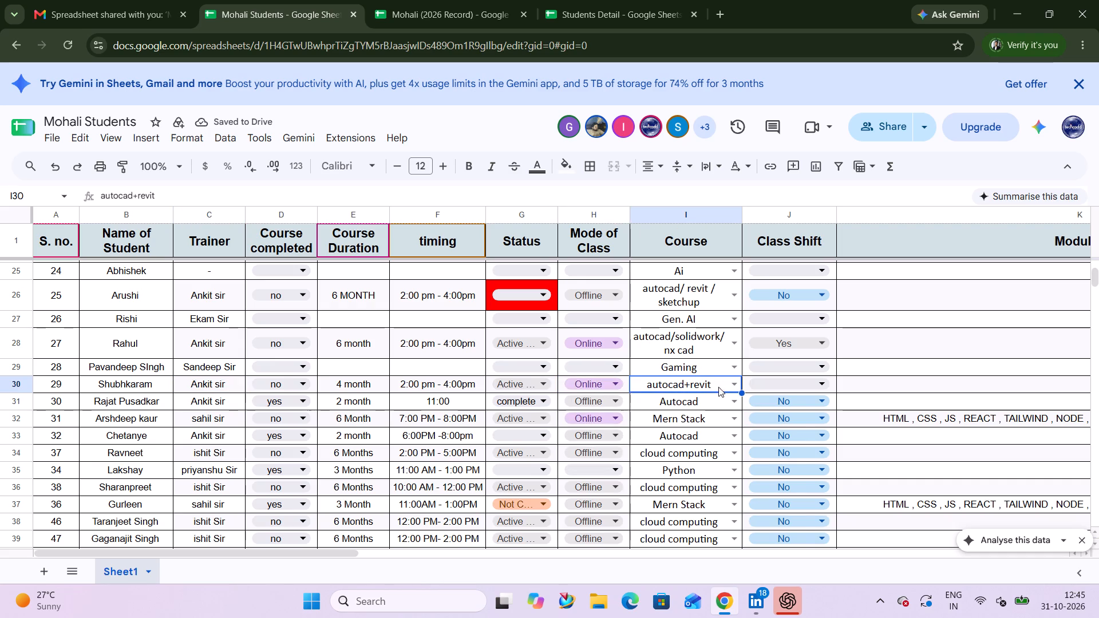
{"action": "left_click", "coordinate": [733, 386]}
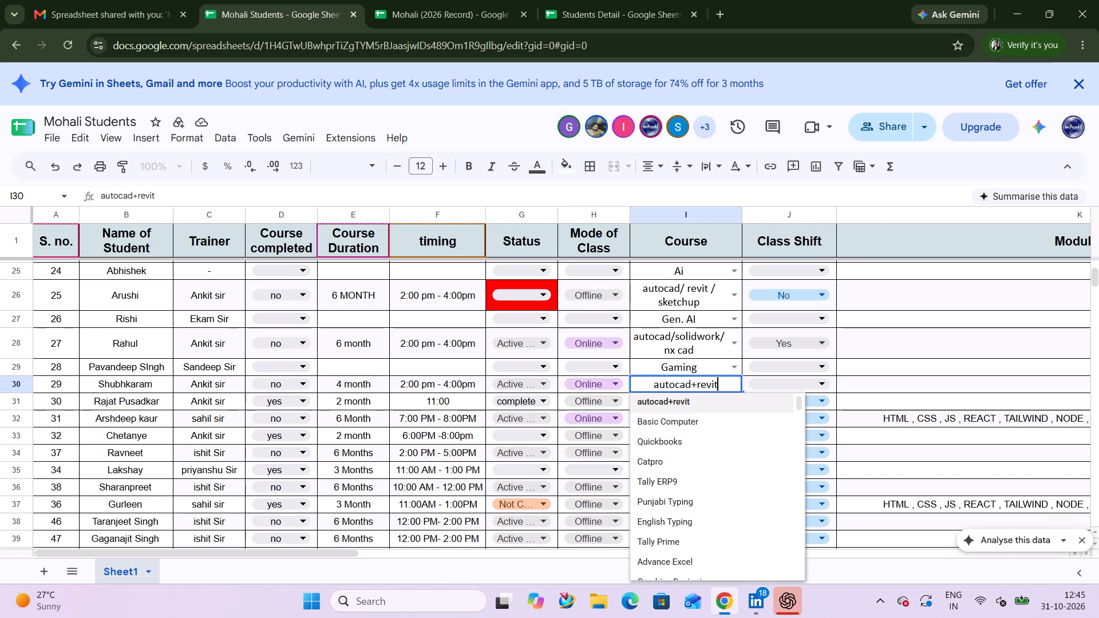
{"action": "left_click_drag", "start_coordinate": [725, 382], "coordinate": [696, 385]}
{"action": "key", "text": "BackSpace"}
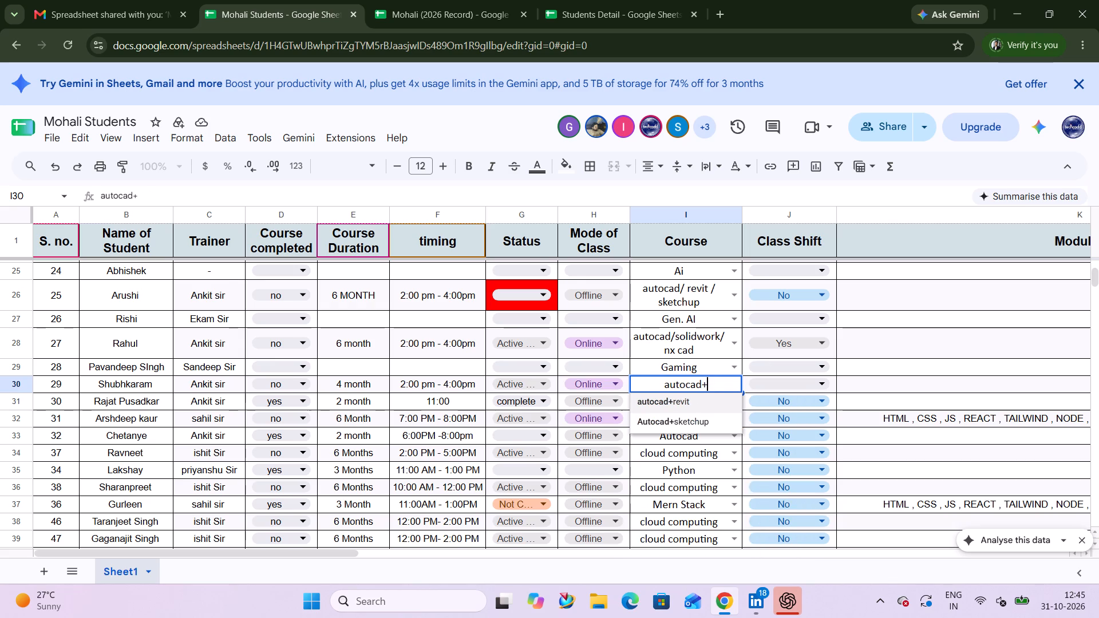
{"action": "left_click_drag", "start_coordinate": [717, 385], "coordinate": [610, 398]}
{"action": "scroll", "coordinate": [724, 391], "scroll_direction": "down", "scroll_amount": 4}
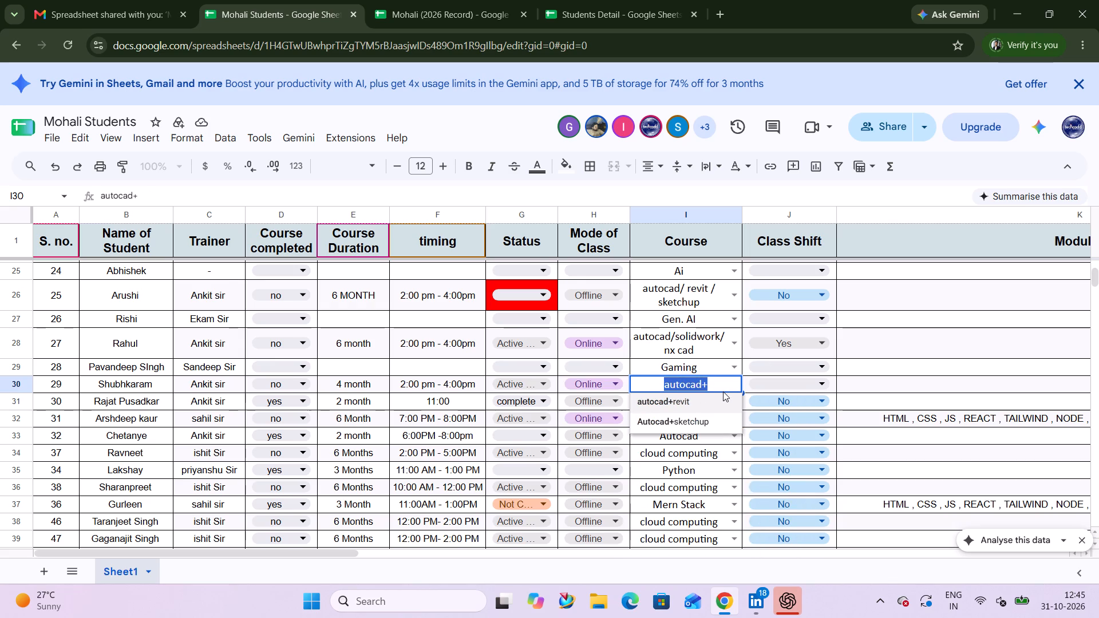
{"action": "key", "text": "BackSpace"}
{"action": "scroll", "coordinate": [736, 458], "scroll_direction": "down", "scroll_amount": 4}
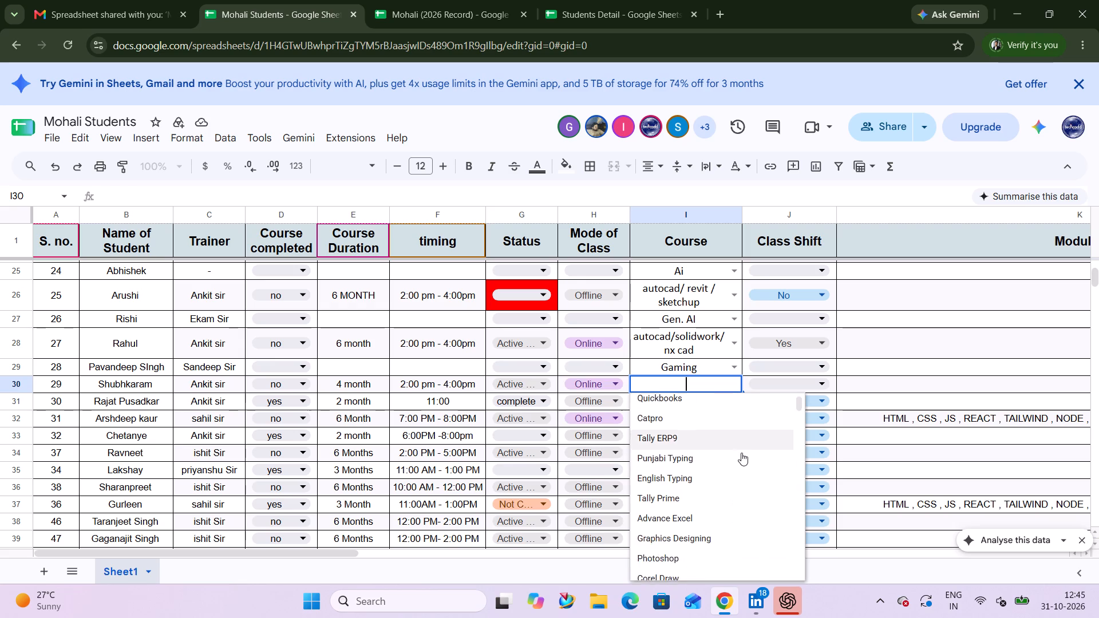
{"action": "scroll", "coordinate": [741, 453], "scroll_direction": "down", "scroll_amount": 20}
{"action": "scroll", "coordinate": [741, 453], "scroll_direction": "down", "scroll_amount": 20}
{"action": "scroll", "coordinate": [741, 453], "scroll_direction": "down", "scroll_amount": 1}
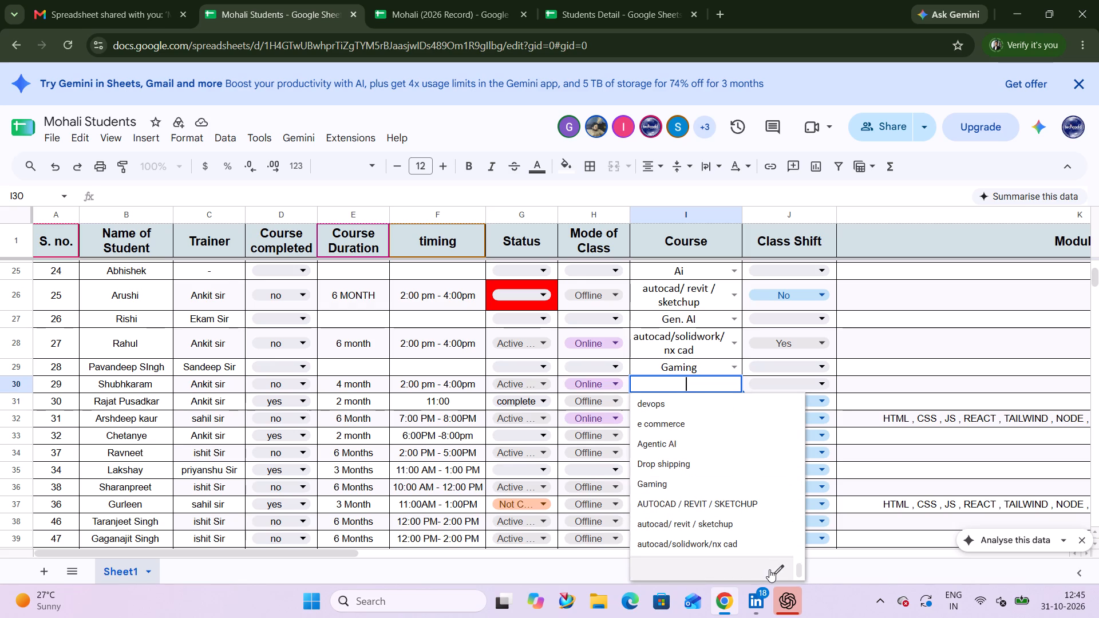
Open the Course column's dropdown validation rule from student number 29's cell and add autocad/solidworks as a new item.
{"action": "left_click", "coordinate": [769, 570]}
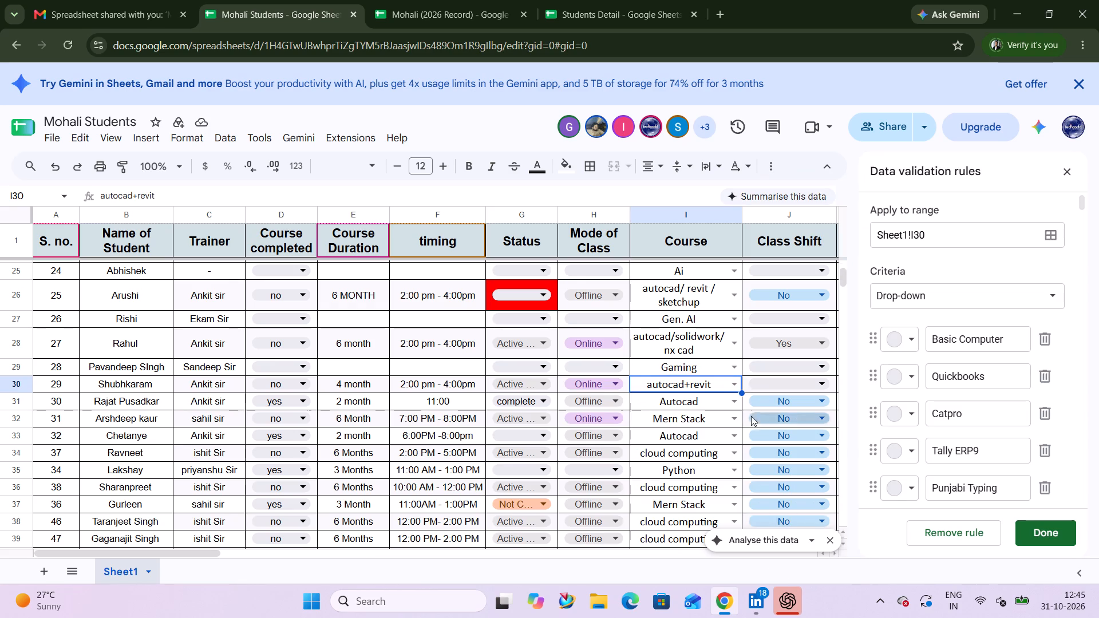
{"action": "left_click", "coordinate": [729, 380]}
{"action": "scroll", "coordinate": [692, 458], "scroll_direction": "down", "scroll_amount": 14}
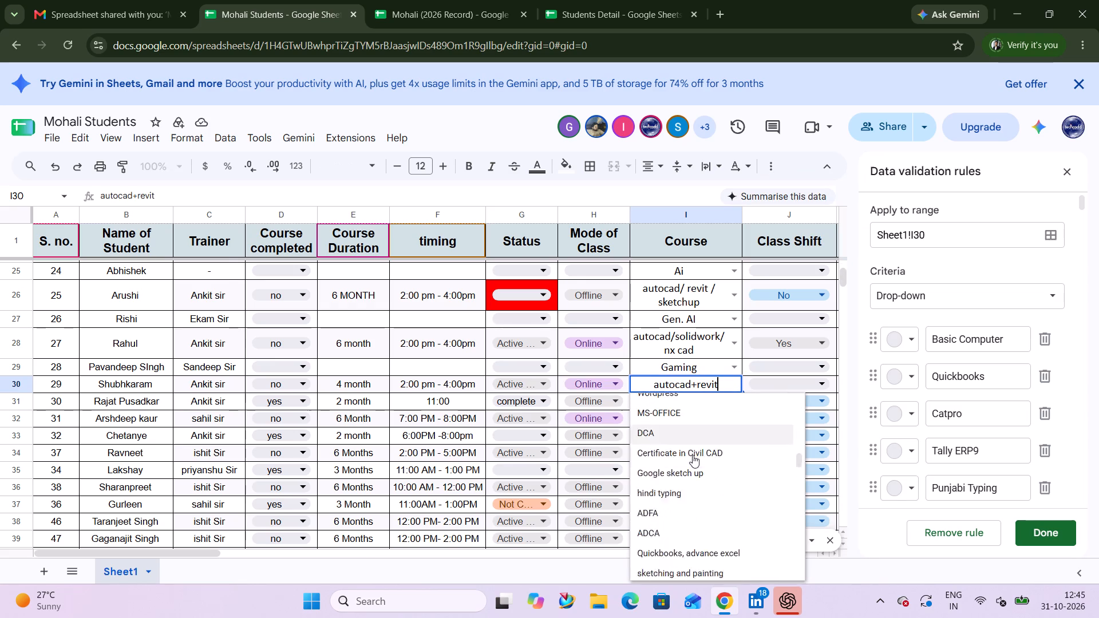
{"action": "scroll", "coordinate": [693, 455], "scroll_direction": "down", "scroll_amount": 20}
{"action": "scroll", "coordinate": [693, 455], "scroll_direction": "down", "scroll_amount": 20}
{"action": "scroll", "coordinate": [693, 455], "scroll_direction": "down", "scroll_amount": 4}
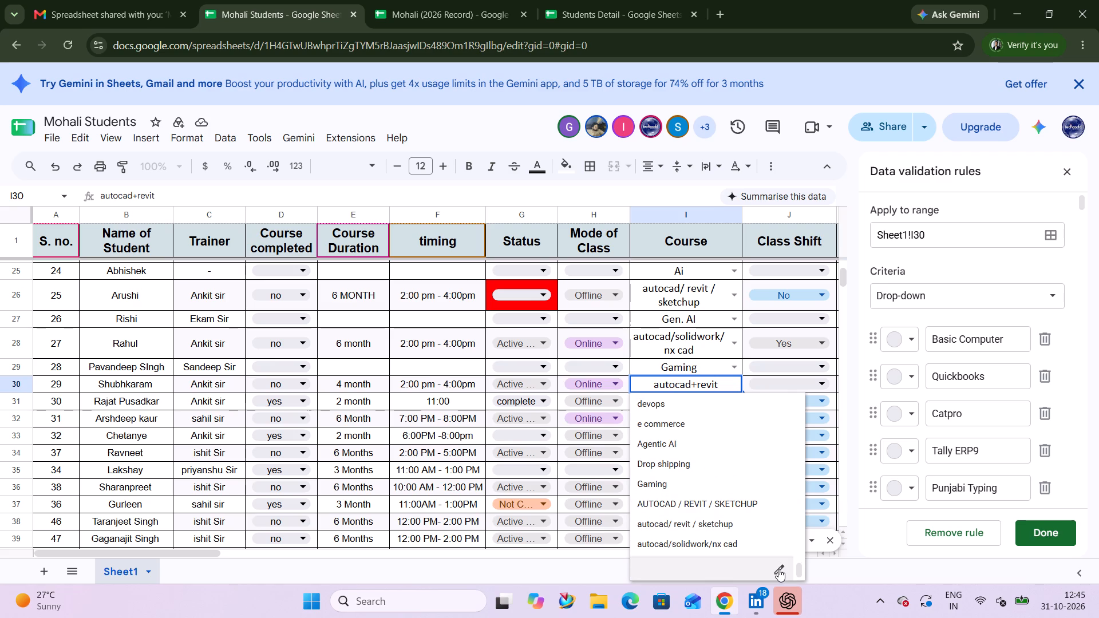
{"action": "left_click", "coordinate": [778, 569]}
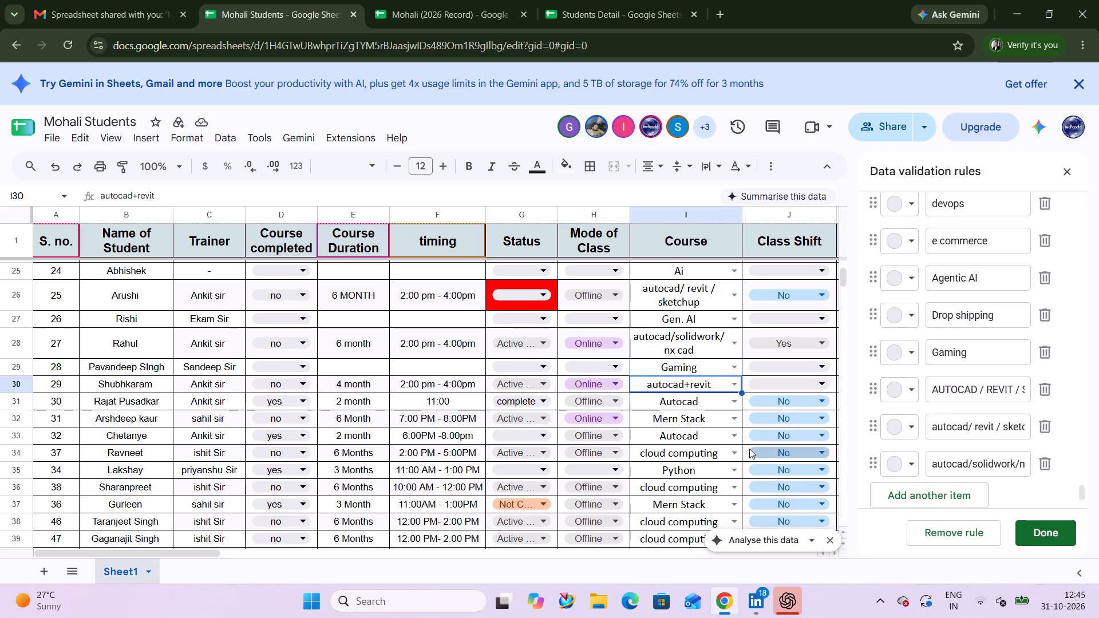
{"action": "left_click", "coordinate": [737, 387]}
{"action": "scroll", "coordinate": [694, 489], "scroll_direction": "down", "scroll_amount": 19}
{"action": "scroll", "coordinate": [694, 488], "scroll_direction": "up", "scroll_amount": 1}
{"action": "scroll", "coordinate": [694, 488], "scroll_direction": "down", "scroll_amount": 3}
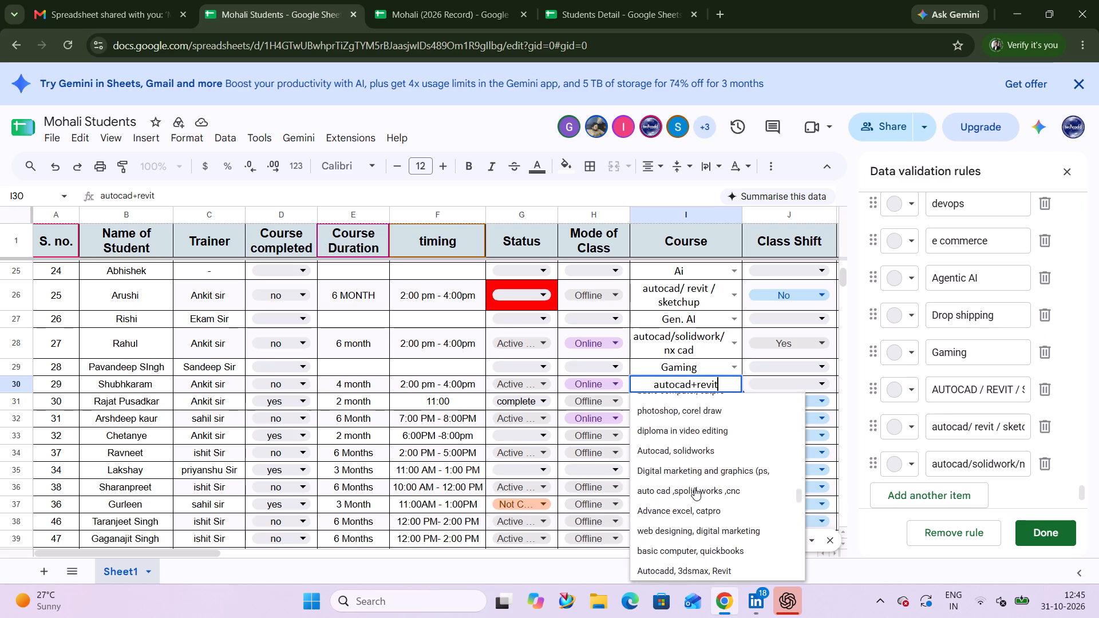
{"action": "scroll", "coordinate": [694, 488], "scroll_direction": "down", "scroll_amount": 20}
{"action": "scroll", "coordinate": [694, 488], "scroll_direction": "down", "scroll_amount": 2}
{"action": "left_click", "coordinate": [785, 568]}
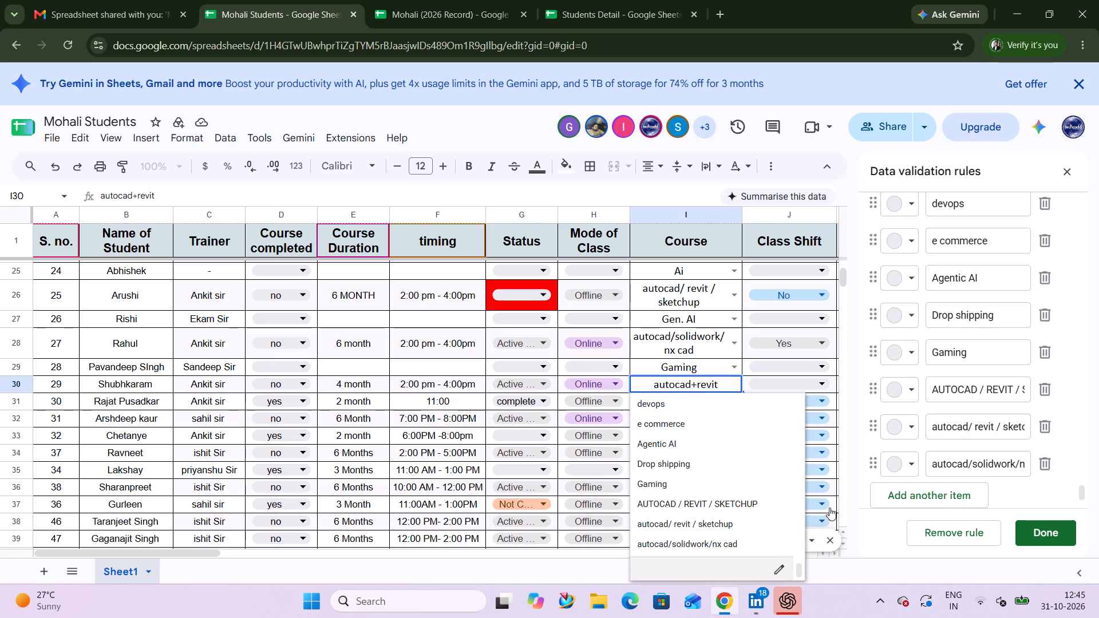
{"action": "scroll", "coordinate": [907, 411], "scroll_direction": "down", "scroll_amount": 9}
{"action": "left_click", "coordinate": [930, 421]}
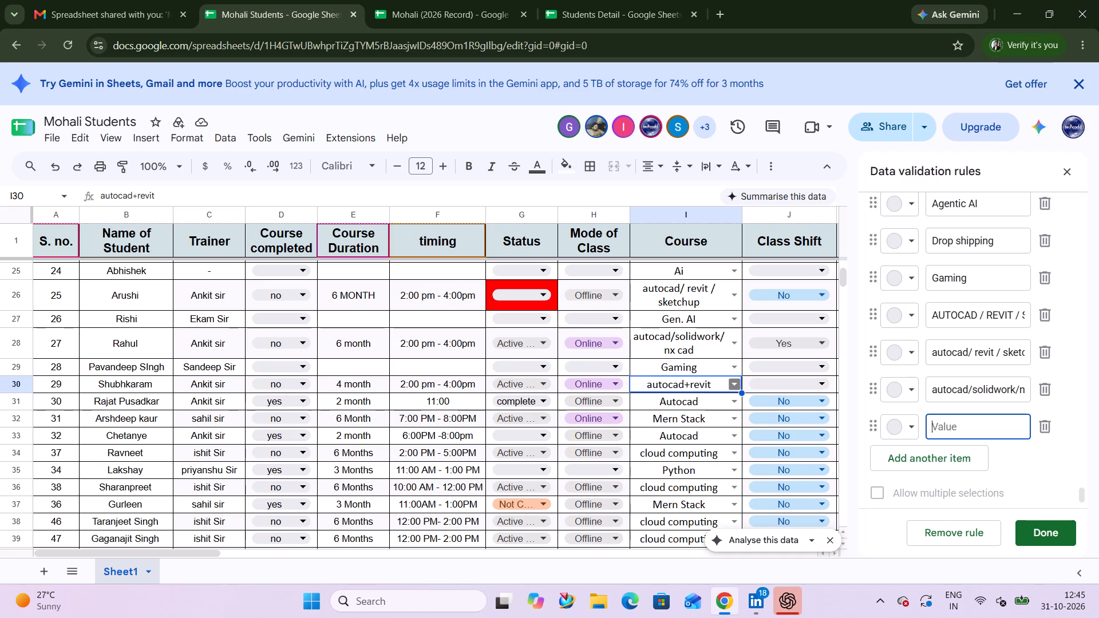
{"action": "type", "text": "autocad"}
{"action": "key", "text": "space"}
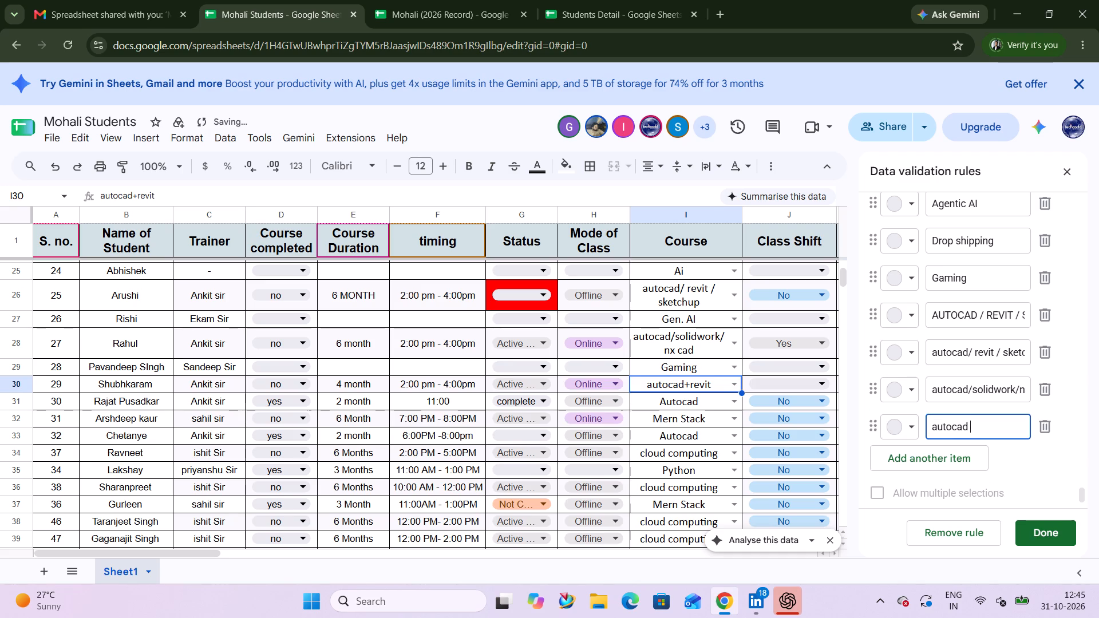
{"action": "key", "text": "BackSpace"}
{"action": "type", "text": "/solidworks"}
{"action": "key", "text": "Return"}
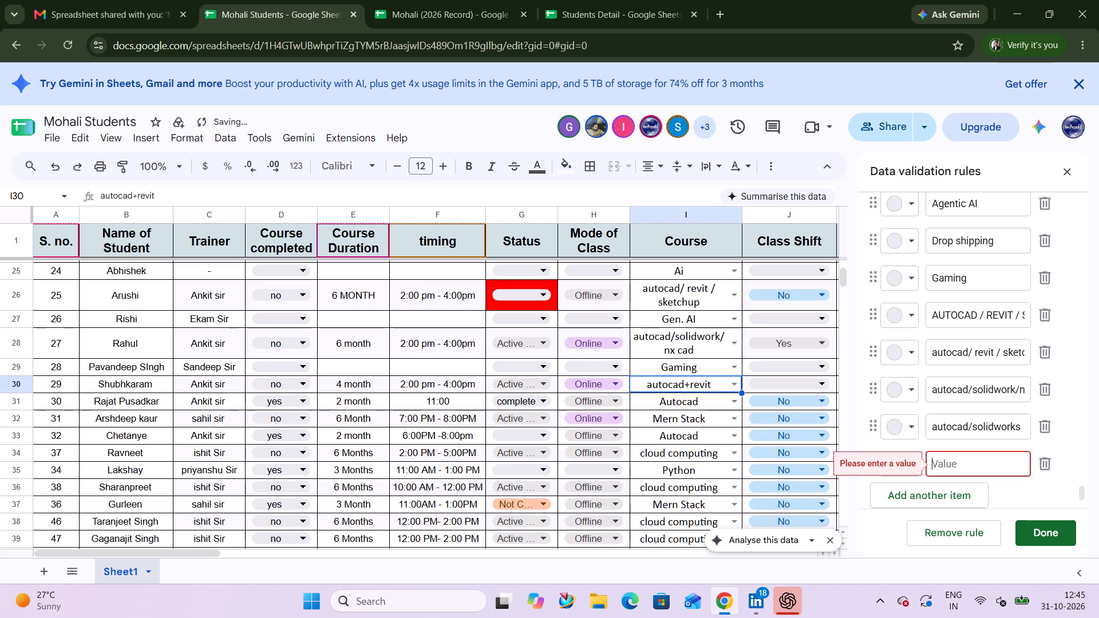
Add autocad/solidwork as another dropdown item, save the rule for all matching Course cells and close the validation rules.
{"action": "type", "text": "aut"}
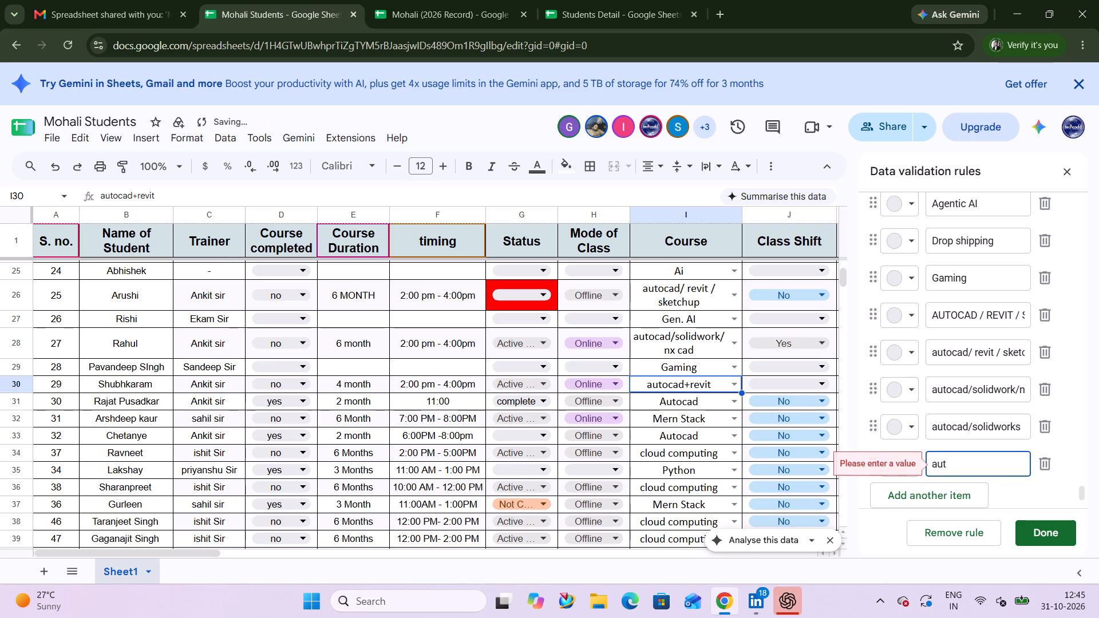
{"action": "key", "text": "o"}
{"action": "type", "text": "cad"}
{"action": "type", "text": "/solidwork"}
{"action": "left_click", "coordinate": [1052, 530]}
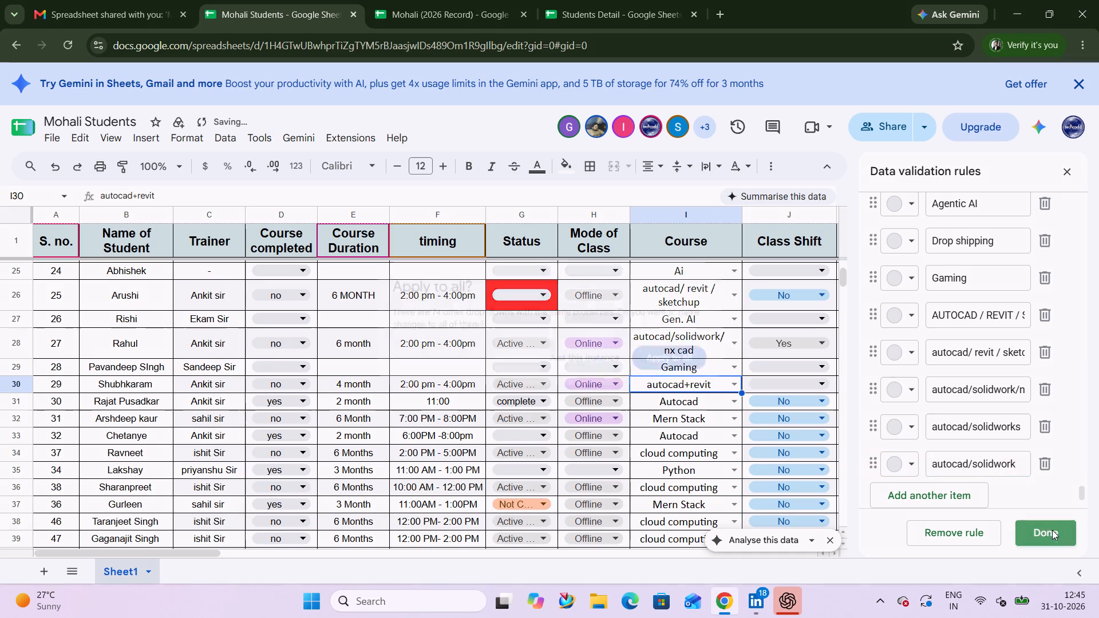
{"action": "left_click", "coordinate": [692, 373]}
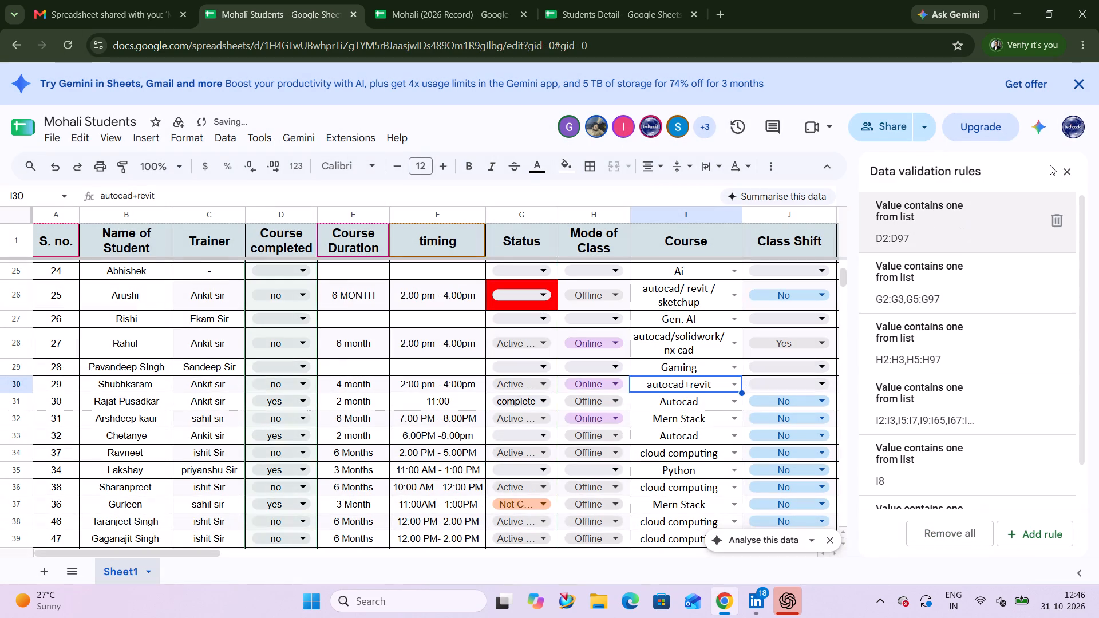
{"action": "left_click", "coordinate": [1059, 168]}
Replace student number 29's Course with the existing option Autocad, solidworks.
{"action": "left_click", "coordinate": [716, 385]}
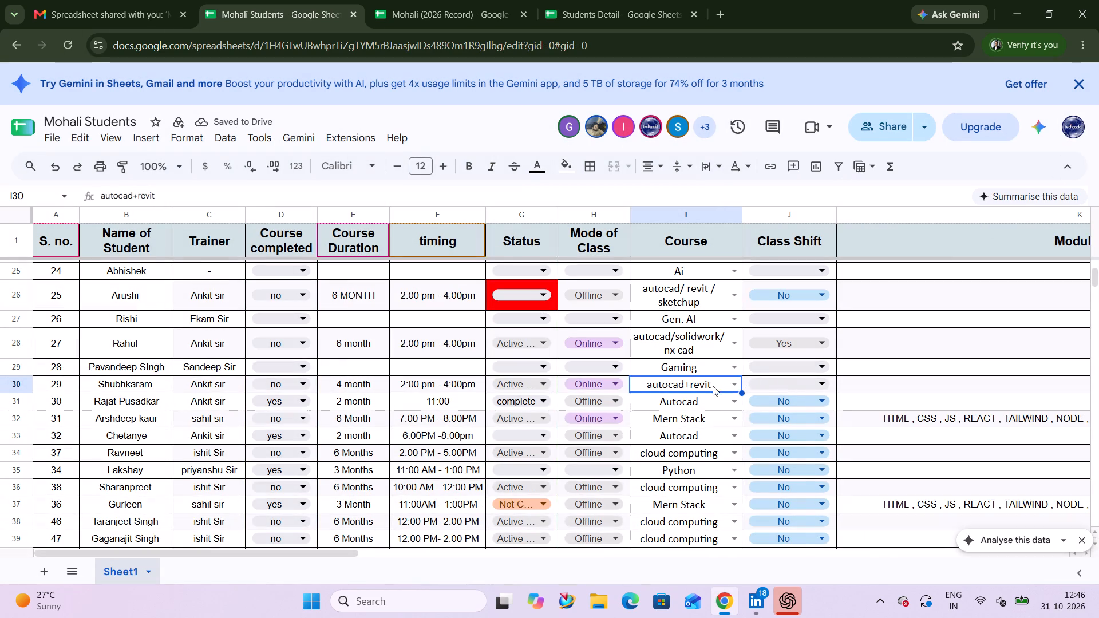
{"action": "double_click", "coordinate": [713, 386]}
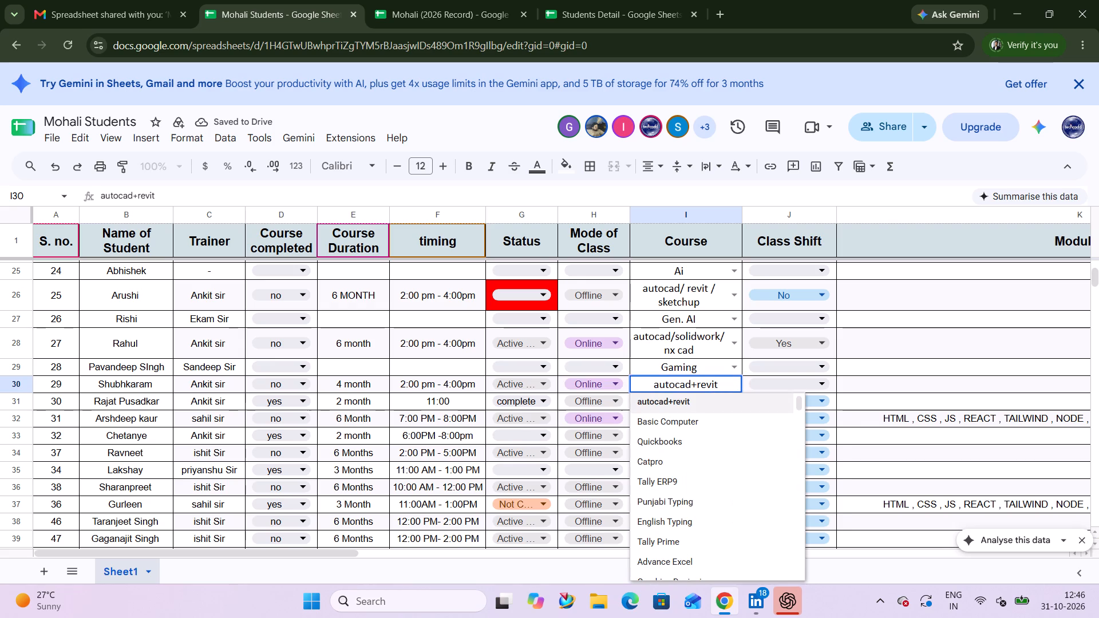
{"action": "key", "text": "BackSpace"}
{"action": "key", "text": "BackSpace"}
{"action": "key", "text": "BackSpace"}
{"action": "key", "text": "BackSpace"}
{"action": "key", "text": "BackSpace"}
{"action": "key", "text": "BackSpace"}
{"action": "key", "text": "BackSpace"}
{"action": "key", "text": "BackSpace"}
{"action": "key", "text": "BackSpace"}
{"action": "key", "text": "BackSpace"}
{"action": "key", "text": "BackSpace"}
{"action": "key", "text": "BackSpace"}
{"action": "key", "text": "BackSpace"}
{"action": "key", "text": "BackSpace"}
{"action": "key", "text": "BackSpace"}
{"action": "key", "text": "BackSpace"}
{"action": "key", "text": "BackSpace"}
{"action": "key", "text": "BackSpace"}
{"action": "key", "text": "BackSpace"}
{"action": "key", "text": "BackSpace"}
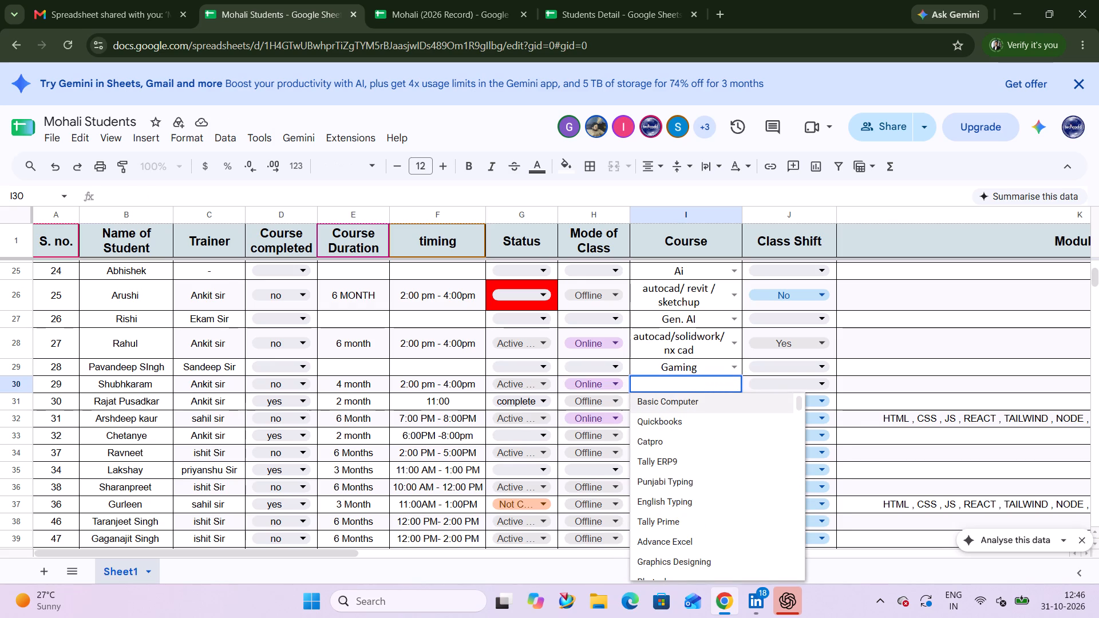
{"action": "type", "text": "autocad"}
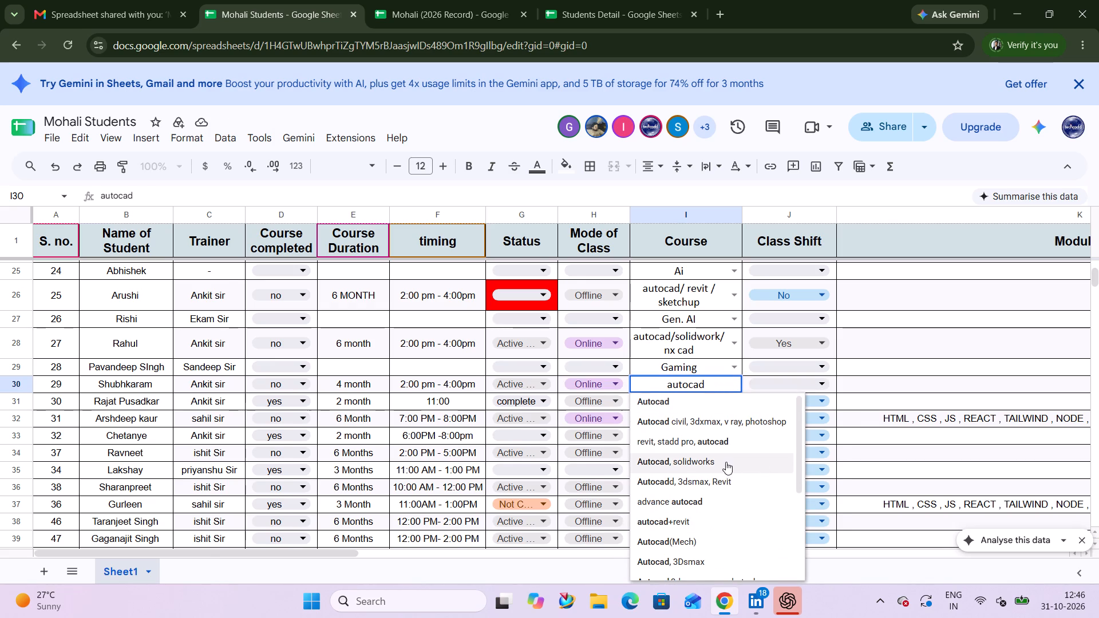
{"action": "left_click", "coordinate": [725, 461]}
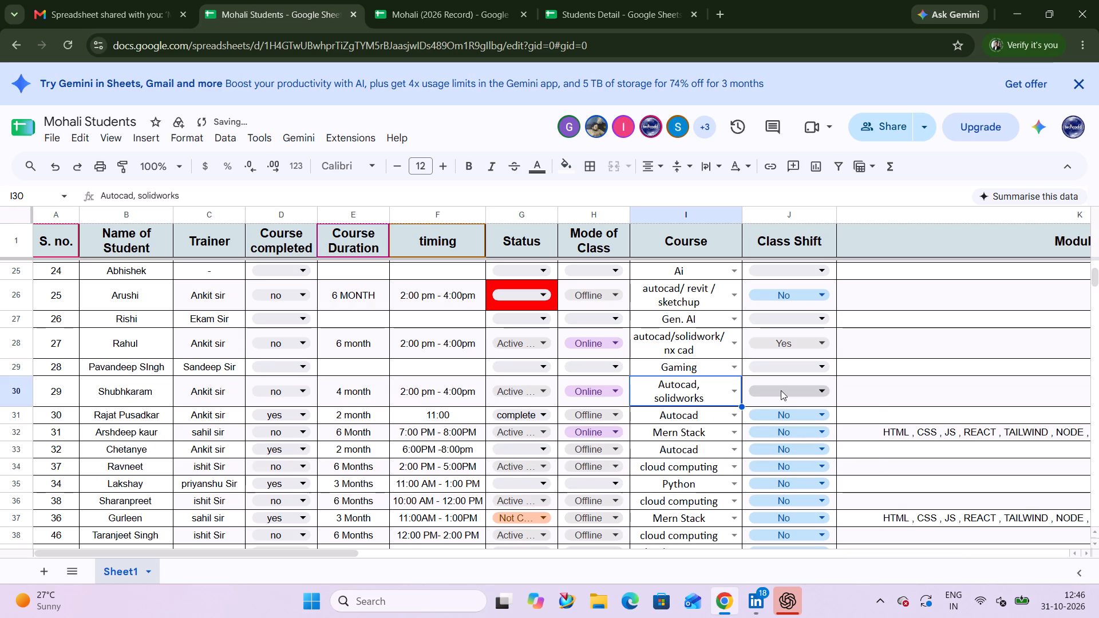
Set student number 29's Class Shift to Yes.
{"action": "left_click", "coordinate": [781, 390]}
{"action": "left_click", "coordinate": [766, 417]}
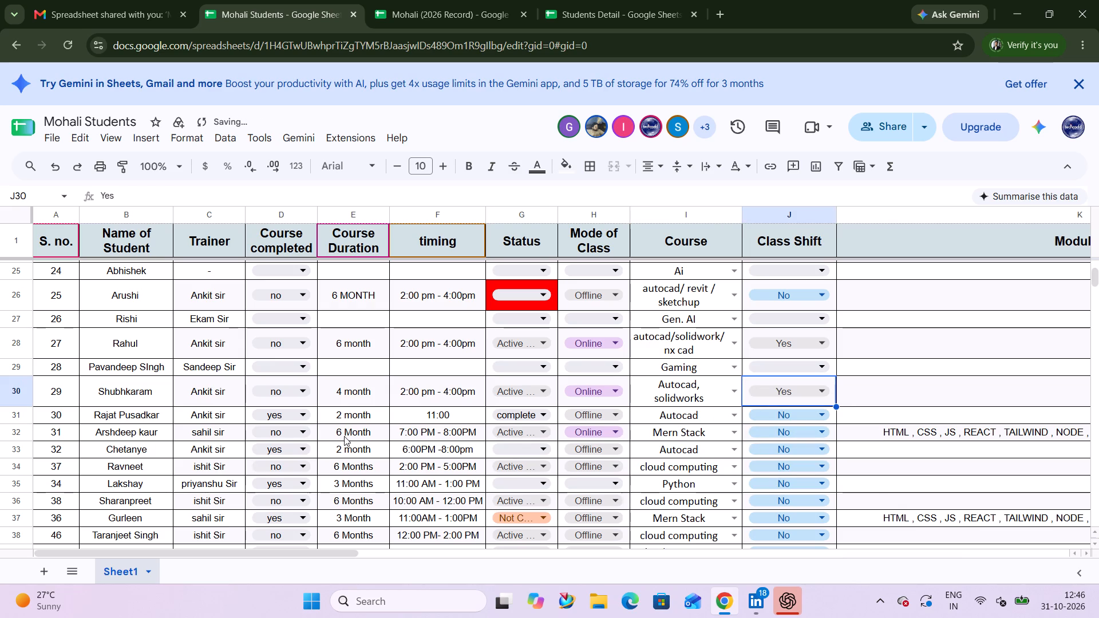
Replace student number 30's timing with 11:00 am - 1:00pm.
{"action": "left_click", "coordinate": [199, 396]}
{"action": "left_click", "coordinate": [201, 413]}
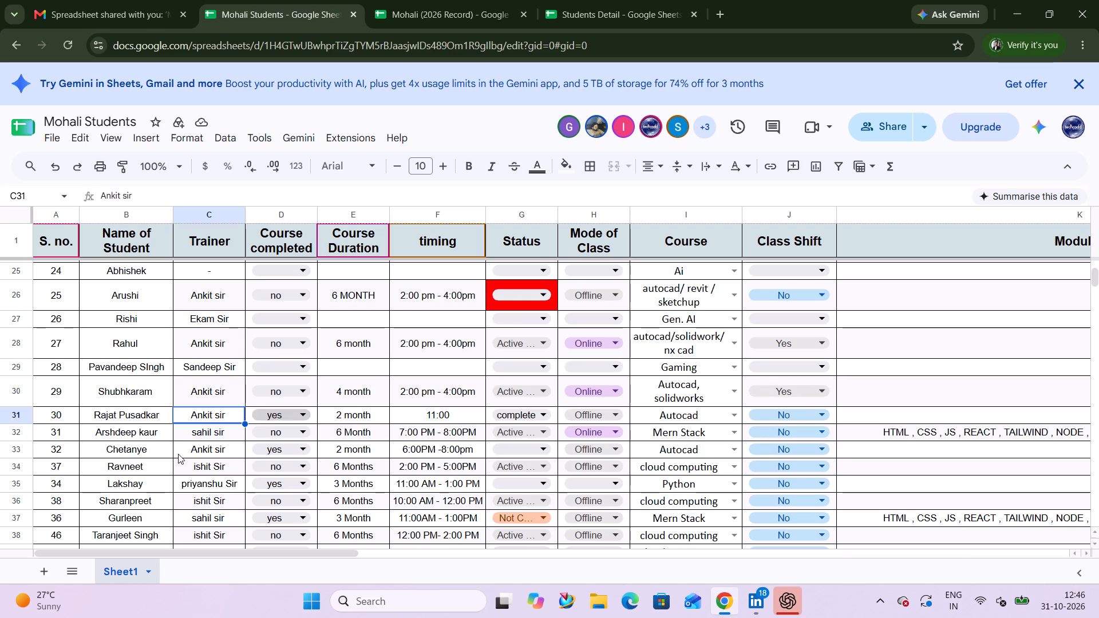
{"action": "left_click", "coordinate": [212, 443]}
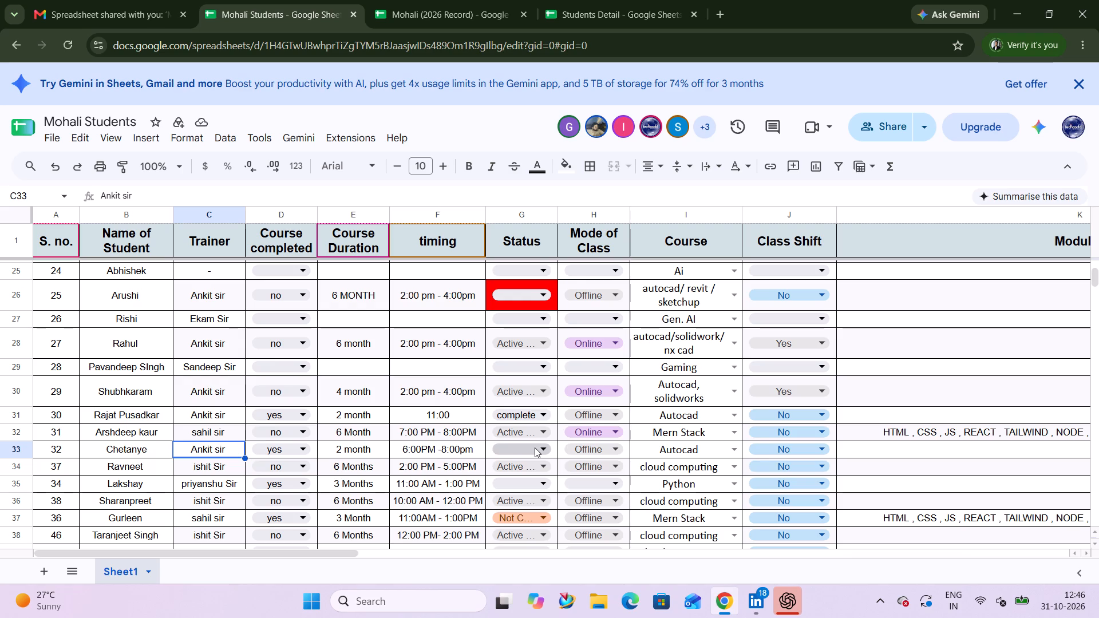
{"action": "double_click", "coordinate": [428, 413]}
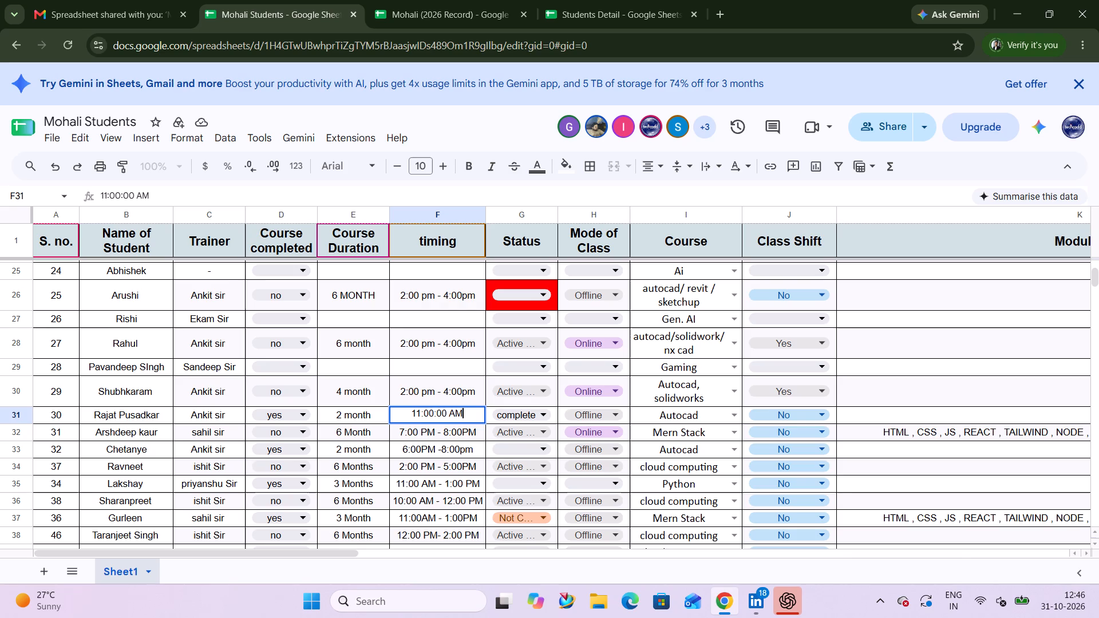
{"action": "key", "text": "BackSpace"}
{"action": "key", "text": "BackSpace"}
{"action": "key", "text": "BackSpace"}
{"action": "key", "text": "BackSpace"}
{"action": "key", "text": "BackSpace"}
{"action": "key", "text": "BackSpace"}
{"action": "key", "text": "BackSpace"}
{"action": "key", "text": "BackSpace"}
{"action": "key", "text": "BackSpace"}
{"action": "key", "text": "BackSpace"}
{"action": "key", "text": "BackSpace"}
{"action": "key", "text": "BackSpace"}
{"action": "key", "text": "BackSpace"}
{"action": "key", "text": "BackSpace"}
{"action": "key", "text": "BackSpace"}
{"action": "key", "text": "BackSpace"}
{"action": "key", "text": "BackSpace"}
{"action": "key", "text": "BackSpace"}
{"action": "key", "text": "BackSpace"}
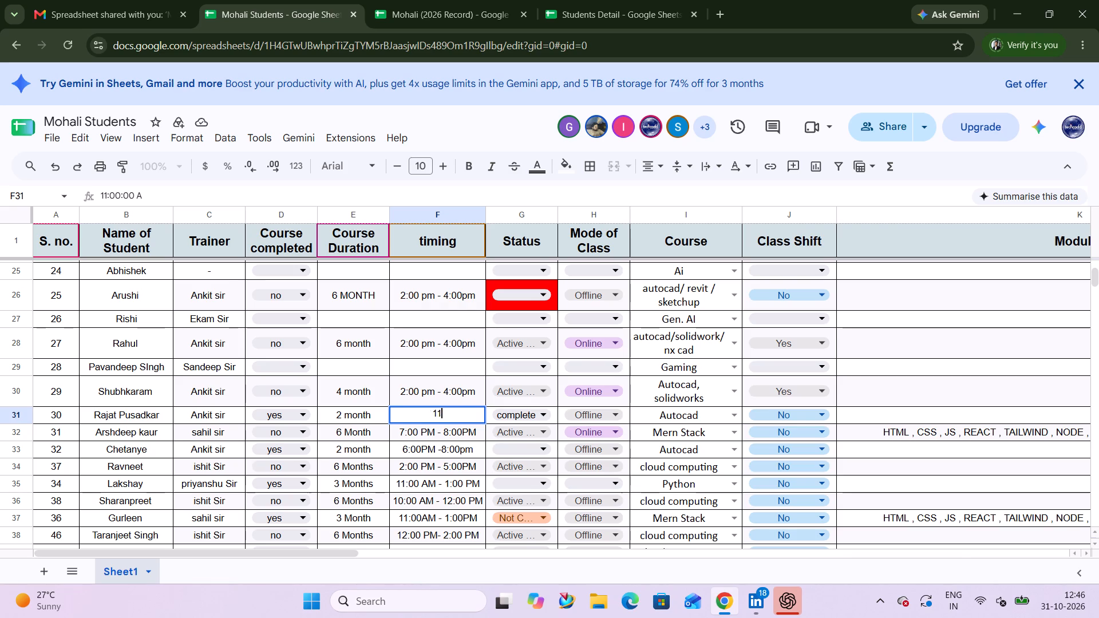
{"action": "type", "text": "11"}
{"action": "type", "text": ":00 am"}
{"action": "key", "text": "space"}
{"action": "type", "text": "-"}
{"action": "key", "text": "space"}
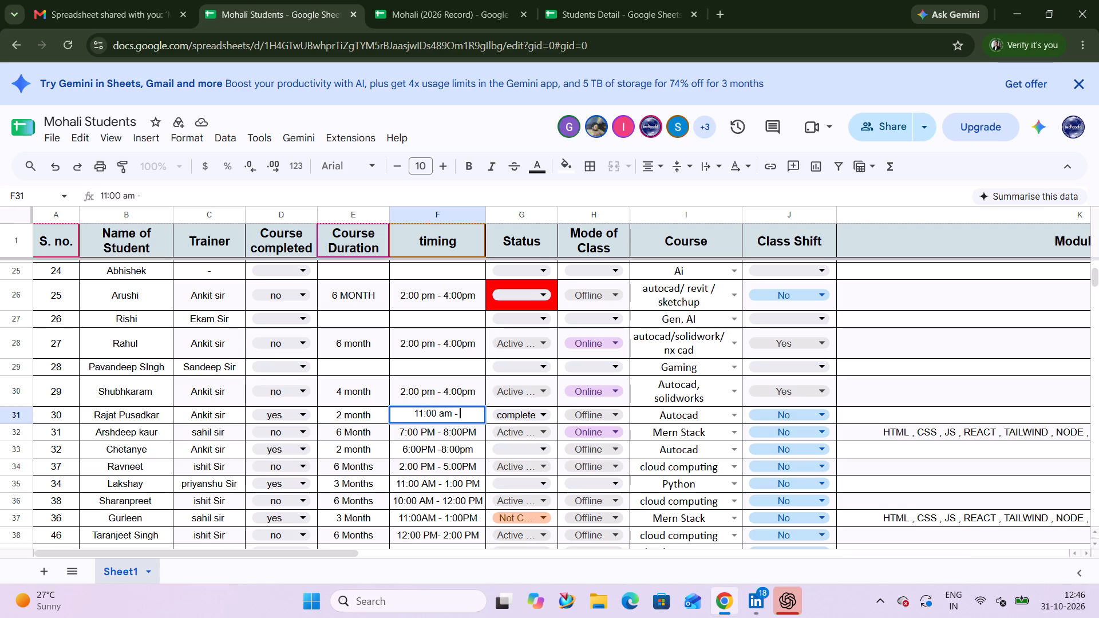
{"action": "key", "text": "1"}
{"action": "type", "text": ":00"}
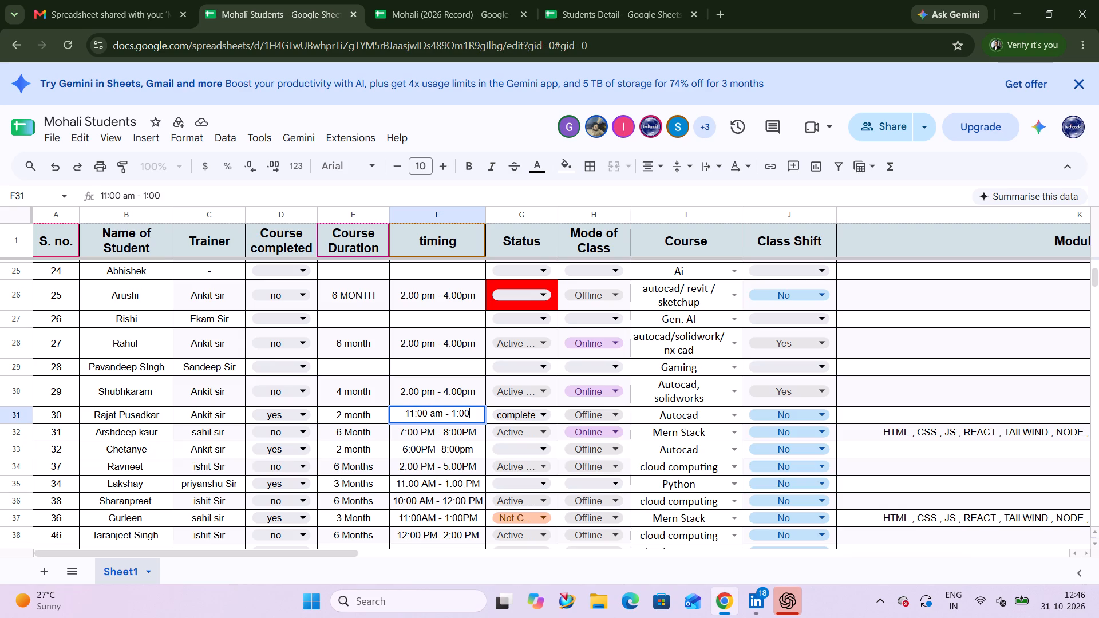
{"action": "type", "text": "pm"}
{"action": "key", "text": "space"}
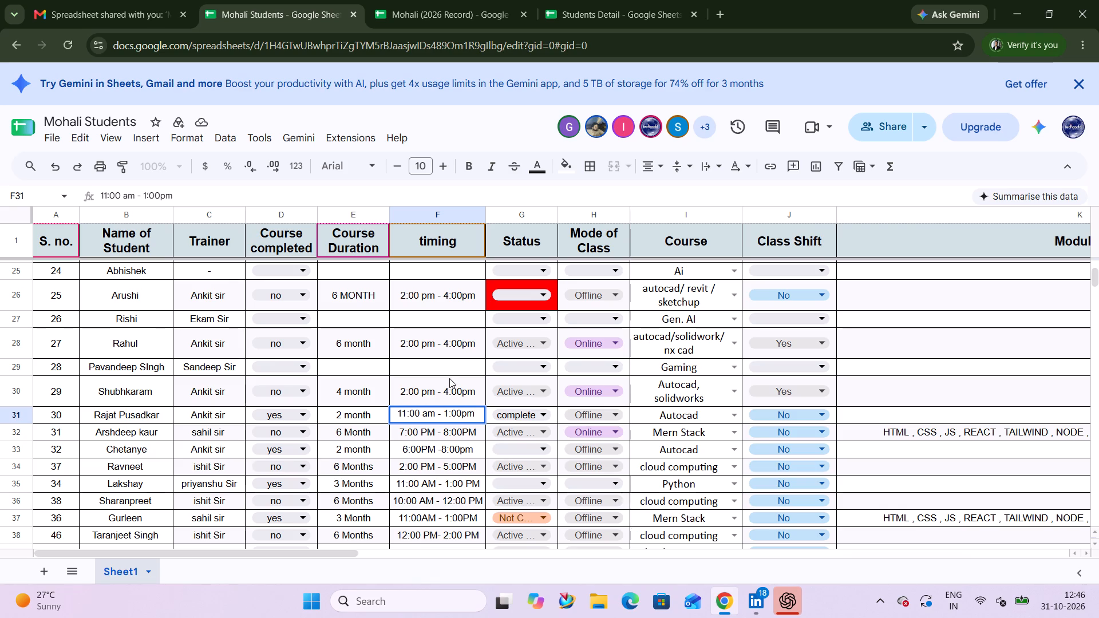
{"action": "left_click", "coordinate": [461, 450]}
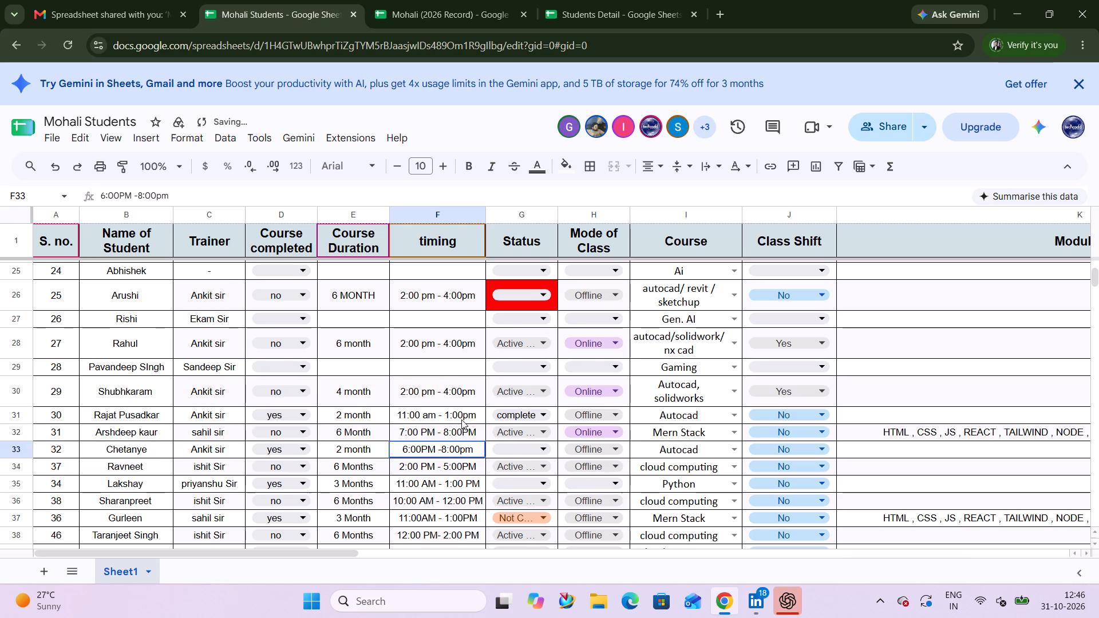
Fill student number 45's empty Course completed cell with red.
{"action": "left_click", "coordinate": [199, 445]}
{"action": "scroll", "coordinate": [248, 450], "scroll_direction": "down", "scroll_amount": 2}
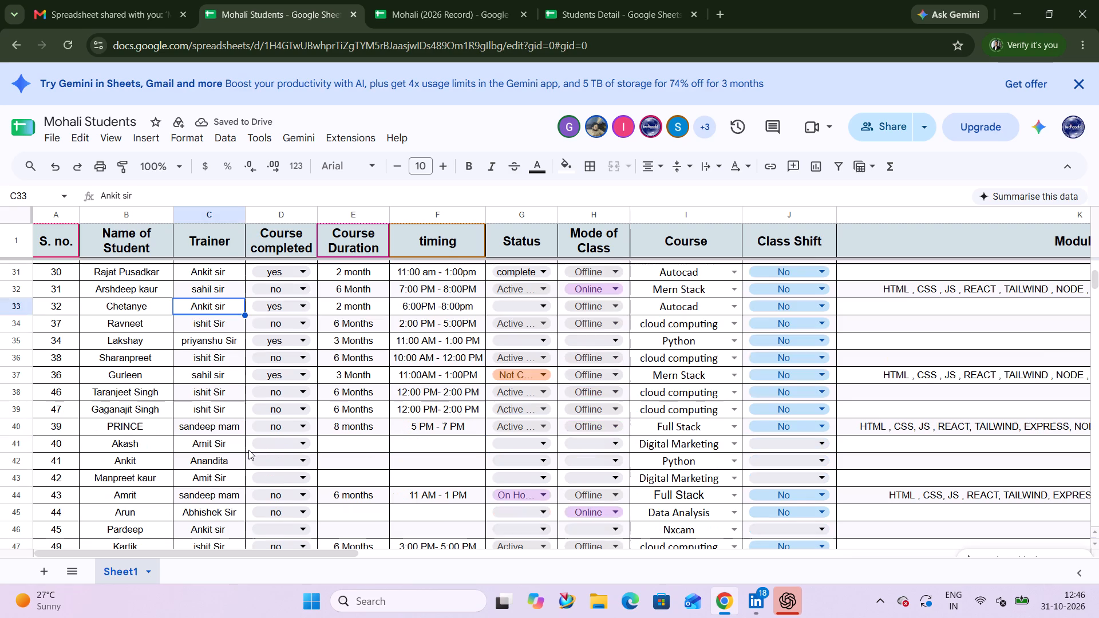
{"action": "left_click", "coordinate": [23, 304]}
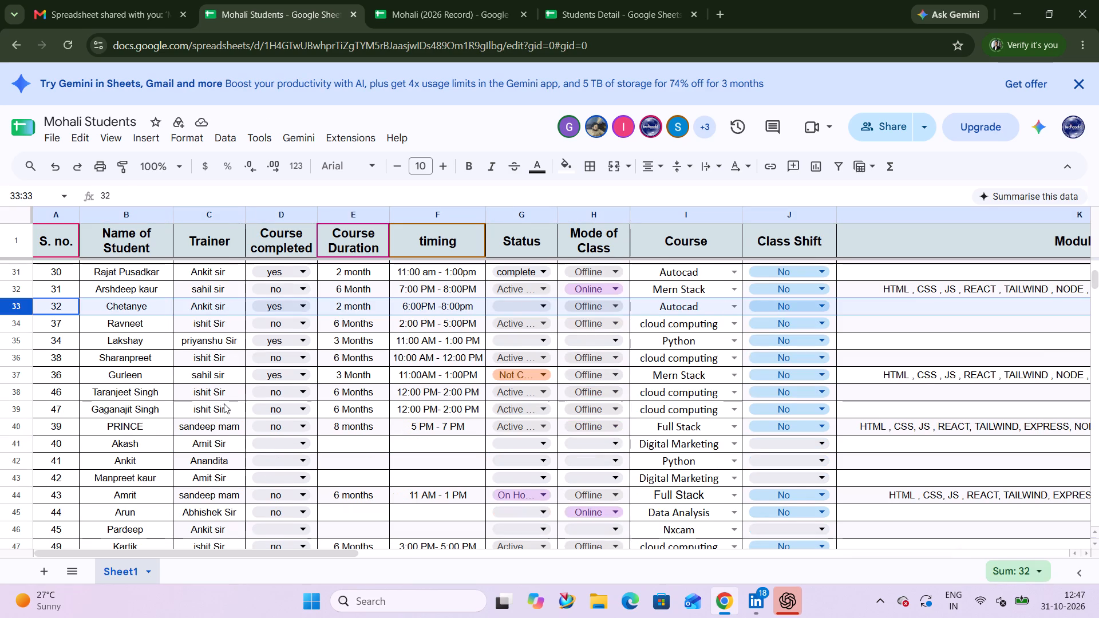
{"action": "left_click", "coordinate": [216, 531]}
{"action": "left_click", "coordinate": [13, 531]}
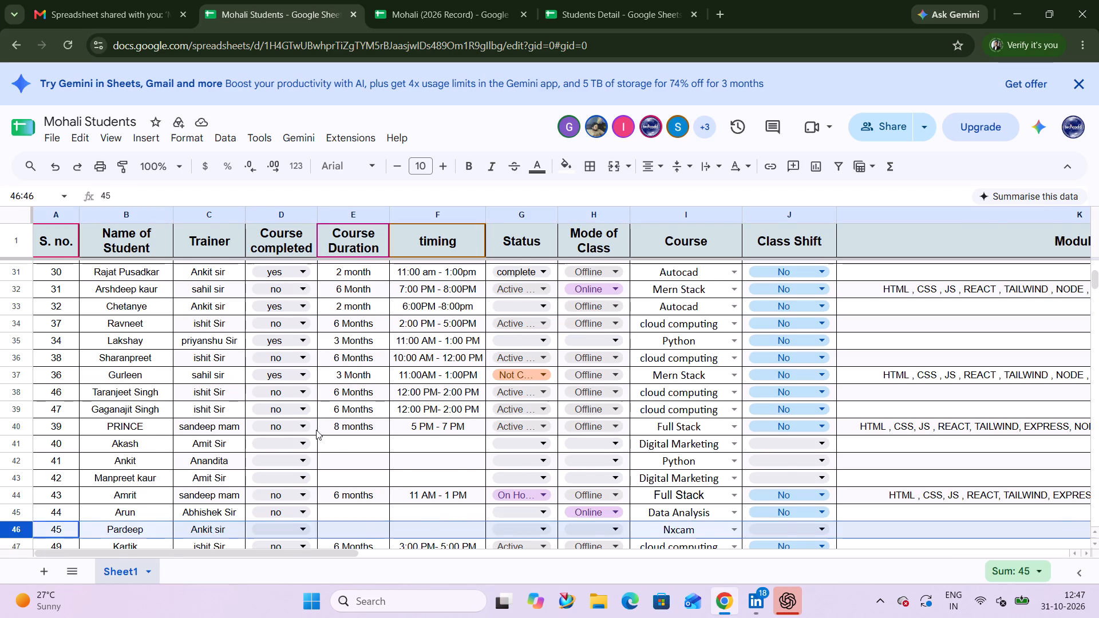
{"action": "scroll", "coordinate": [317, 427], "scroll_direction": "down", "scroll_amount": 2}
{"action": "left_click", "coordinate": [299, 383]}
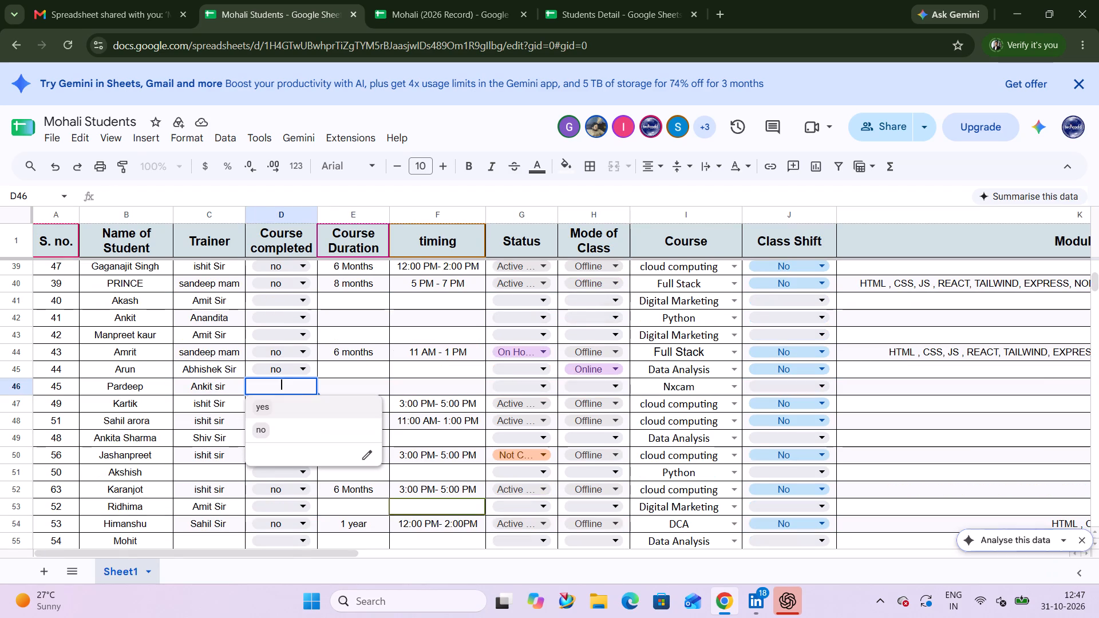
{"action": "left_click", "coordinate": [338, 383]}
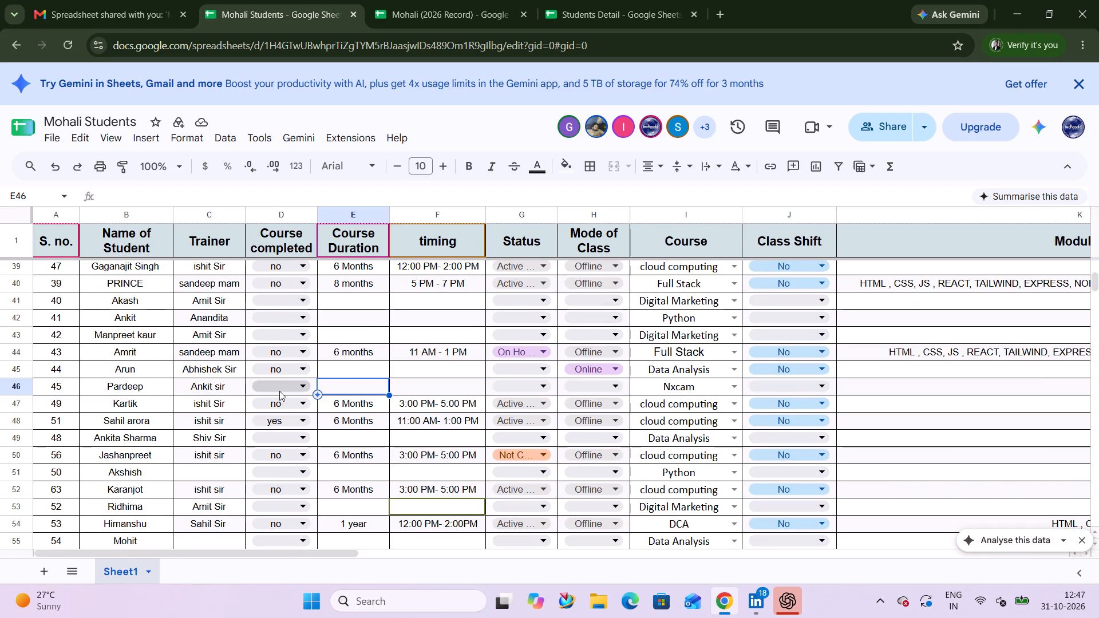
{"action": "left_click", "coordinate": [279, 391]}
{"action": "left_click", "coordinate": [567, 169]}
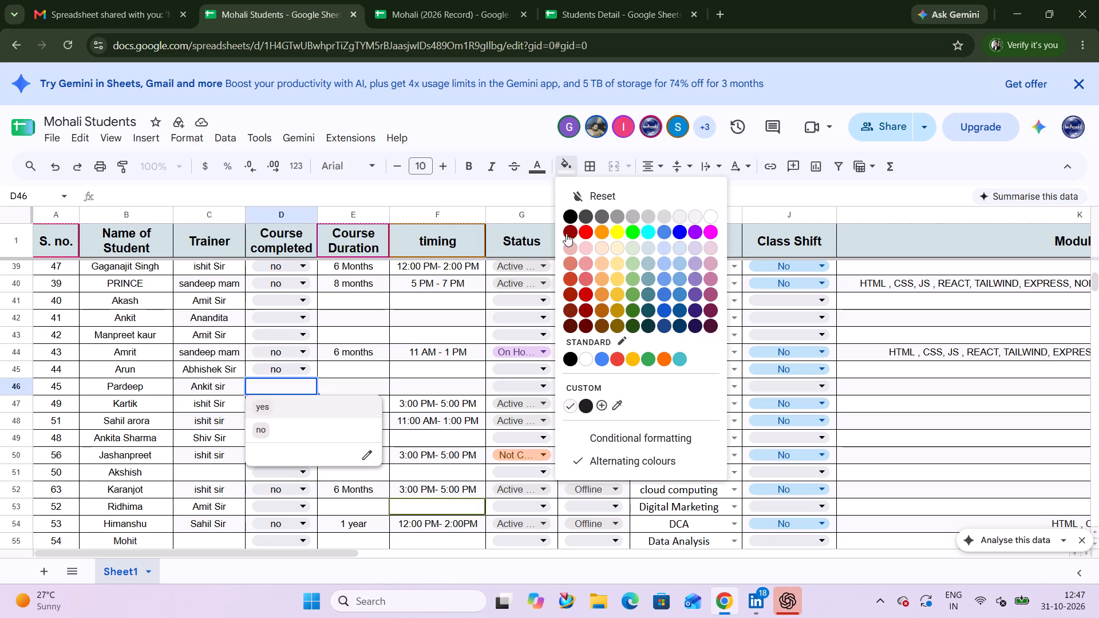
{"action": "left_click", "coordinate": [586, 234]}
{"action": "left_click", "coordinate": [372, 381]}
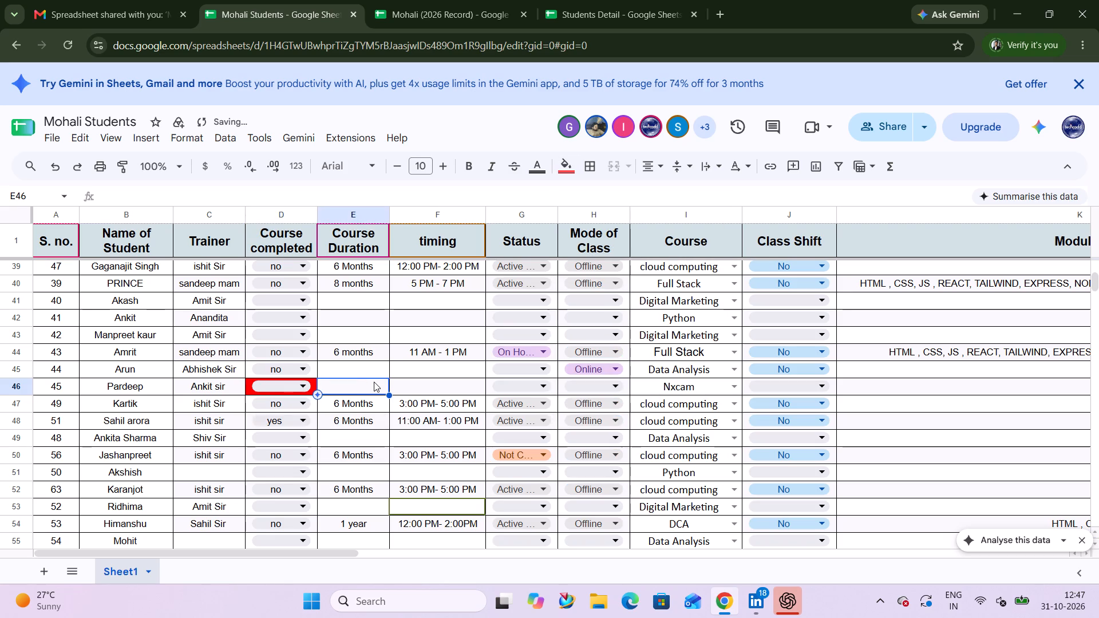
Leave student number 45's Course as Nxcam and set the Class Shift to Yes.
{"action": "left_click", "coordinate": [732, 389]}
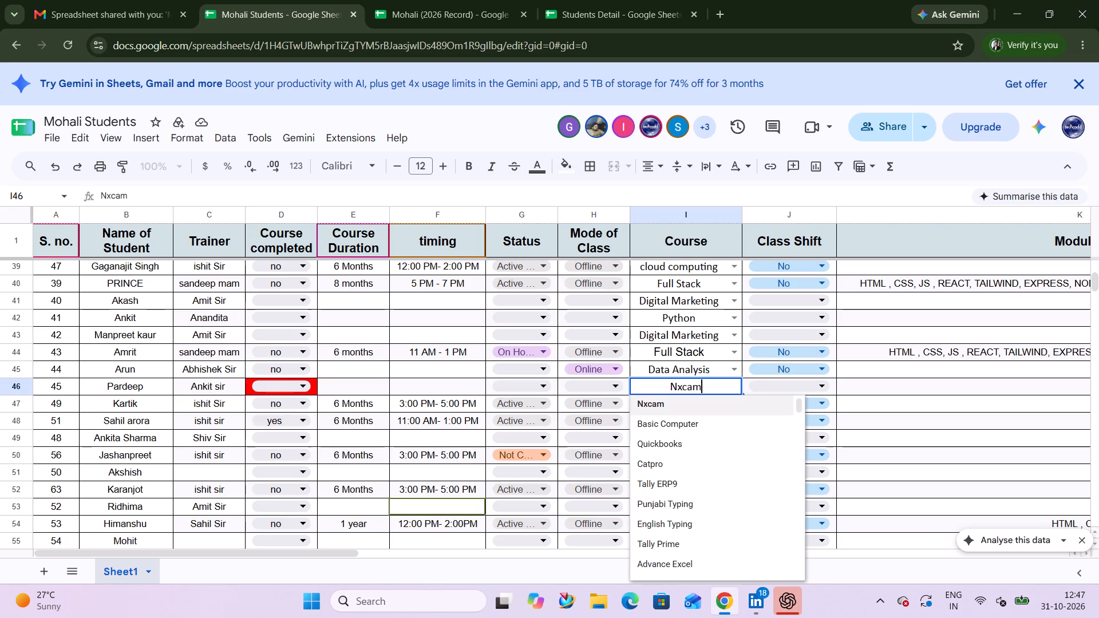
{"action": "left_click", "coordinate": [730, 386]}
{"action": "left_click", "coordinate": [924, 384]}
{"action": "left_click", "coordinate": [819, 387]}
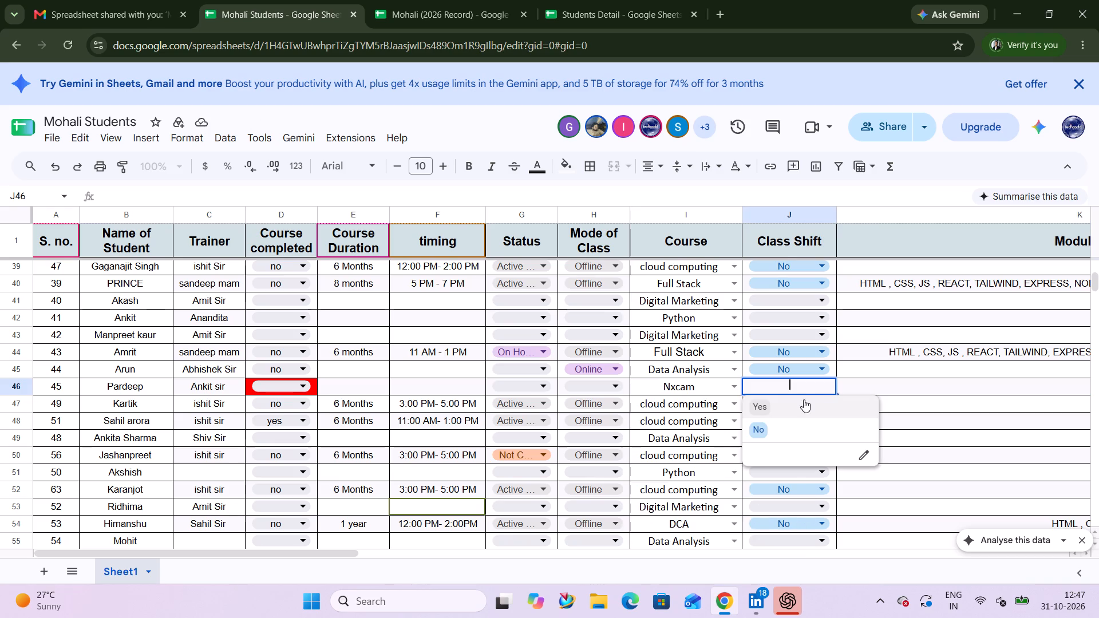
{"action": "left_click", "coordinate": [775, 409]}
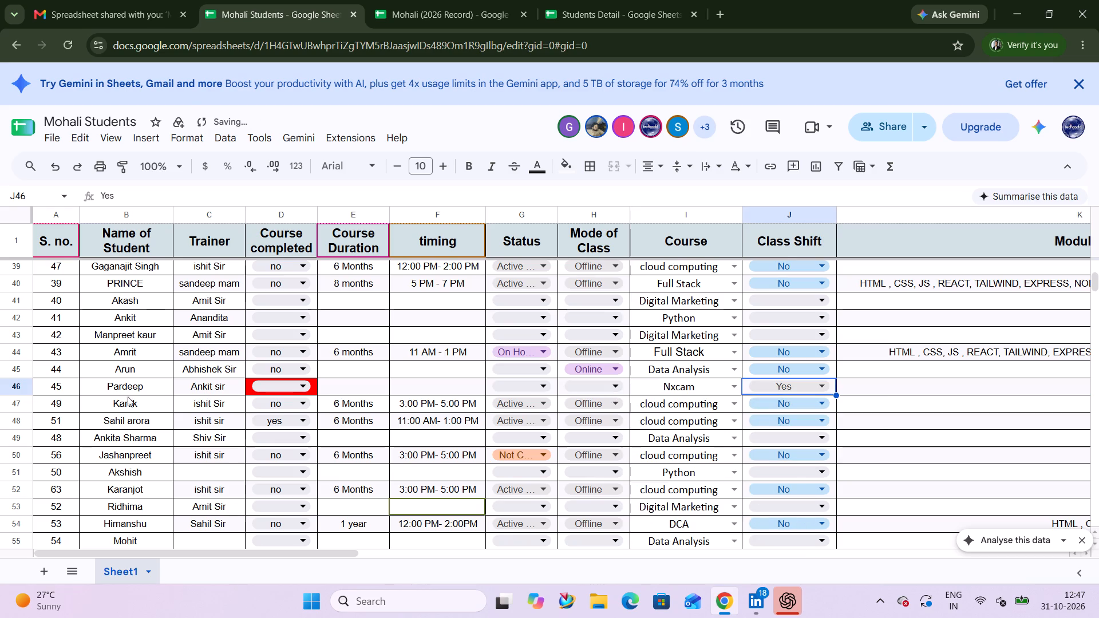
Look through the Trainer column's entries for how trainer changes are written for Ankit's other students.
{"action": "left_click", "coordinate": [209, 383]}
{"action": "double_click", "coordinate": [225, 382]}
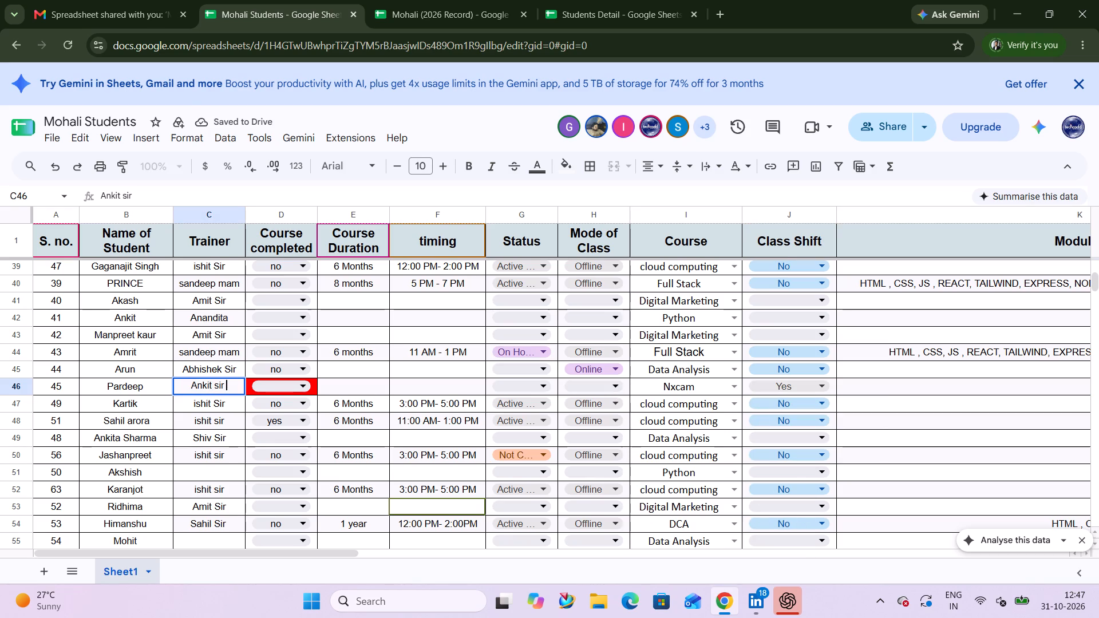
{"action": "scroll", "coordinate": [232, 384], "scroll_direction": "up", "scroll_amount": 18}
{"action": "scroll", "coordinate": [240, 364], "scroll_direction": "up", "scroll_amount": 11}
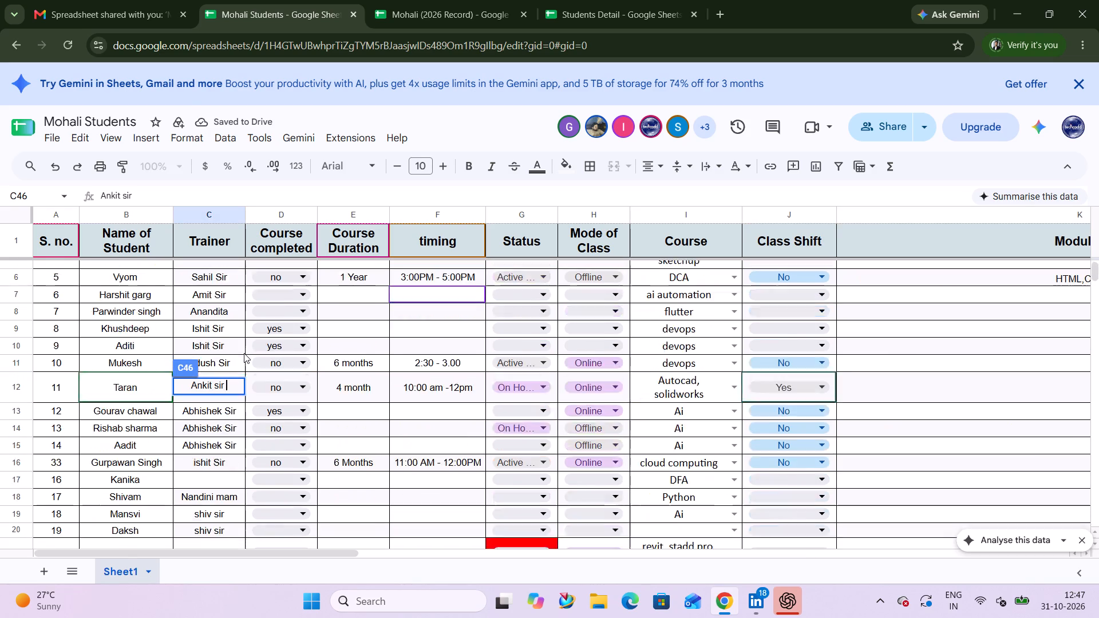
{"action": "scroll", "coordinate": [244, 353], "scroll_direction": "up", "scroll_amount": 15}
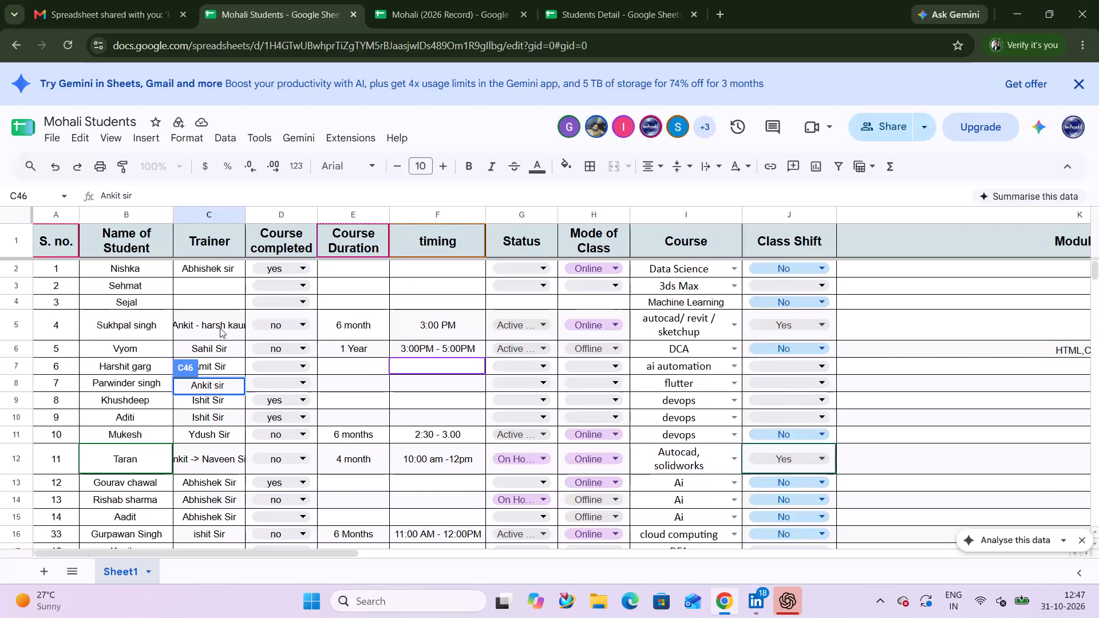
{"action": "scroll", "coordinate": [220, 327], "scroll_direction": "down", "scroll_amount": 17}
{"action": "scroll", "coordinate": [220, 328], "scroll_direction": "down", "scroll_amount": 9}
{"action": "scroll", "coordinate": [224, 330], "scroll_direction": "up", "scroll_amount": 7}
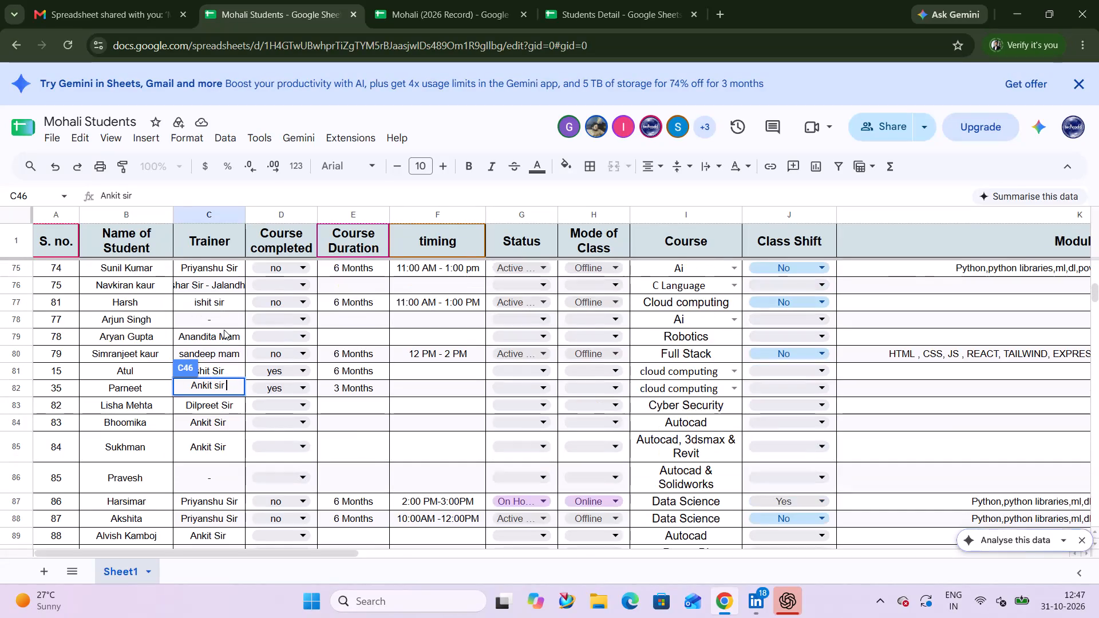
{"action": "scroll", "coordinate": [224, 330], "scroll_direction": "down", "scroll_amount": 2}
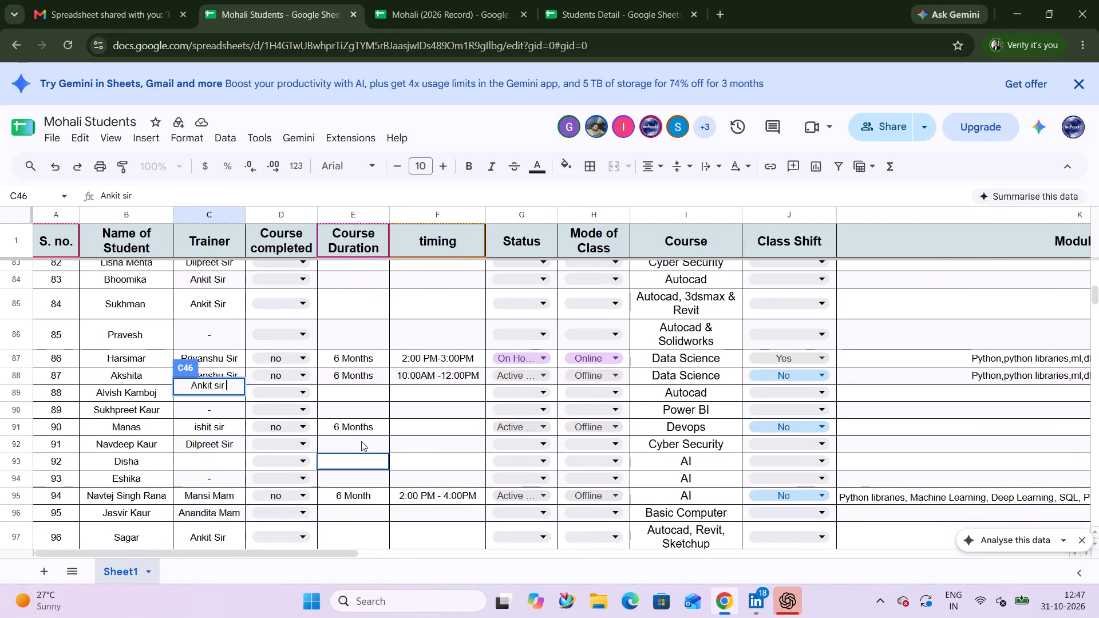
{"action": "scroll", "coordinate": [214, 422], "scroll_direction": "up", "scroll_amount": 4}
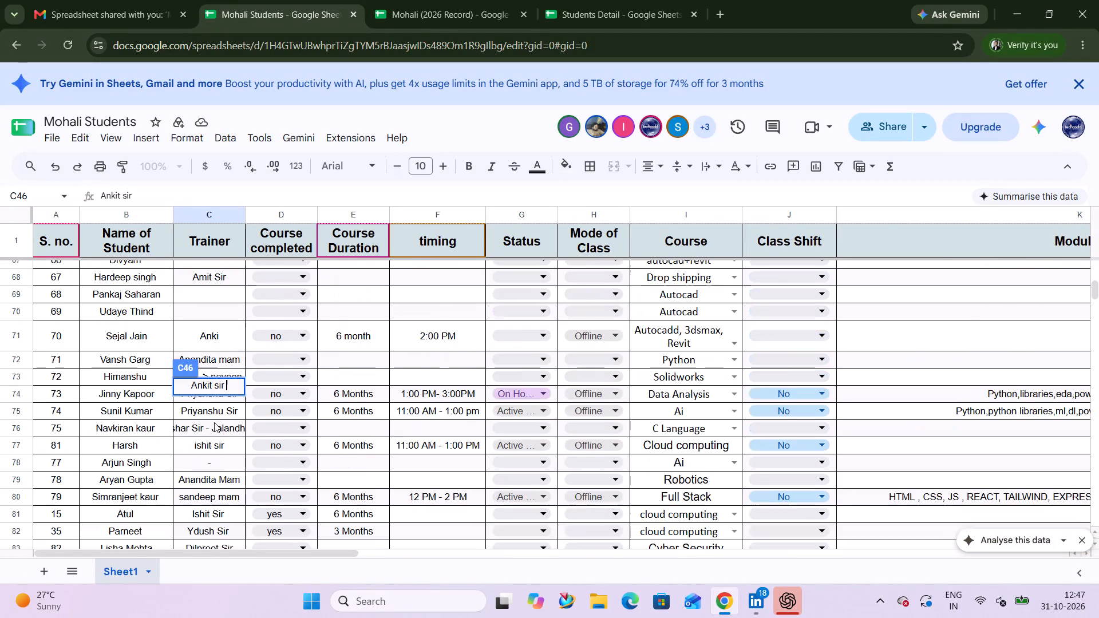
{"action": "scroll", "coordinate": [214, 422], "scroll_direction": "down", "scroll_amount": 2}
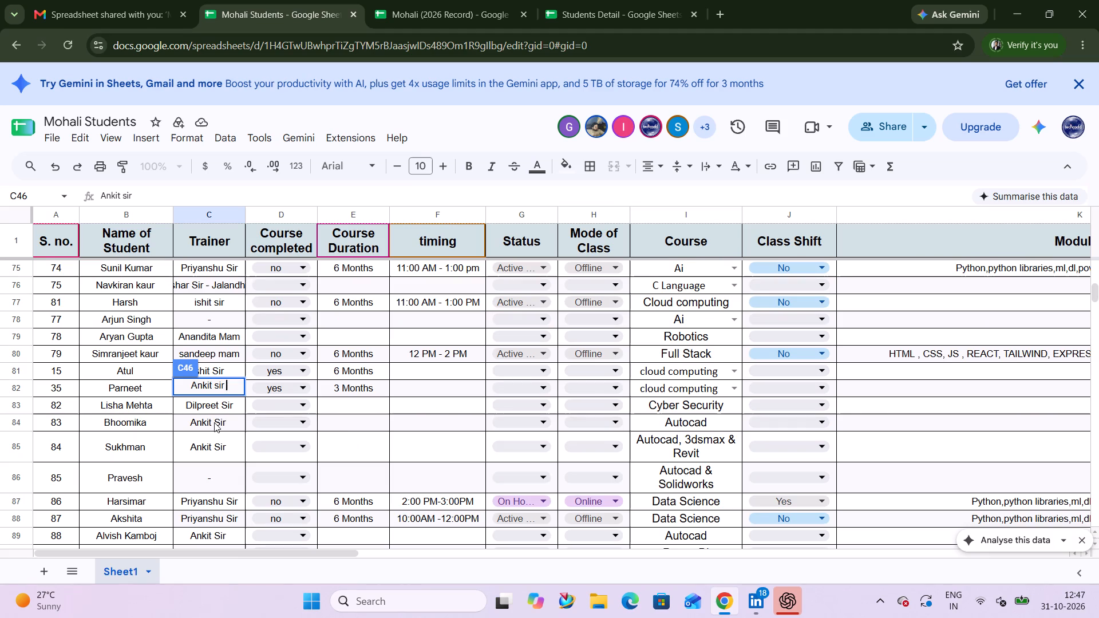
{"action": "key", "text": "Escape"}
{"action": "scroll", "coordinate": [214, 425], "scroll_direction": "down", "scroll_amount": 7}
{"action": "scroll", "coordinate": [214, 425], "scroll_direction": "up", "scroll_amount": 17}
{"action": "scroll", "coordinate": [214, 421], "scroll_direction": "down", "scroll_amount": 1}
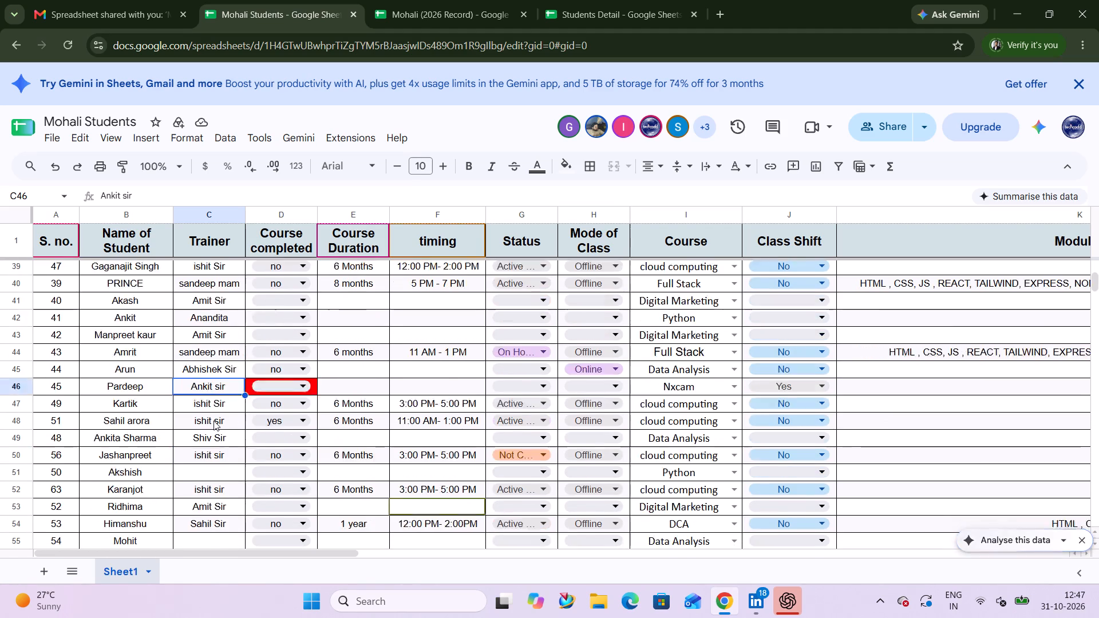
Extend student number 45's Trainer entry to read Ankit sir - Gurpreet sir.
{"action": "scroll", "coordinate": [214, 421], "scroll_direction": "down", "scroll_amount": 1}
{"action": "double_click", "coordinate": [231, 310]}
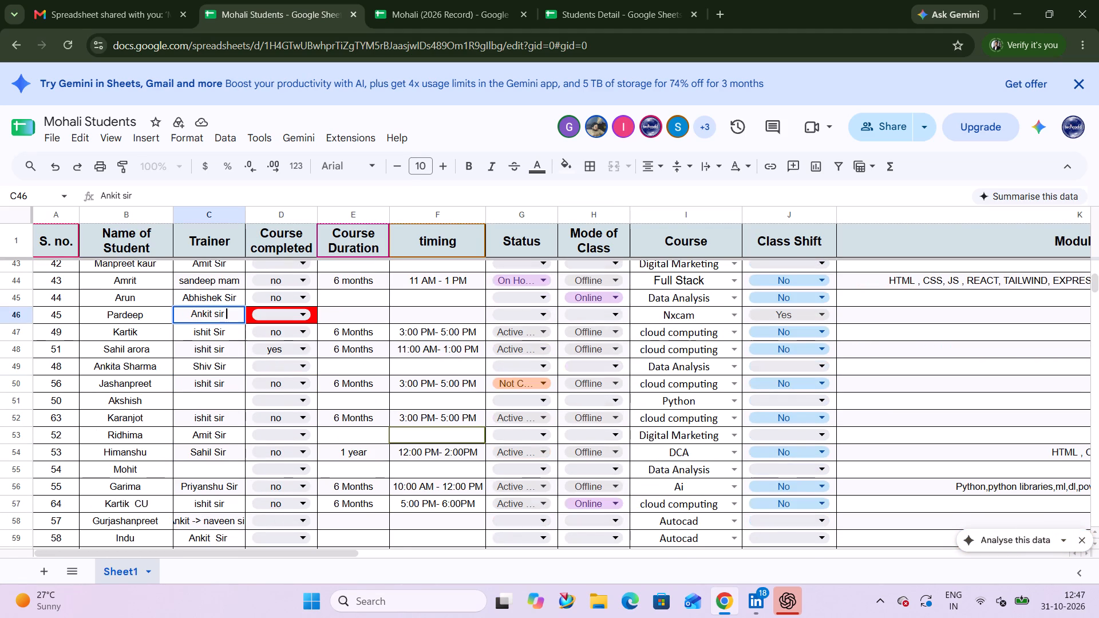
{"action": "left_click", "coordinate": [176, 196]}
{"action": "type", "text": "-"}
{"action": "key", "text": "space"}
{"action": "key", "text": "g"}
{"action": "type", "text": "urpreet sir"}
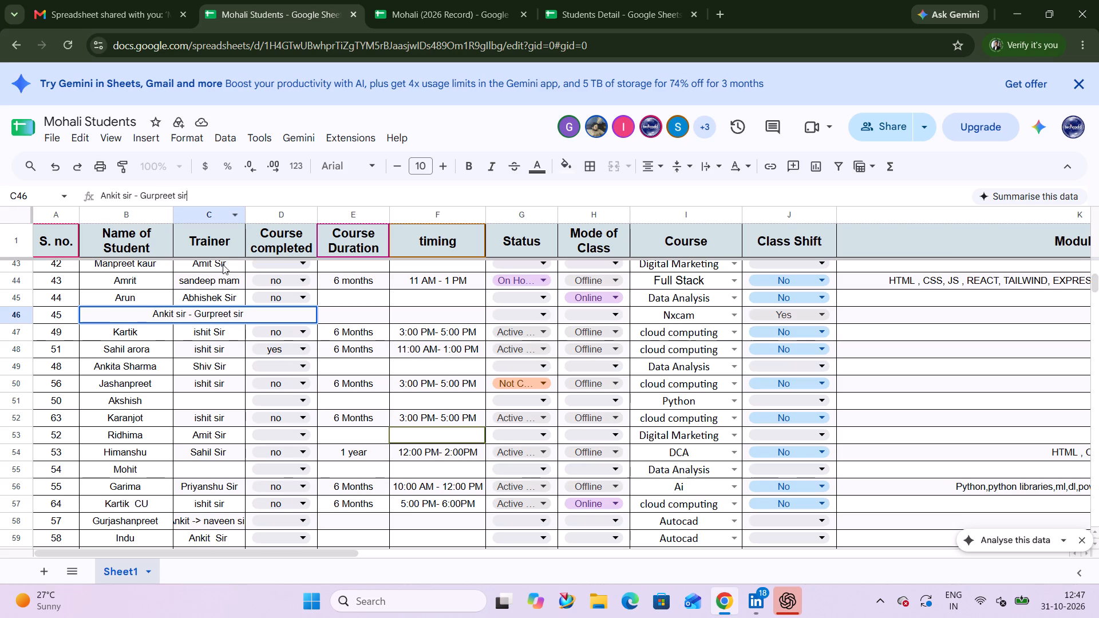
{"action": "left_click", "coordinate": [232, 374]}
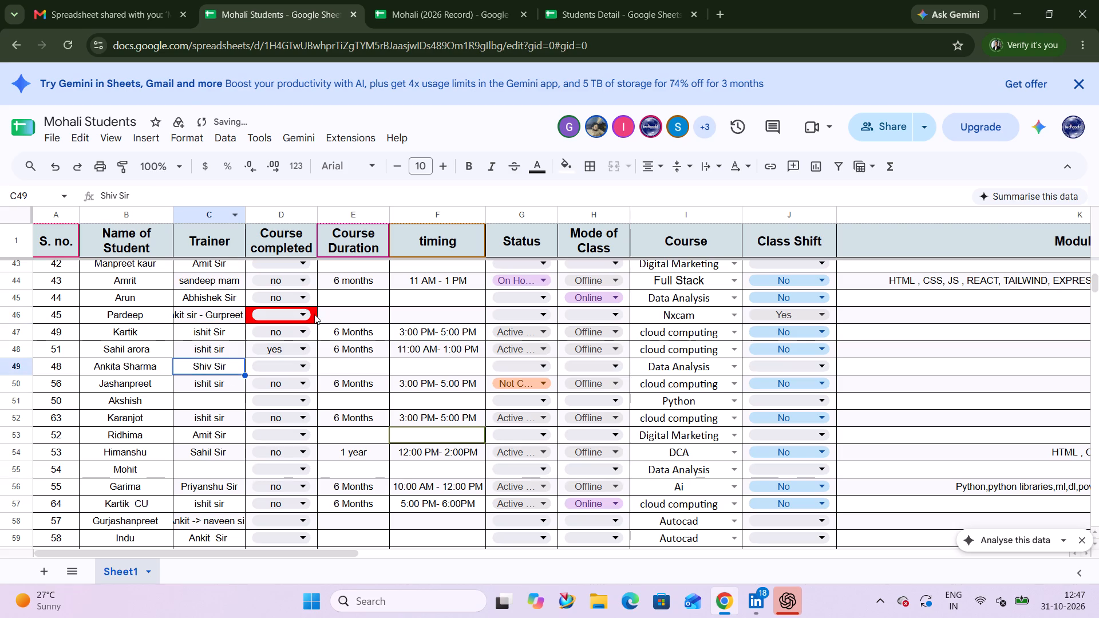
Enter 2 month as student number 45's Course Duration.
{"action": "left_click", "coordinate": [345, 314]}
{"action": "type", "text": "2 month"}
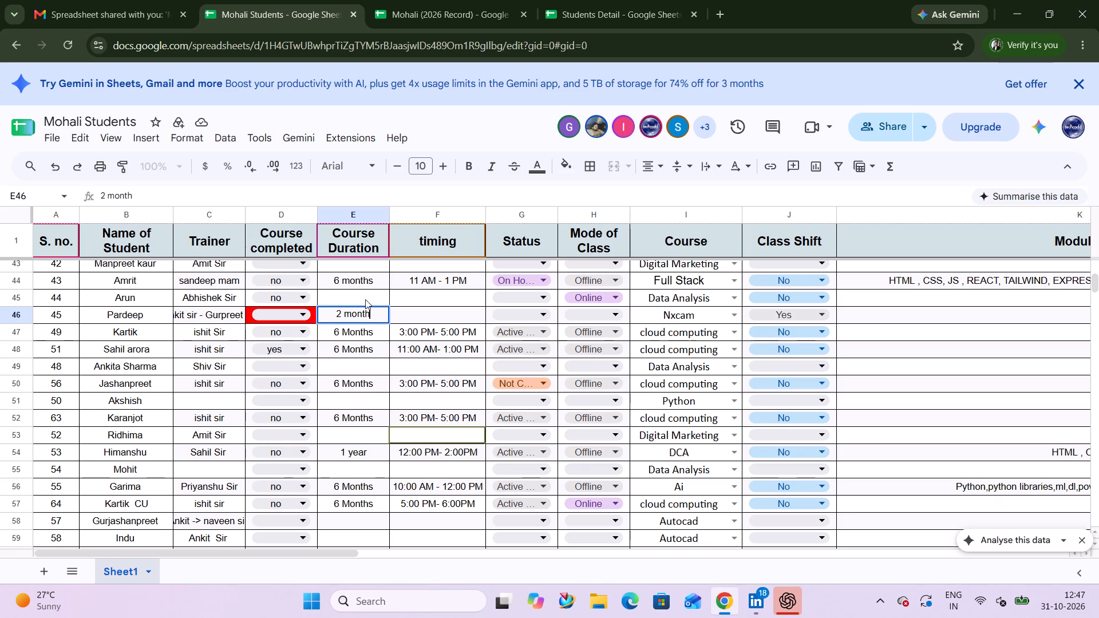
Enter 6:00pm - 8 pm as the timing for student number 45.
{"action": "left_click", "coordinate": [414, 315]}
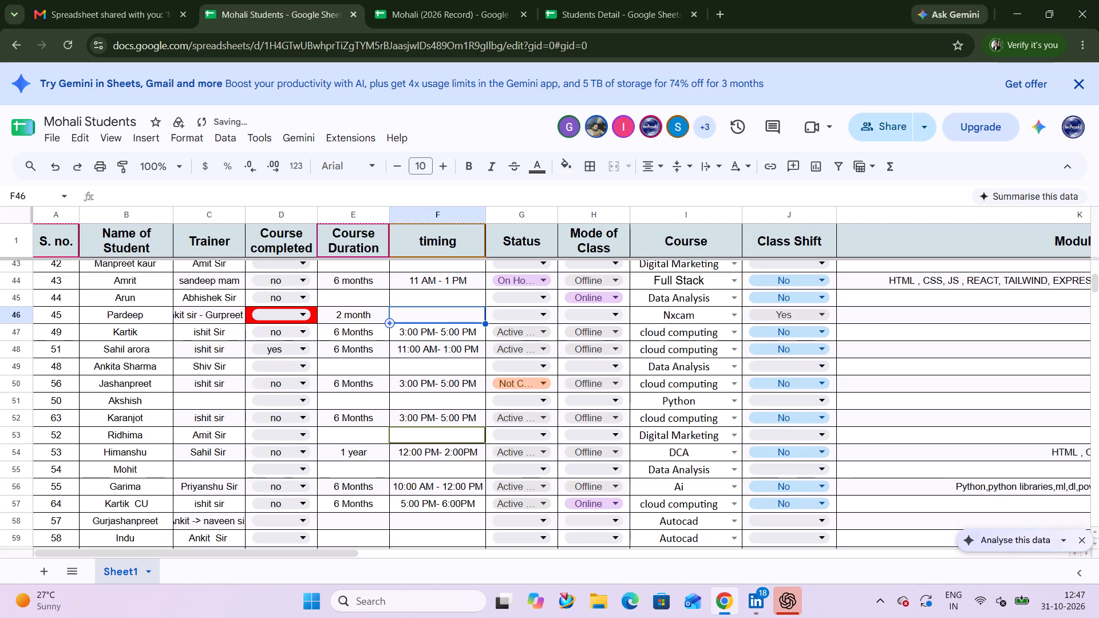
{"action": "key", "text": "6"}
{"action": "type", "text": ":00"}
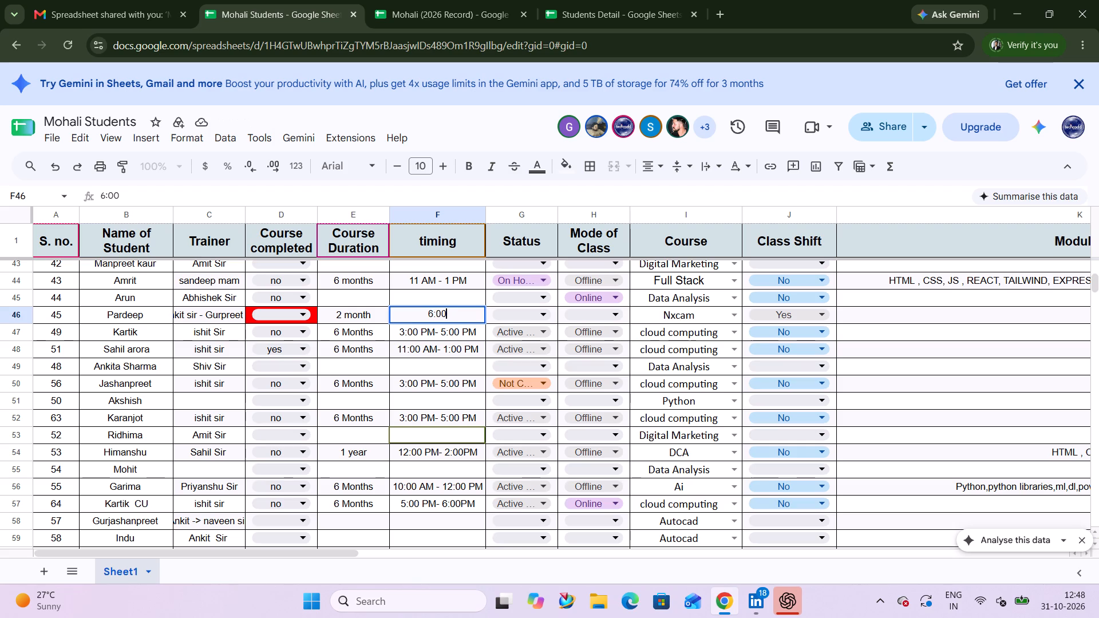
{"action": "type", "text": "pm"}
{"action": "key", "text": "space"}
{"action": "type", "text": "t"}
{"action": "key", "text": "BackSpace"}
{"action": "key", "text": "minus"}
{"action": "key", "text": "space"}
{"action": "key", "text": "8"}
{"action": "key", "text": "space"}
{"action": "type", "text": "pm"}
Fill student number 45's empty Status cell with red, leaving its value unset.
{"action": "left_click", "coordinate": [521, 319]}
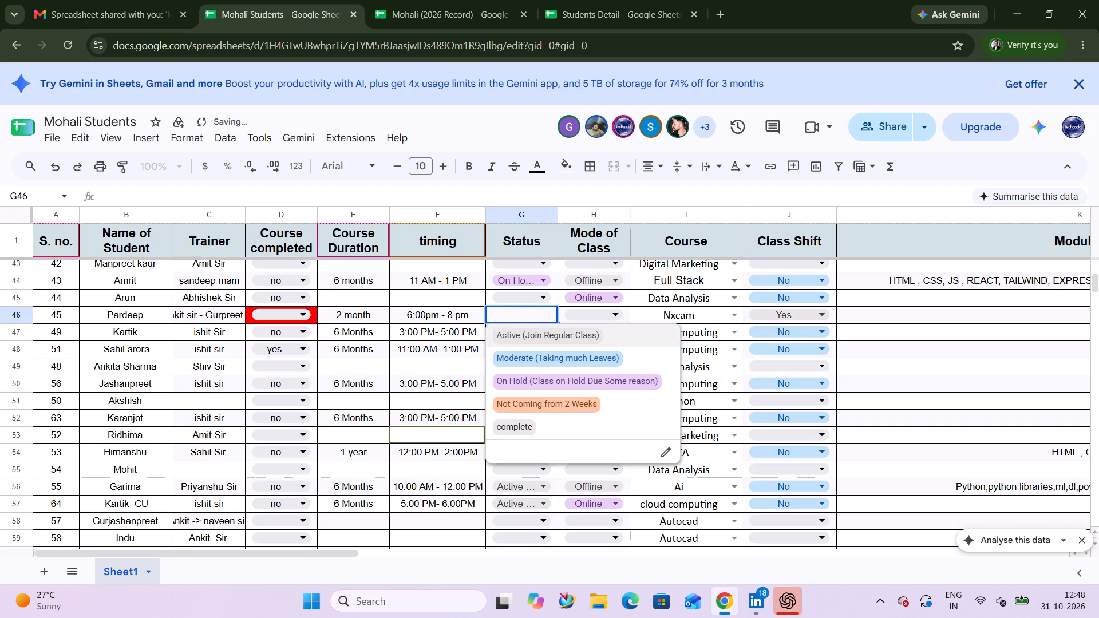
{"action": "key", "text": "Escape"}
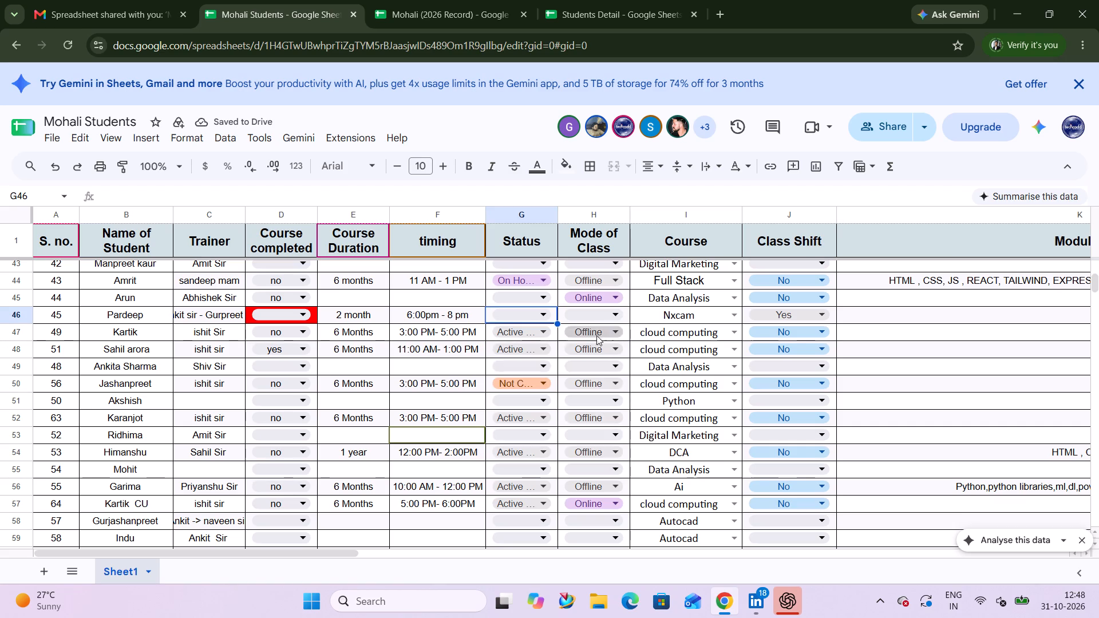
{"action": "left_click", "coordinate": [600, 312]}
{"action": "left_click", "coordinate": [532, 319]}
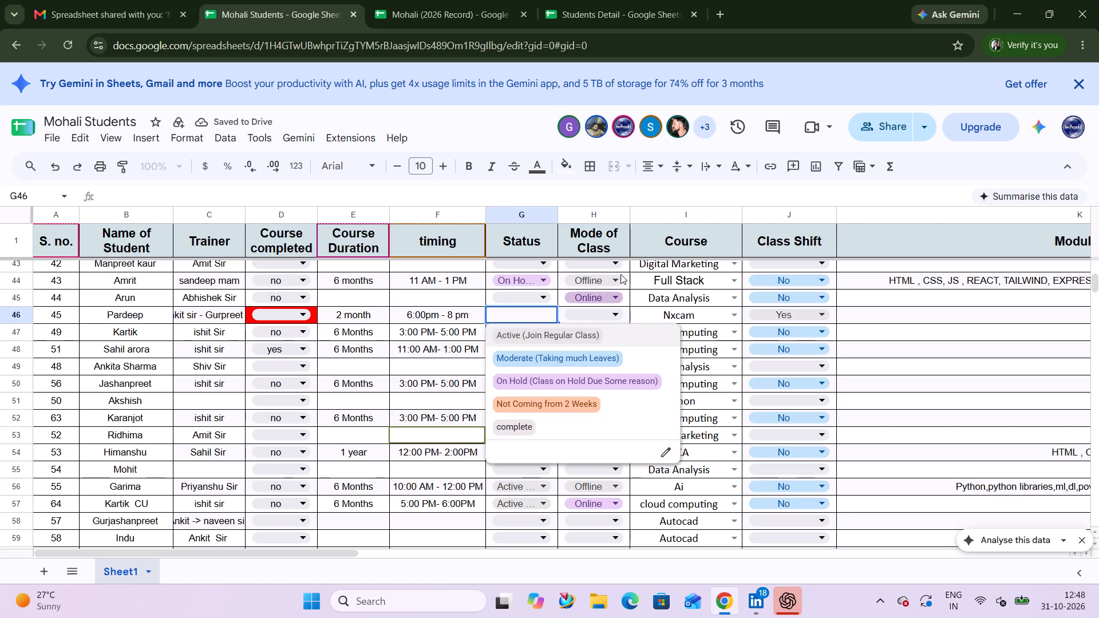
{"action": "left_click", "coordinate": [560, 170]}
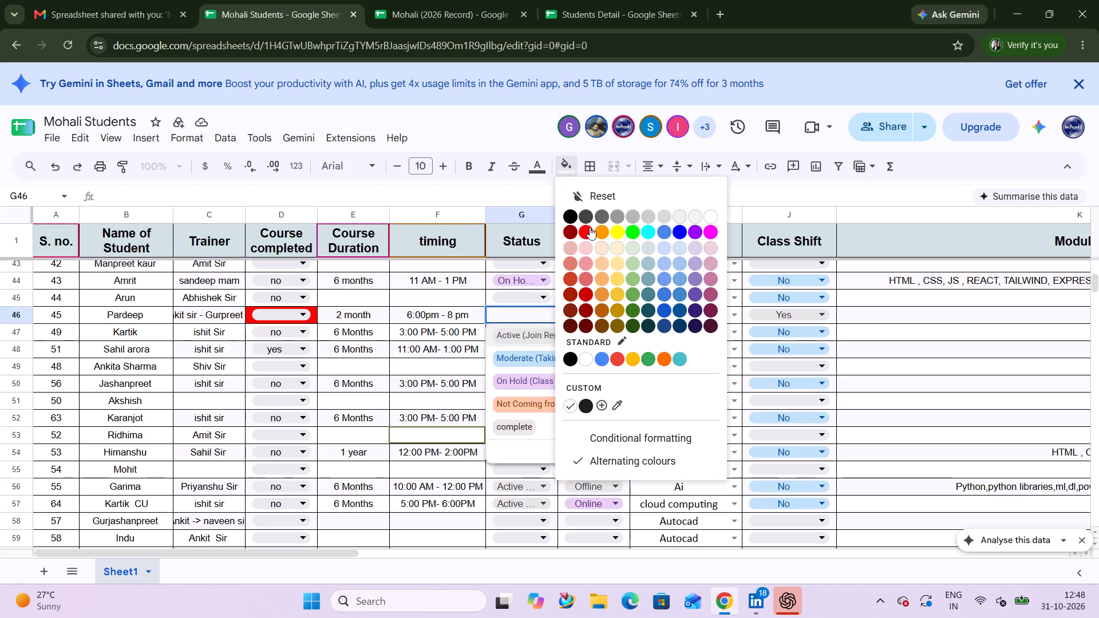
{"action": "left_click", "coordinate": [587, 229]}
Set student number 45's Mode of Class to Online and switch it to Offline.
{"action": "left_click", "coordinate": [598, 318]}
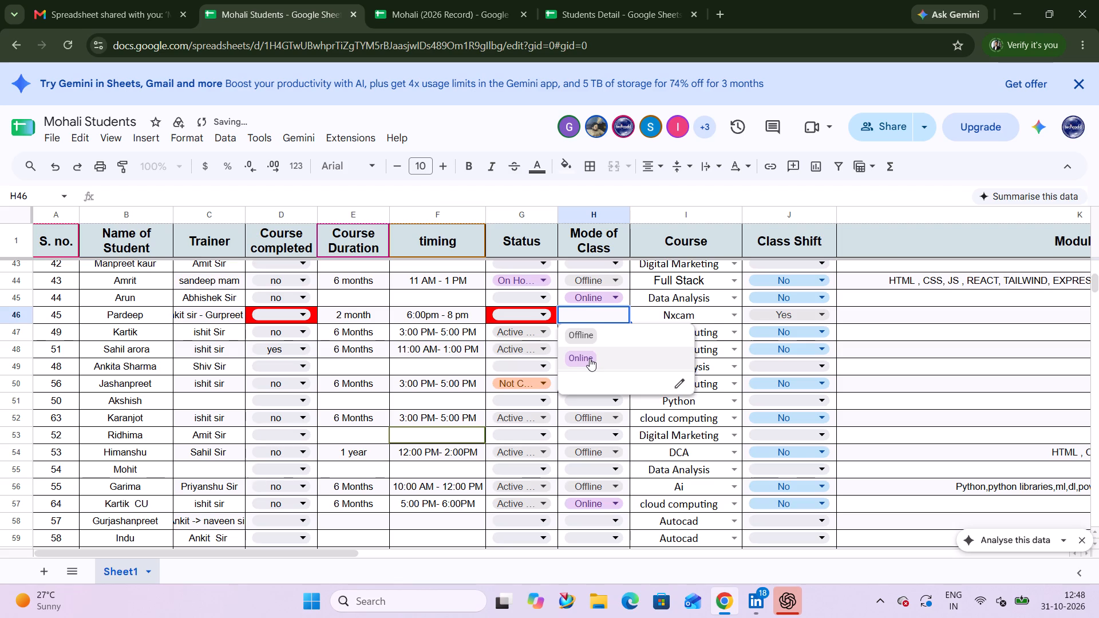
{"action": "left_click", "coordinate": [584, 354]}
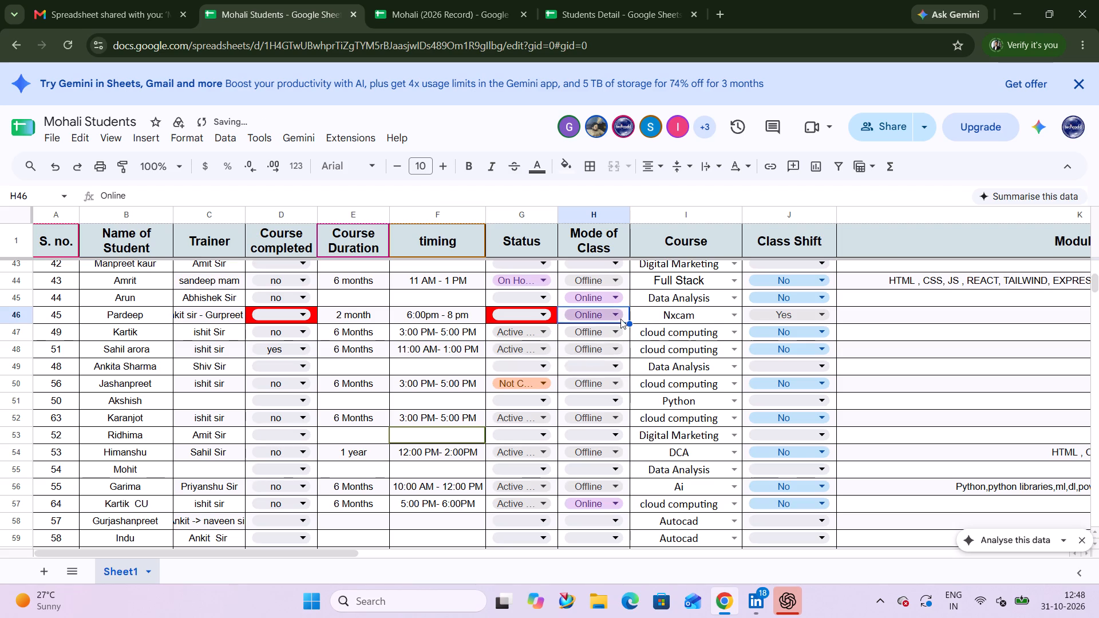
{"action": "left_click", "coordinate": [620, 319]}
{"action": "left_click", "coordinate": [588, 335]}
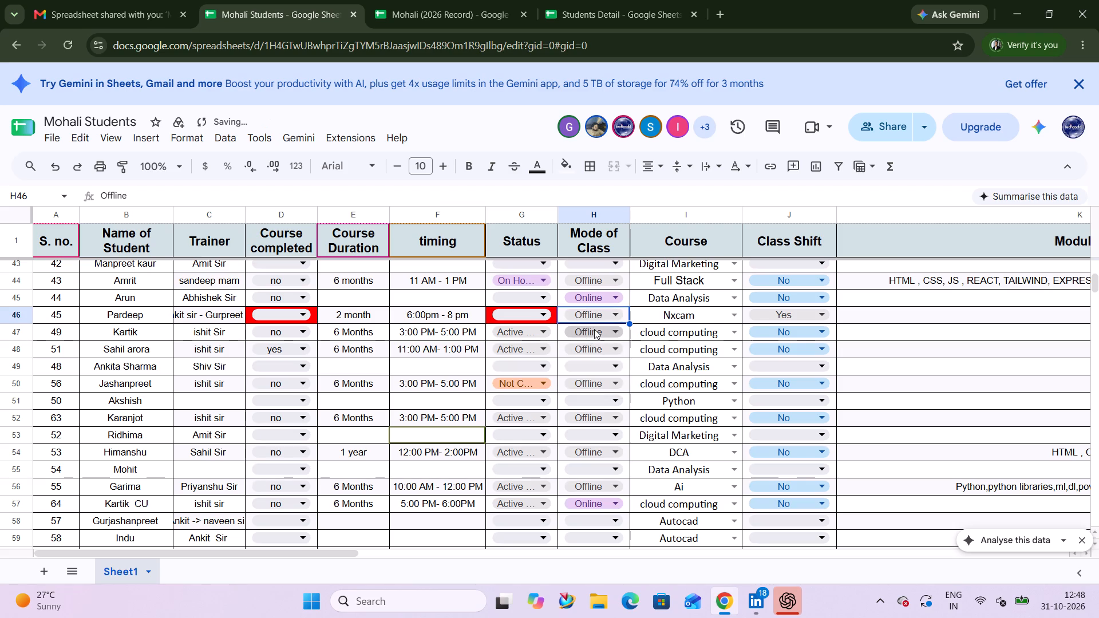
Keep student number 45's Class Shift at Yes and set the Mode of Class to Online.
{"action": "left_click", "coordinate": [783, 319]}
{"action": "left_click", "coordinate": [767, 337]}
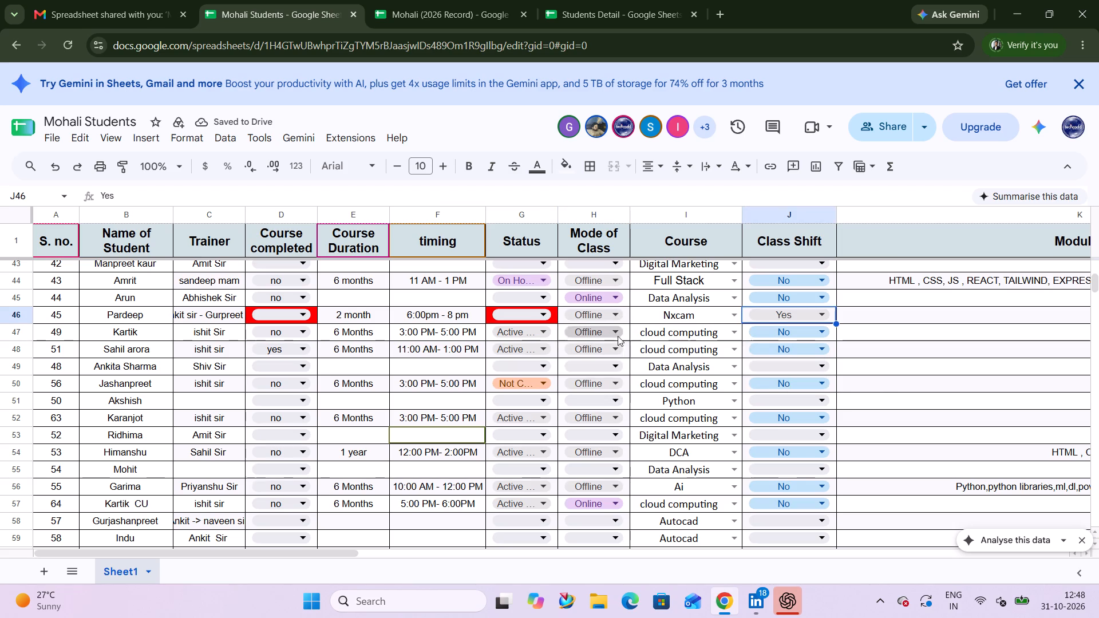
{"action": "left_click", "coordinate": [598, 321]}
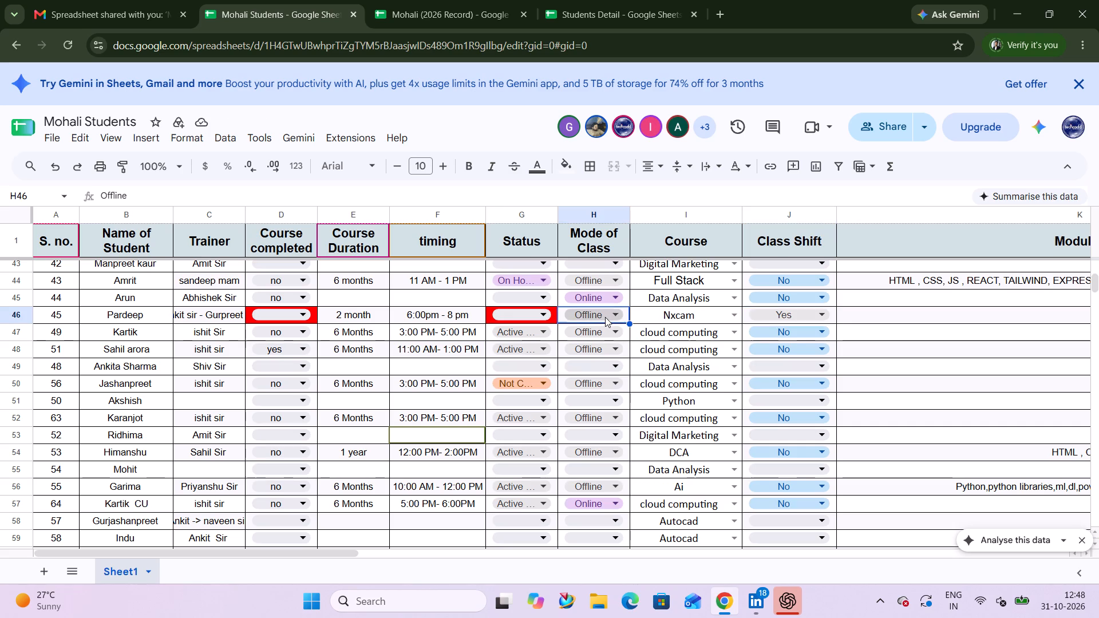
{"action": "left_click", "coordinate": [618, 313]}
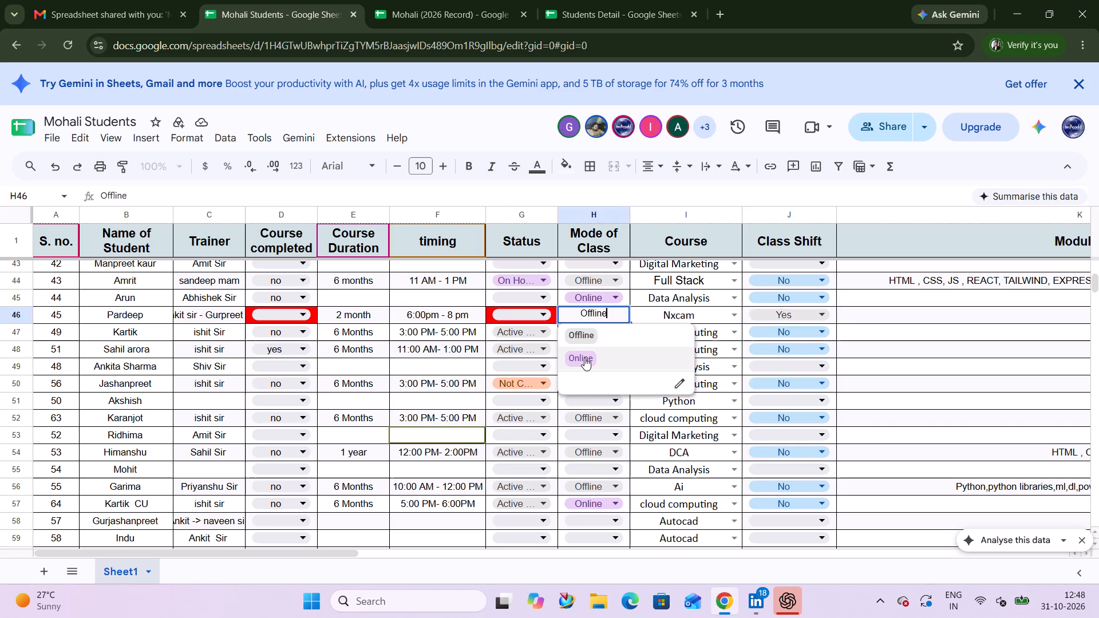
{"action": "left_click", "coordinate": [624, 416]}
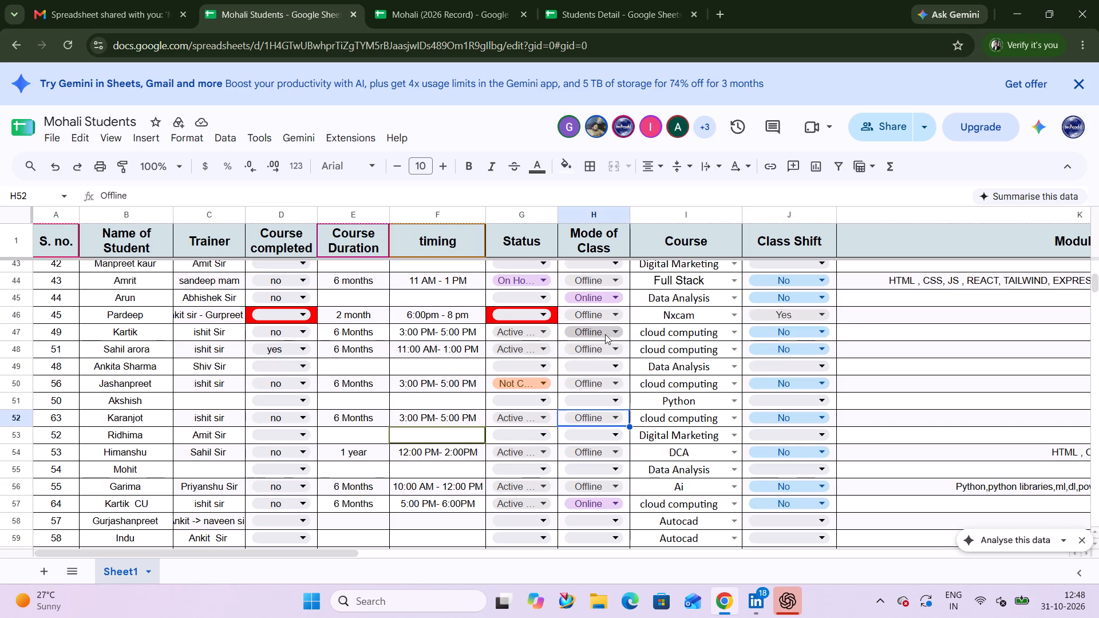
{"action": "left_click", "coordinate": [612, 315]}
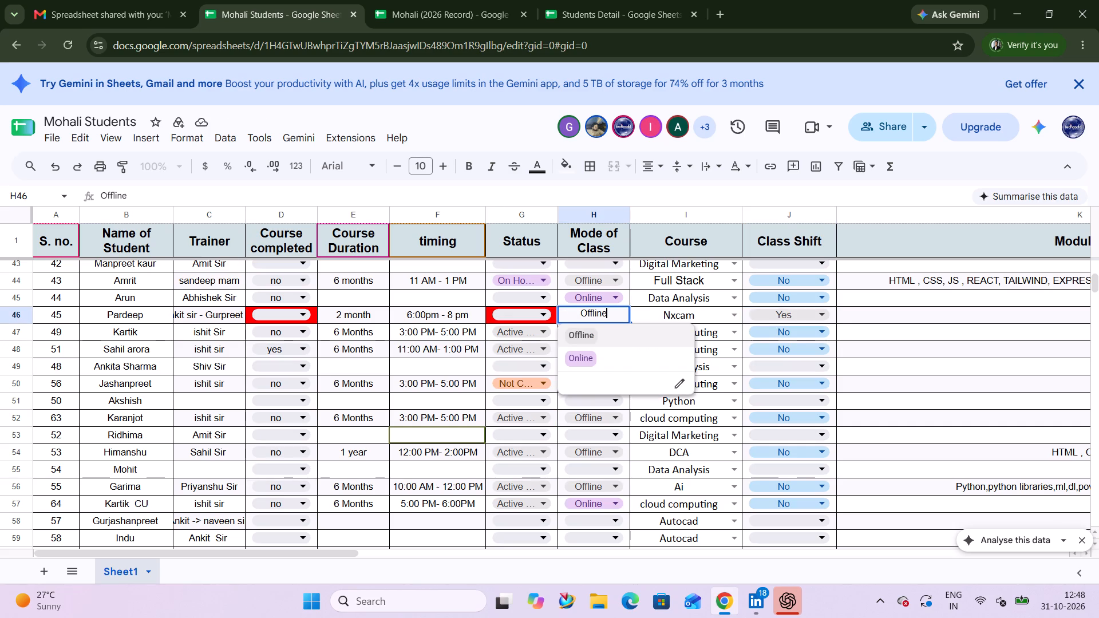
{"action": "left_click", "coordinate": [591, 362]}
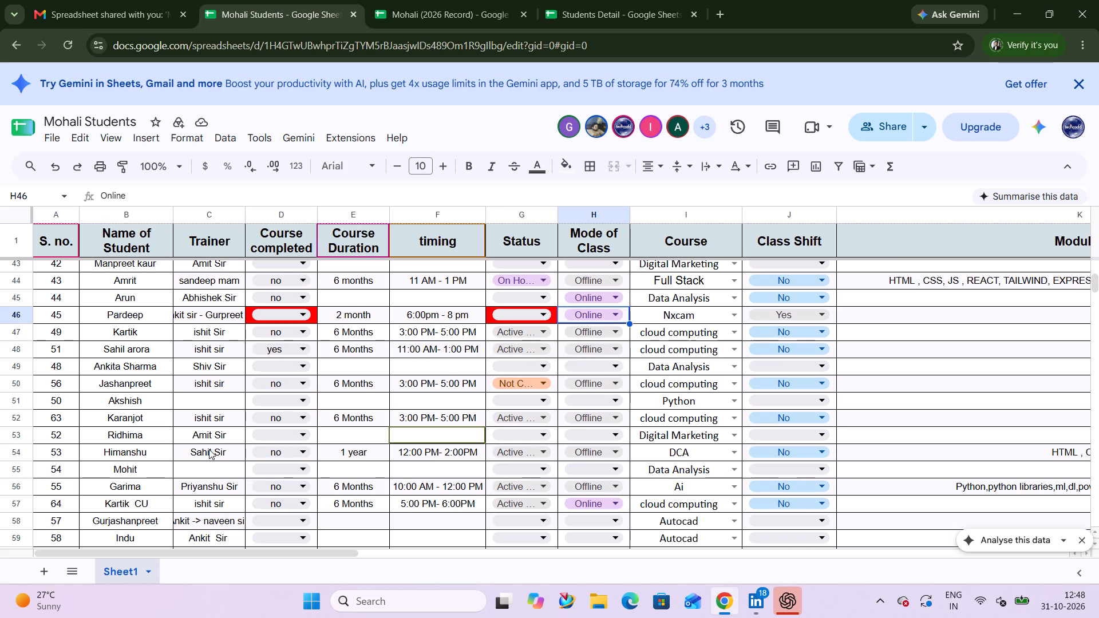
Remove the second trainer from student number 57's Trainer entry so that it reads Ankit sir.
{"action": "left_click", "coordinate": [205, 521]}
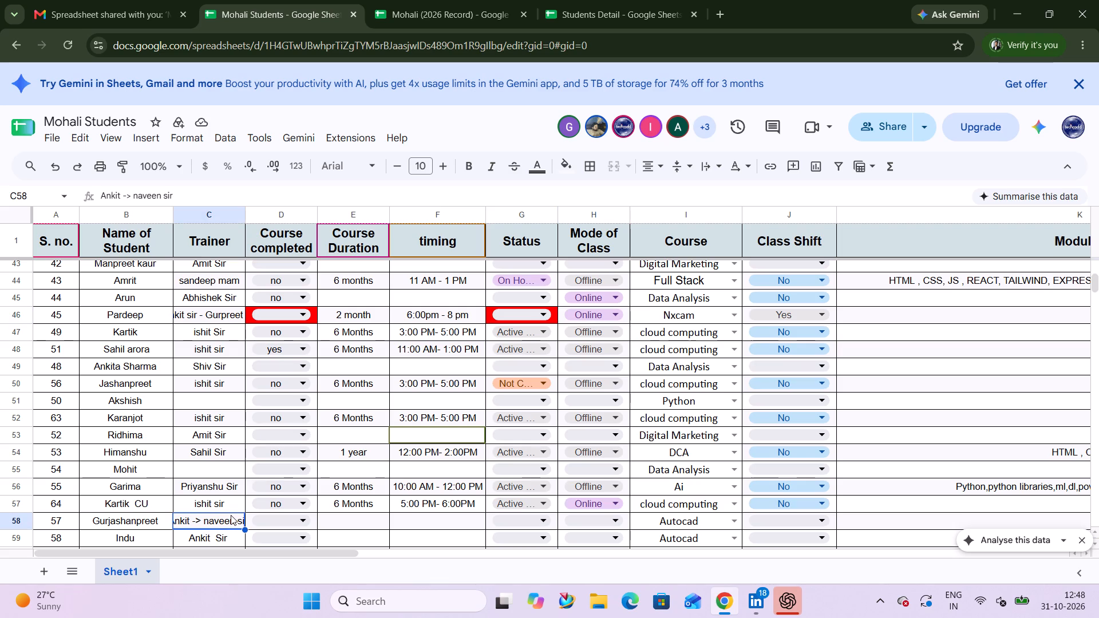
{"action": "left_click_drag", "start_coordinate": [179, 196], "coordinate": [128, 204]}
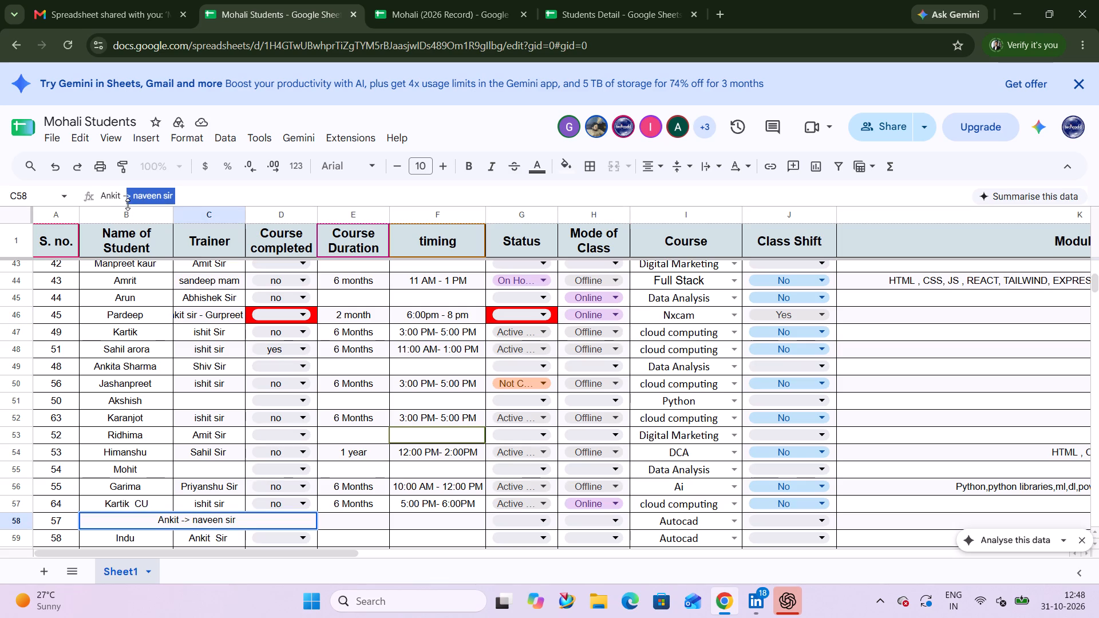
{"action": "left_click_drag", "start_coordinate": [128, 204], "coordinate": [124, 204]}
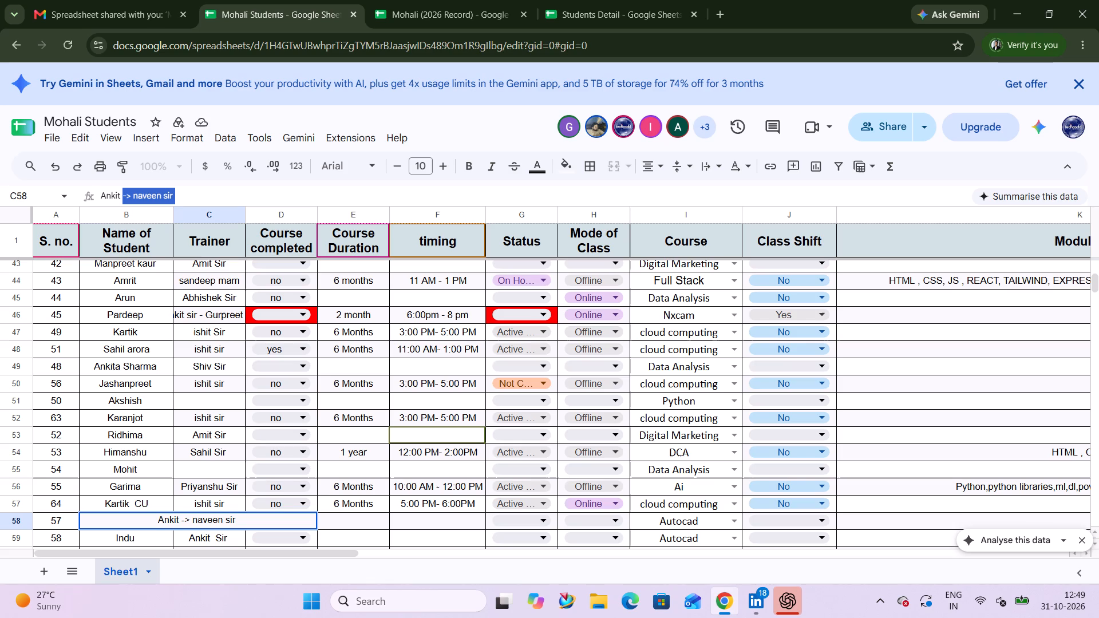
{"action": "key", "text": "BackSpace"}
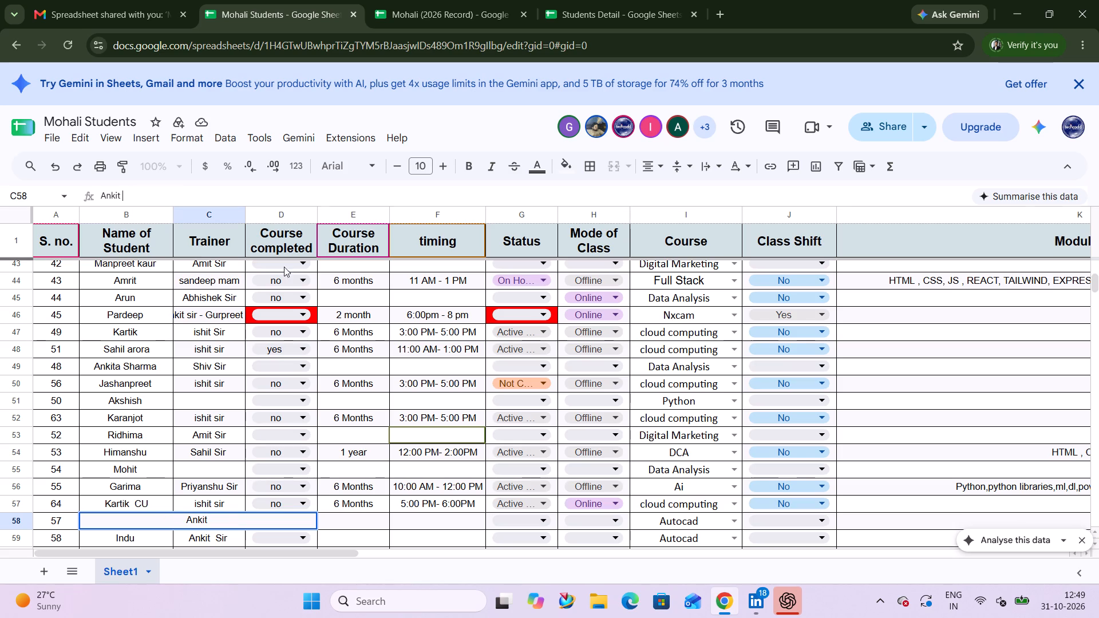
{"action": "left_click", "coordinate": [381, 443]}
{"action": "double_click", "coordinate": [217, 517]}
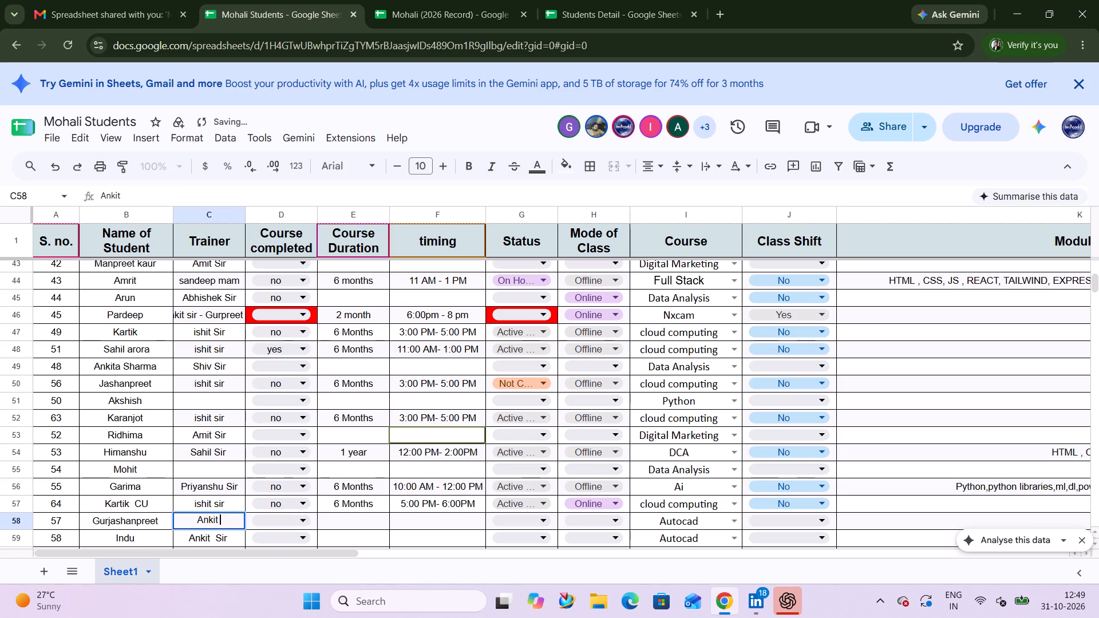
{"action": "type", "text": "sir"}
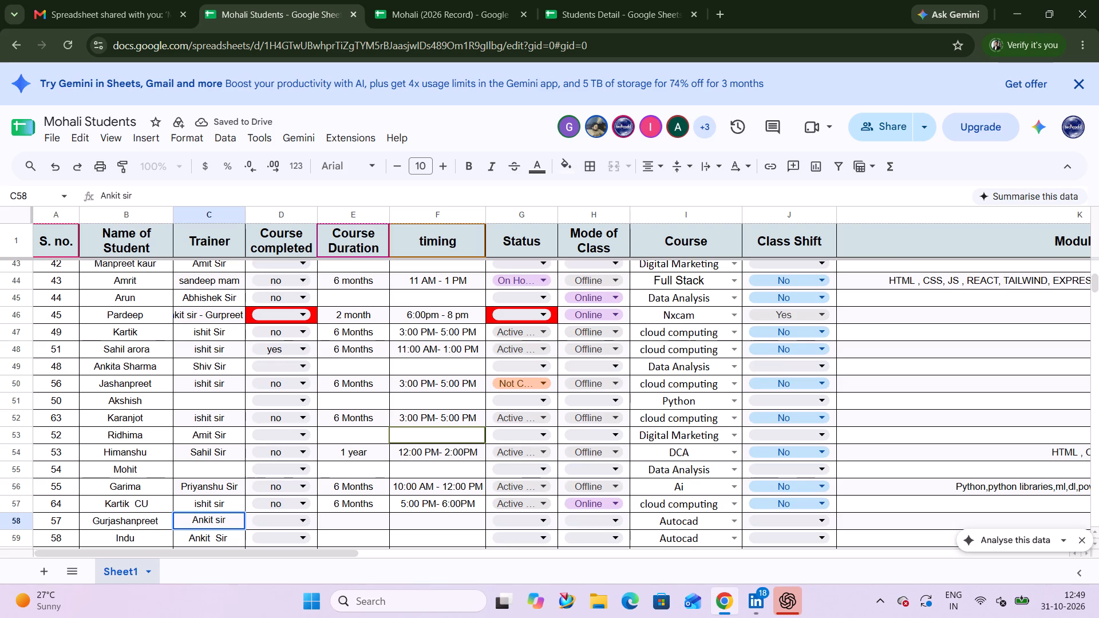
Set Course completed to no for student number 57.
{"action": "left_click", "coordinate": [283, 521]}
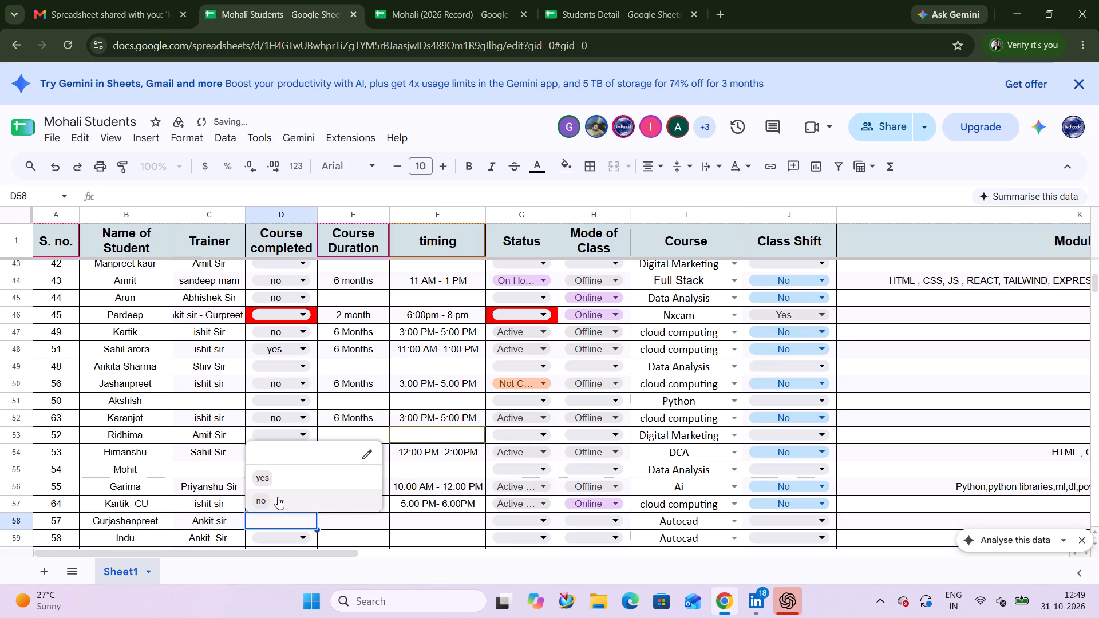
{"action": "left_click", "coordinate": [278, 497]}
Enter 4 month as student number 57's Course Duration.
{"action": "left_click", "coordinate": [350, 518]}
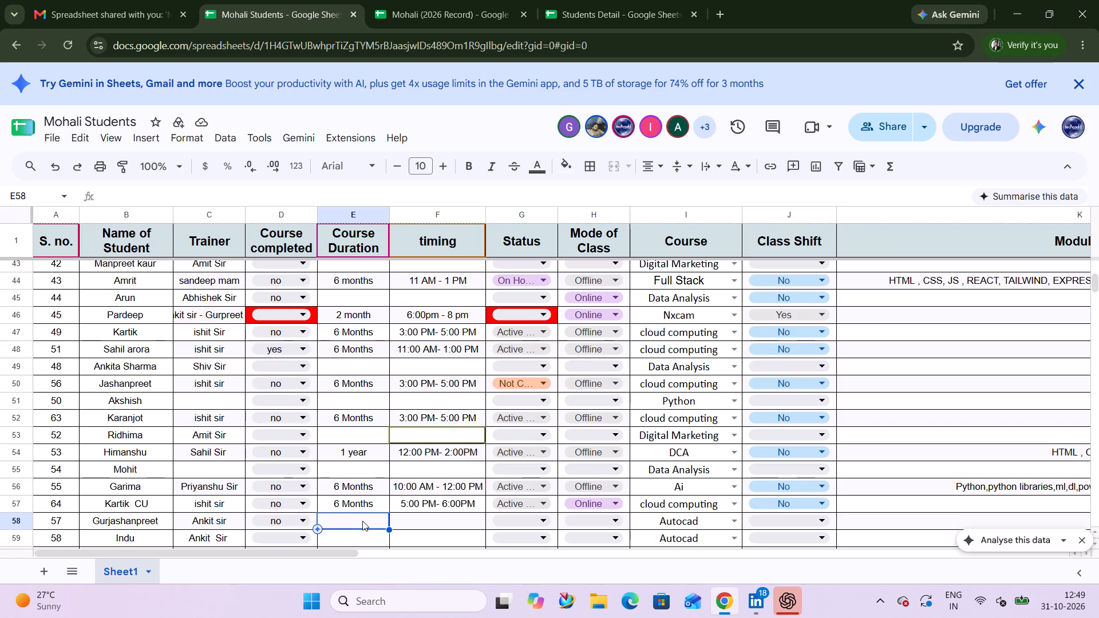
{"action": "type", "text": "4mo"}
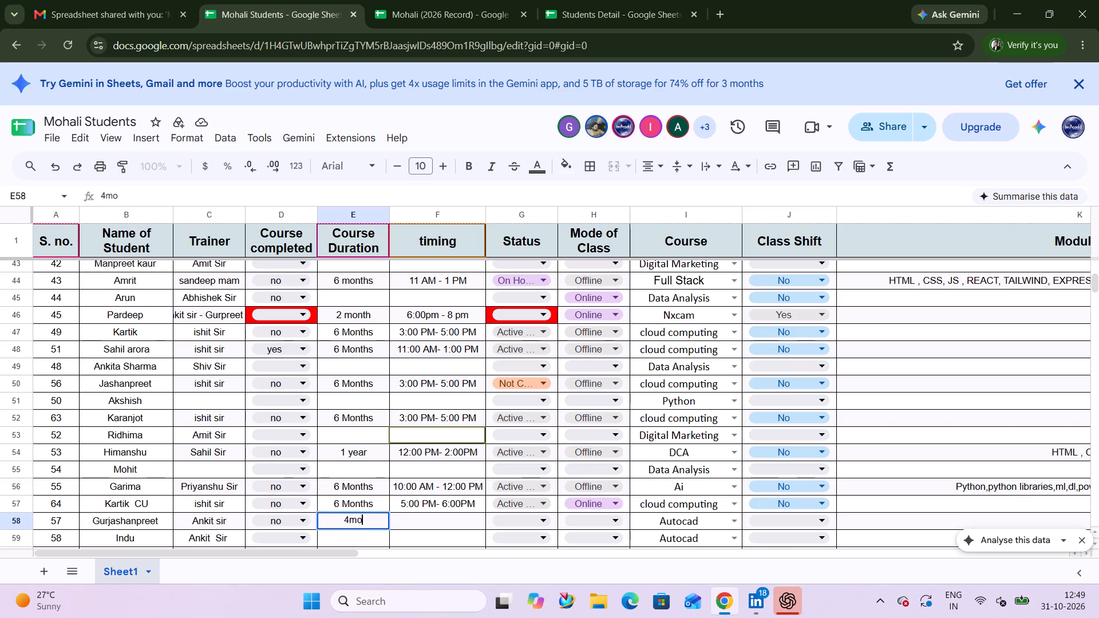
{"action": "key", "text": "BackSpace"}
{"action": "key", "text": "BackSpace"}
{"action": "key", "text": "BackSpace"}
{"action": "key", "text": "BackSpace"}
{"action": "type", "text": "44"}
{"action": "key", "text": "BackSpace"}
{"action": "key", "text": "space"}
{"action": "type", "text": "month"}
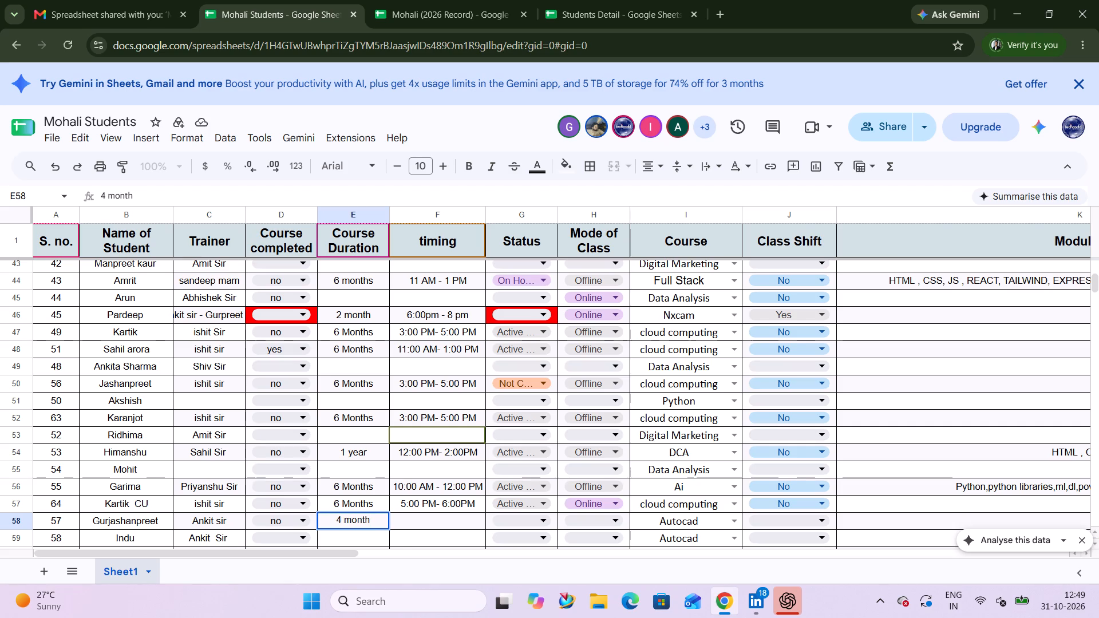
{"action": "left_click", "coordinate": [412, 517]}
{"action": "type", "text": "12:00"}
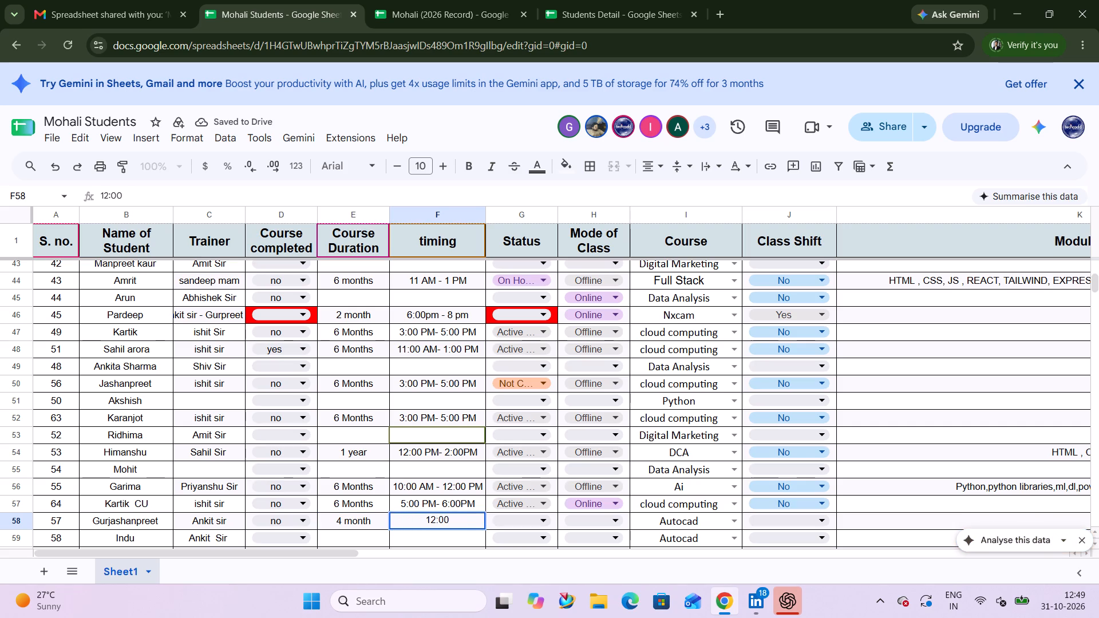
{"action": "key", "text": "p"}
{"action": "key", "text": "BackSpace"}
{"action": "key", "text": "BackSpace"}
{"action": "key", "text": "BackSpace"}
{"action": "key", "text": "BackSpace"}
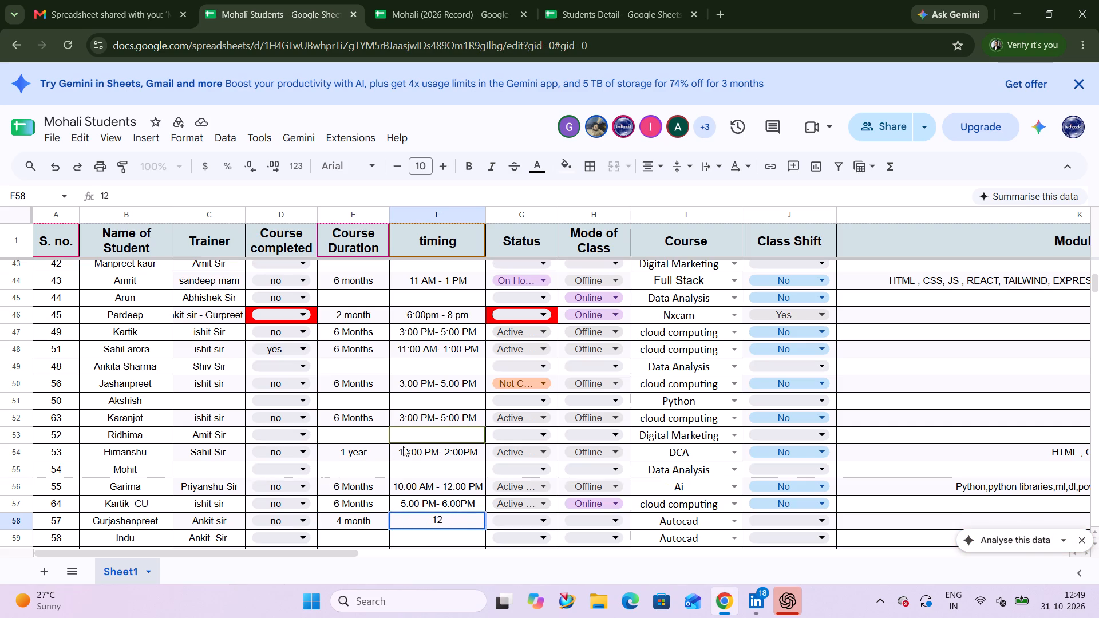
Copy student number 53's timing, 12:00 PM- 2:00PM, into student number 57's timing cell.
{"action": "left_click", "coordinate": [410, 451]}
{"action": "key", "text": "ctrl+c"}
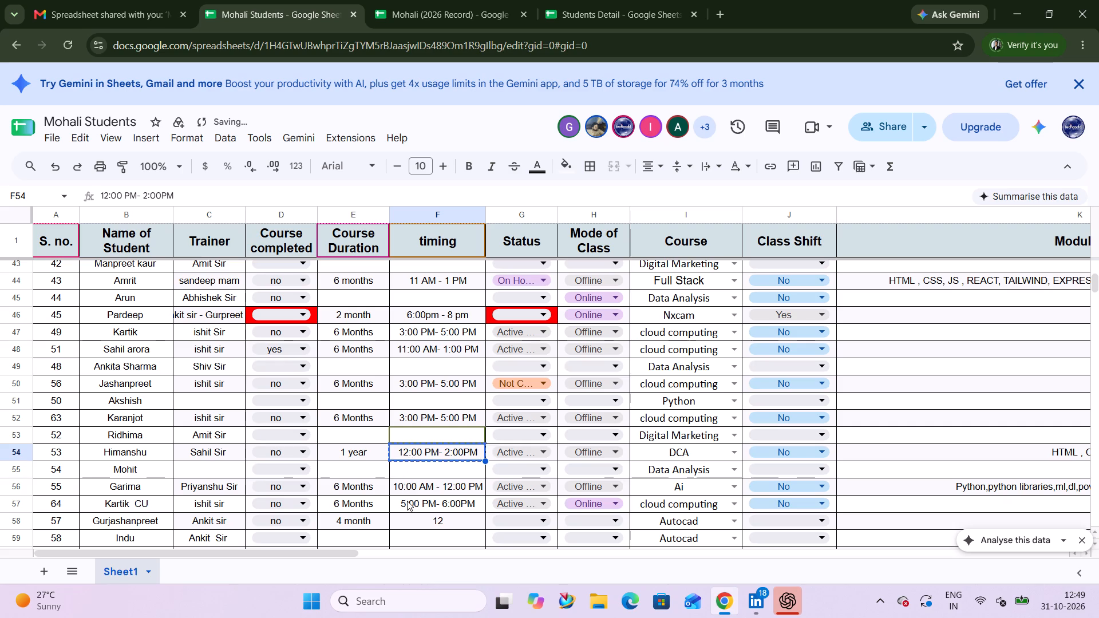
{"action": "left_click", "coordinate": [444, 520]}
{"action": "key", "text": "ctrl+v"}
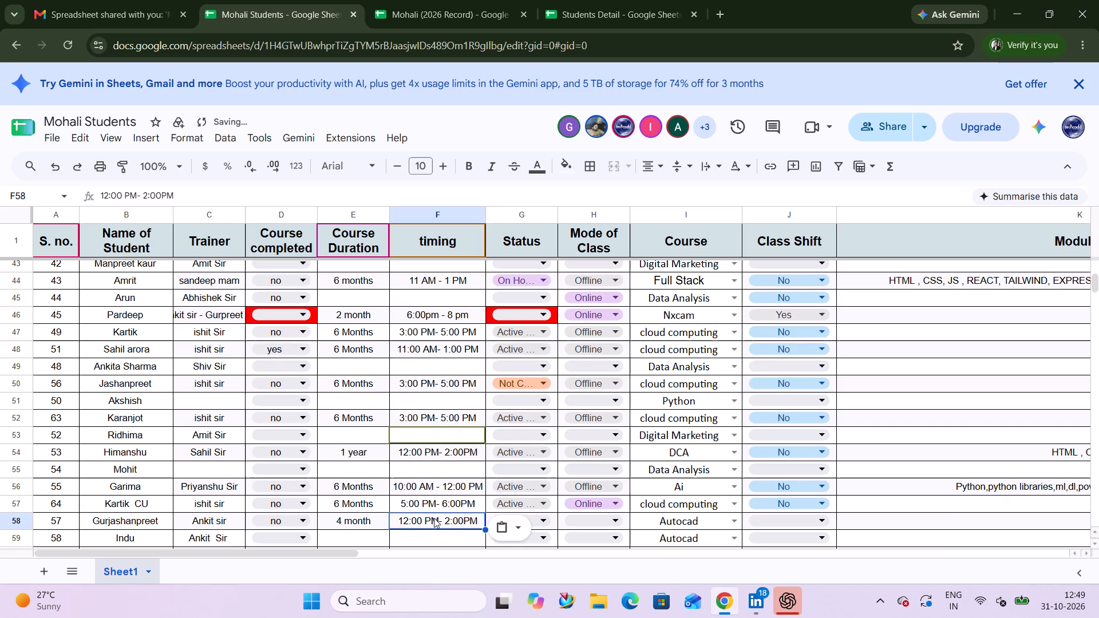
Set student number 57's Status to Active (Join Regular Class).
{"action": "scroll", "coordinate": [513, 451], "scroll_direction": "down", "scroll_amount": 1}
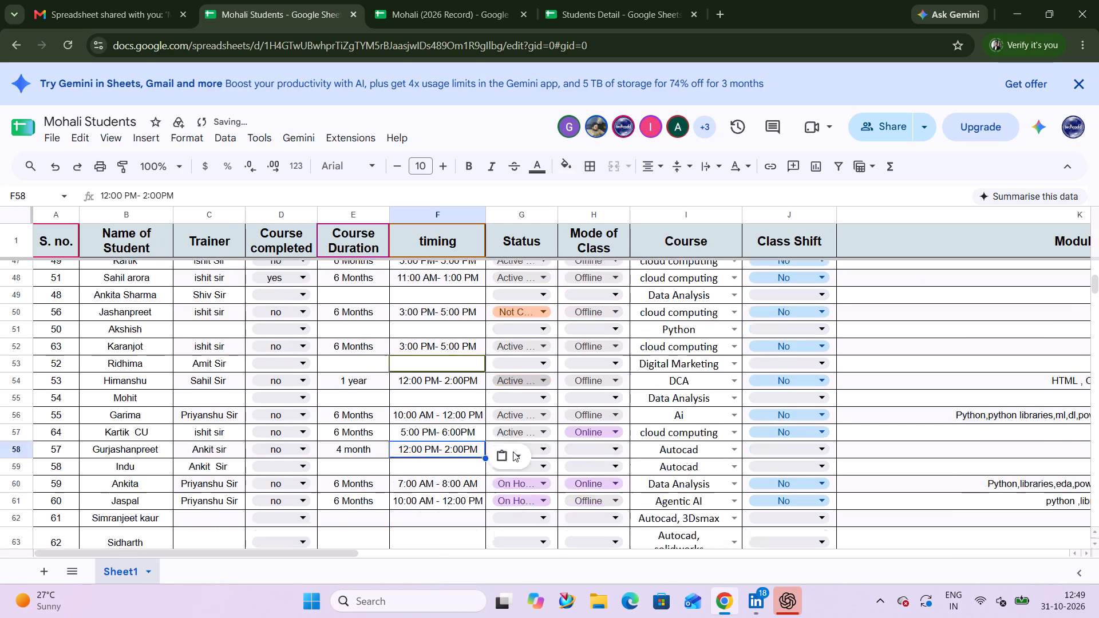
{"action": "scroll", "coordinate": [513, 451], "scroll_direction": "down", "scroll_amount": 1}
{"action": "left_click", "coordinate": [467, 391]}
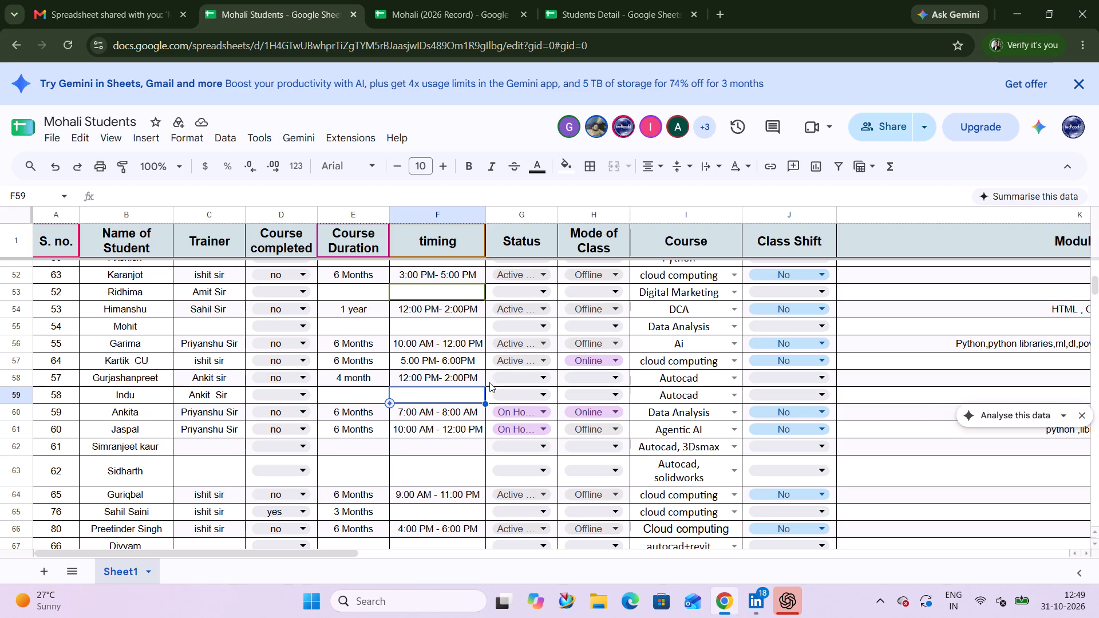
{"action": "left_click", "coordinate": [513, 382]}
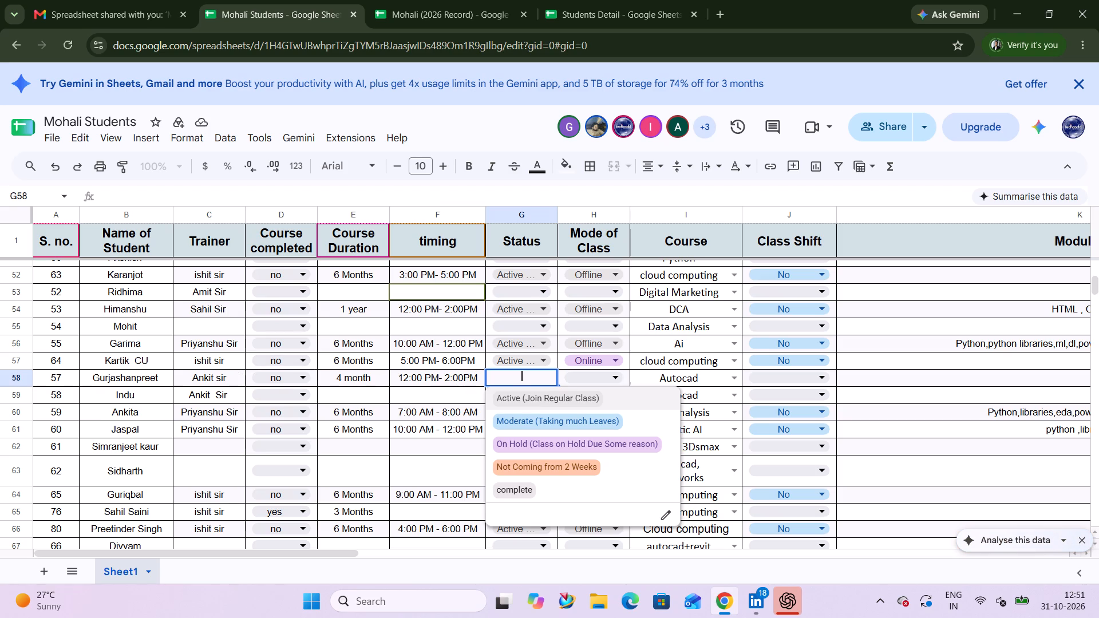
{"action": "left_click", "coordinate": [538, 396]}
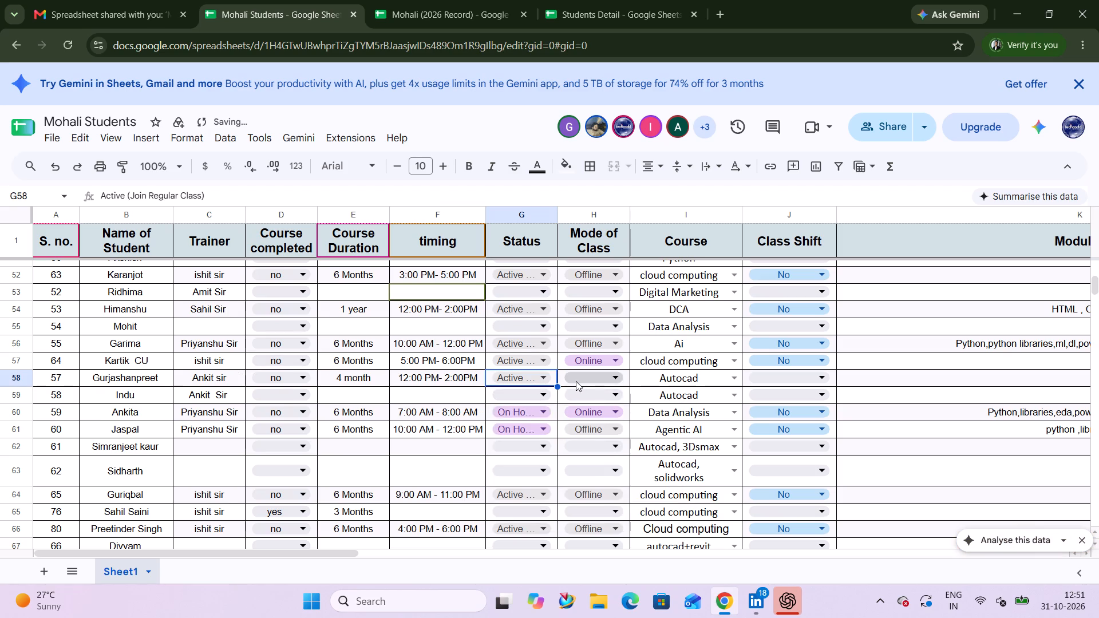
{"action": "left_click", "coordinate": [546, 381]}
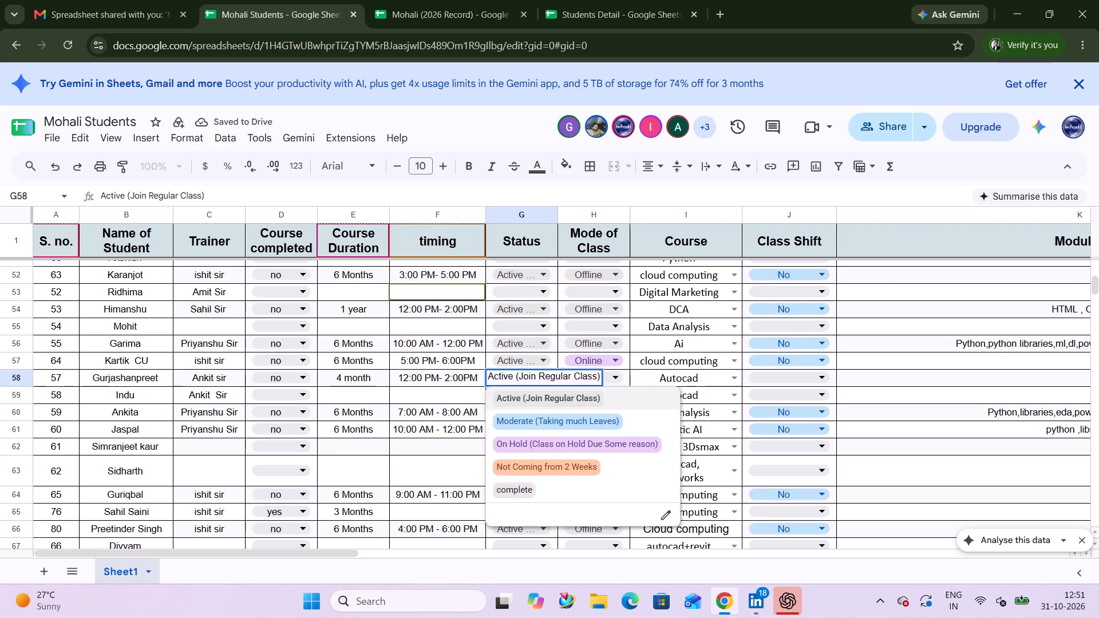
{"action": "left_click", "coordinate": [540, 378]}
{"action": "left_click", "coordinate": [756, 390]}
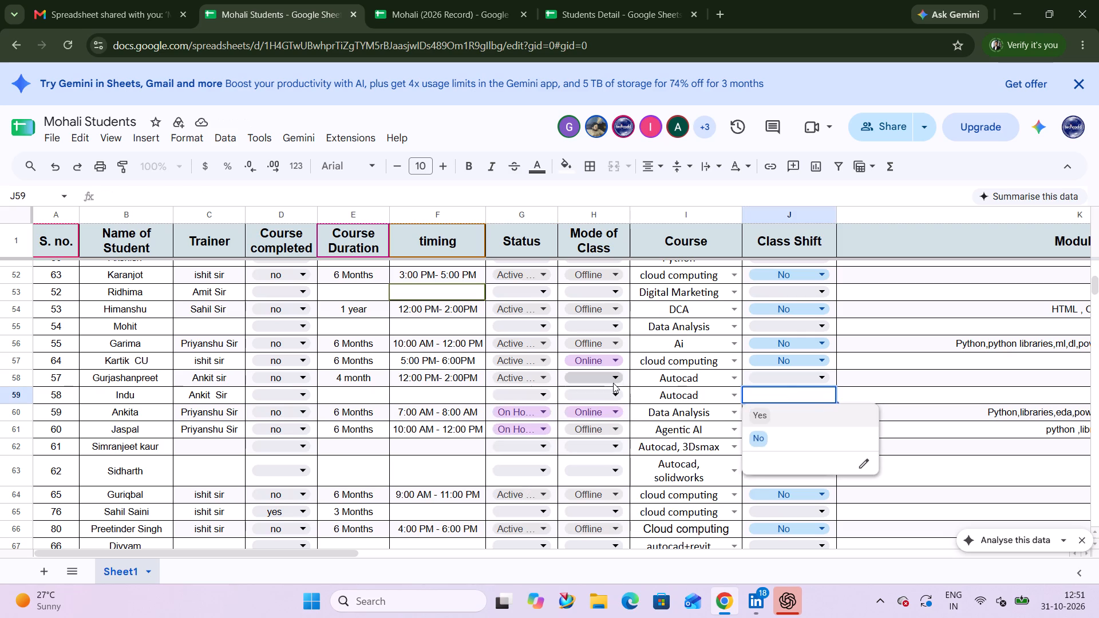
Set the Mode of Class to Offline for student number 57.
{"action": "left_click", "coordinate": [613, 383]}
{"action": "left_click", "coordinate": [595, 390]}
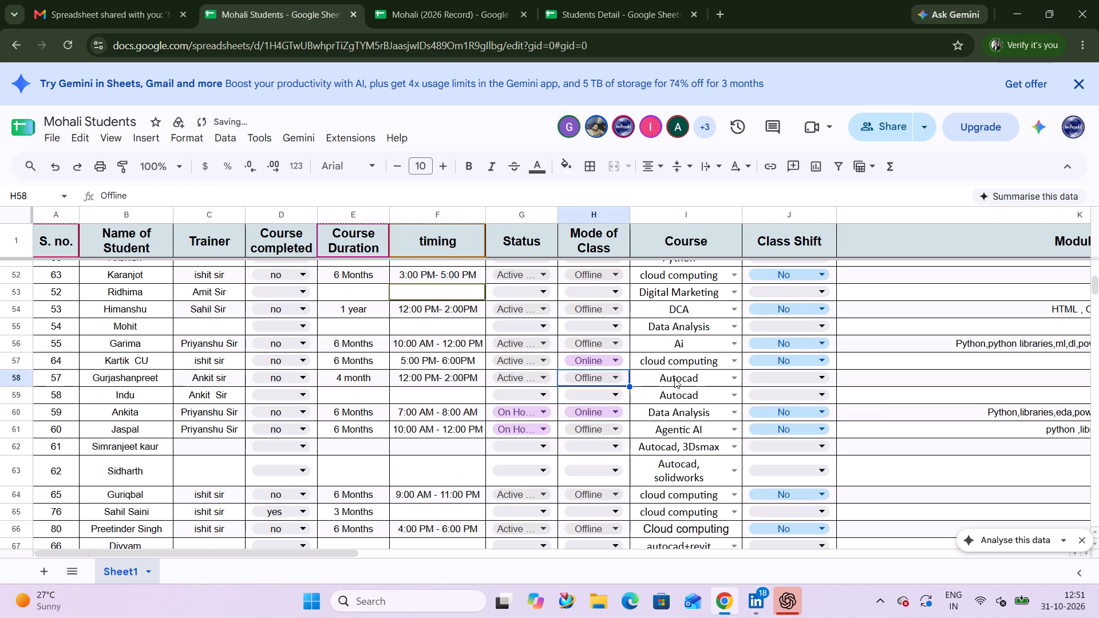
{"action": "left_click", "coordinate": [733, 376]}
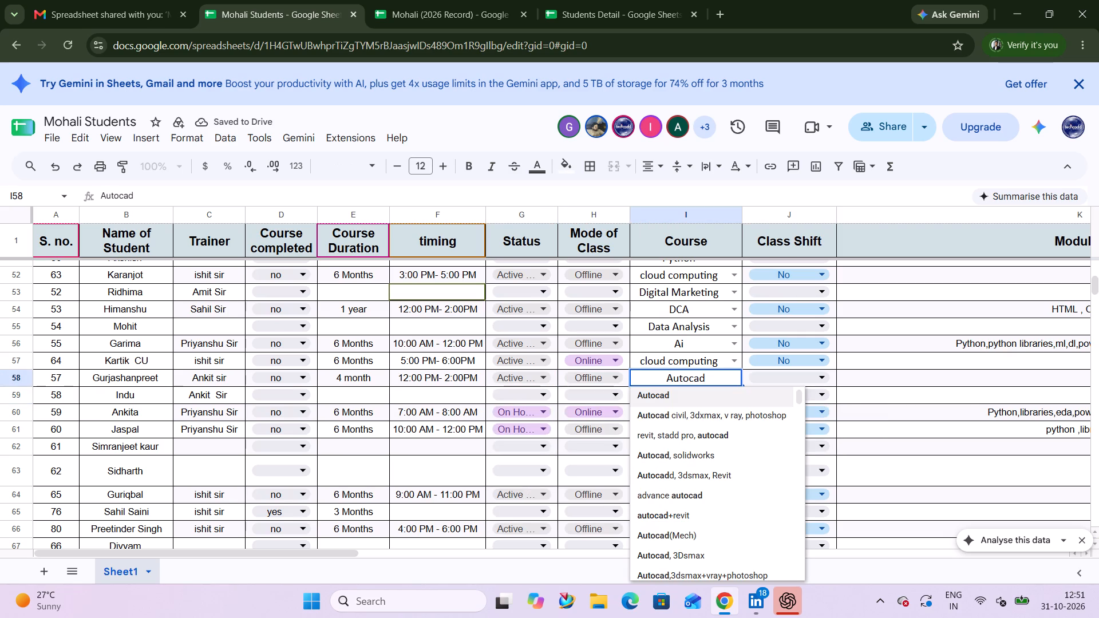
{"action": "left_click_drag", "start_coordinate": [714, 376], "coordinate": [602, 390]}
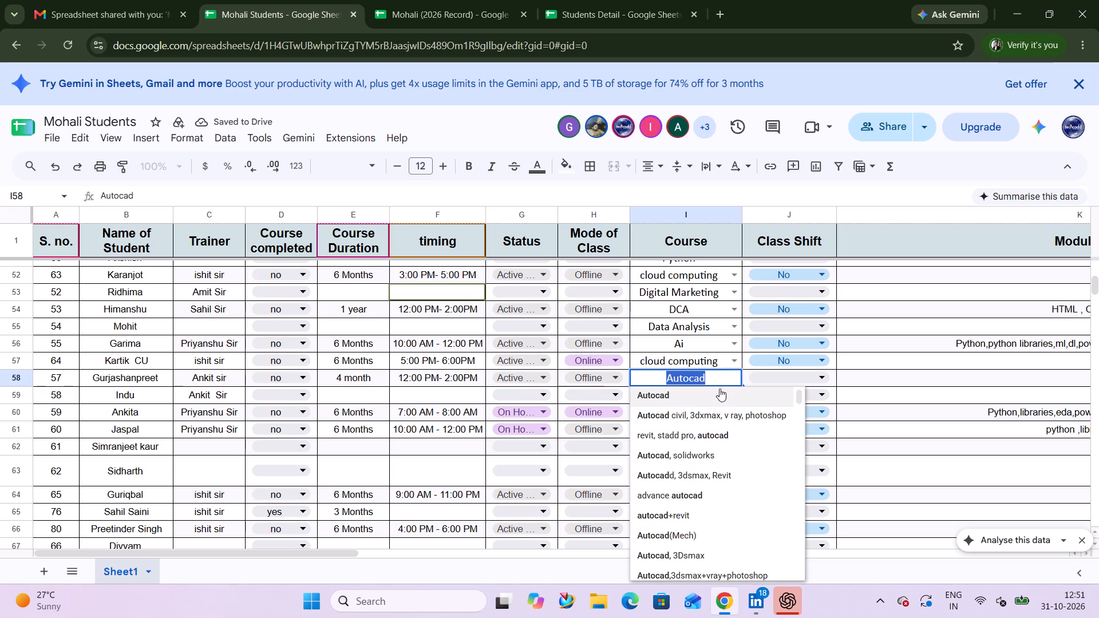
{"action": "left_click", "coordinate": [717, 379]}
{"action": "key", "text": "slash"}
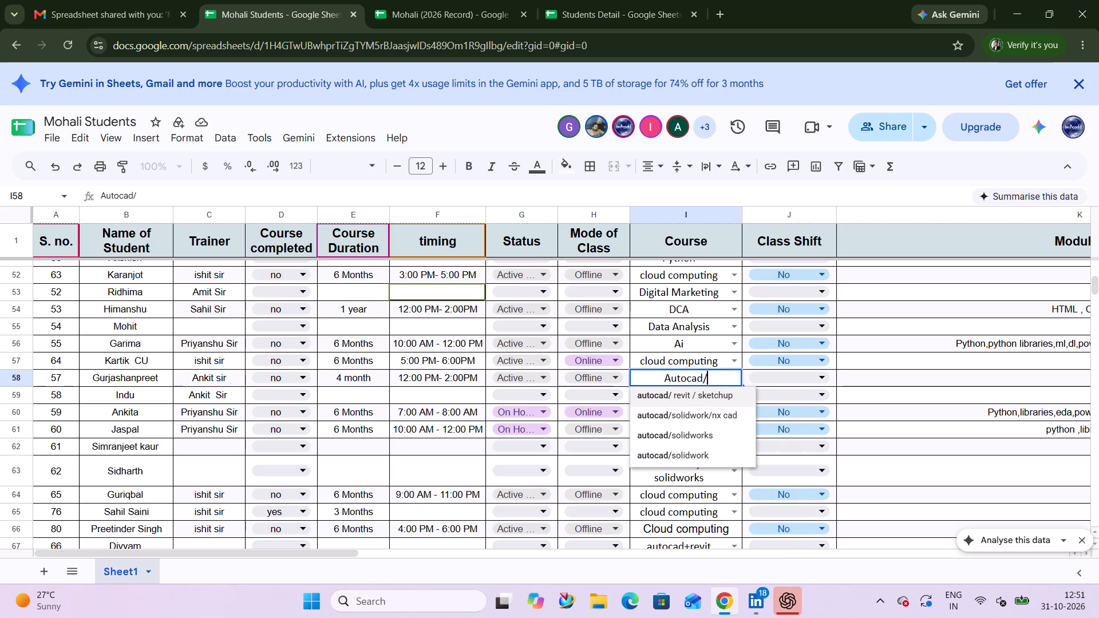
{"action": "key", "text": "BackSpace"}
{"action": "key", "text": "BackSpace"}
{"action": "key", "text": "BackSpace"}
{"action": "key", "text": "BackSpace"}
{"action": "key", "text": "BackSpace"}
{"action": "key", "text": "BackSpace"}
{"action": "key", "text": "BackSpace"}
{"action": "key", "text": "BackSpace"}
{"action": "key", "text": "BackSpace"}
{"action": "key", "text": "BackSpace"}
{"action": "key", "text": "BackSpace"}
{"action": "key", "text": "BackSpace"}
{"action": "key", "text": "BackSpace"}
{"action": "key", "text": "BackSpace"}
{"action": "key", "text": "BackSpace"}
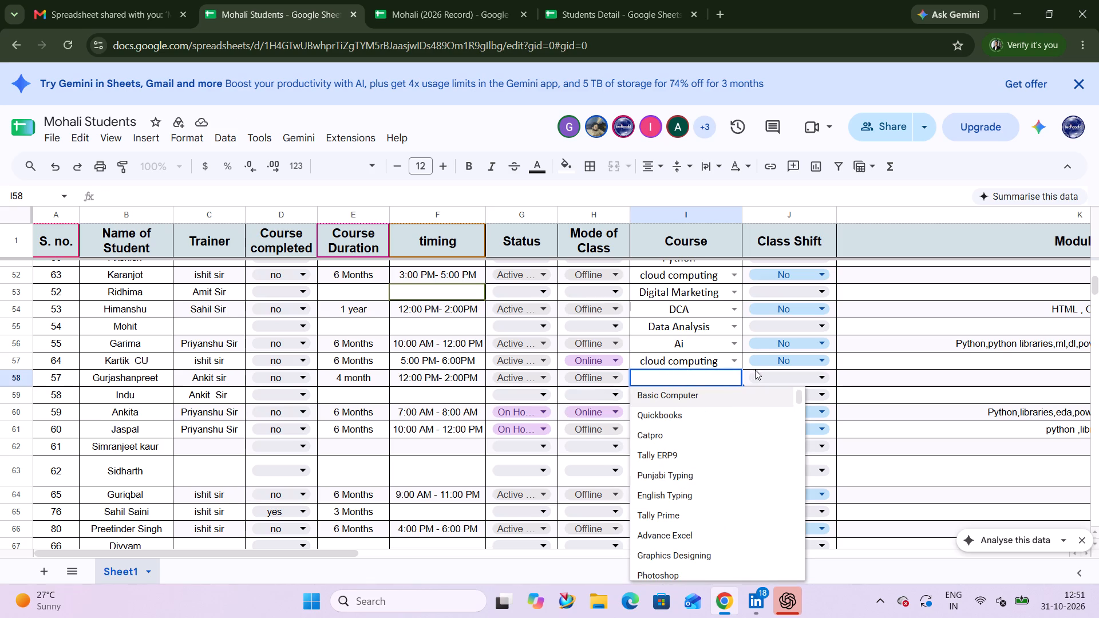
Add autocad/Revit as a new drop-down item in the data validation rule for student number 57's Course and save the rule.
{"action": "left_click_drag", "start_coordinate": [797, 397], "coordinate": [816, 617]}
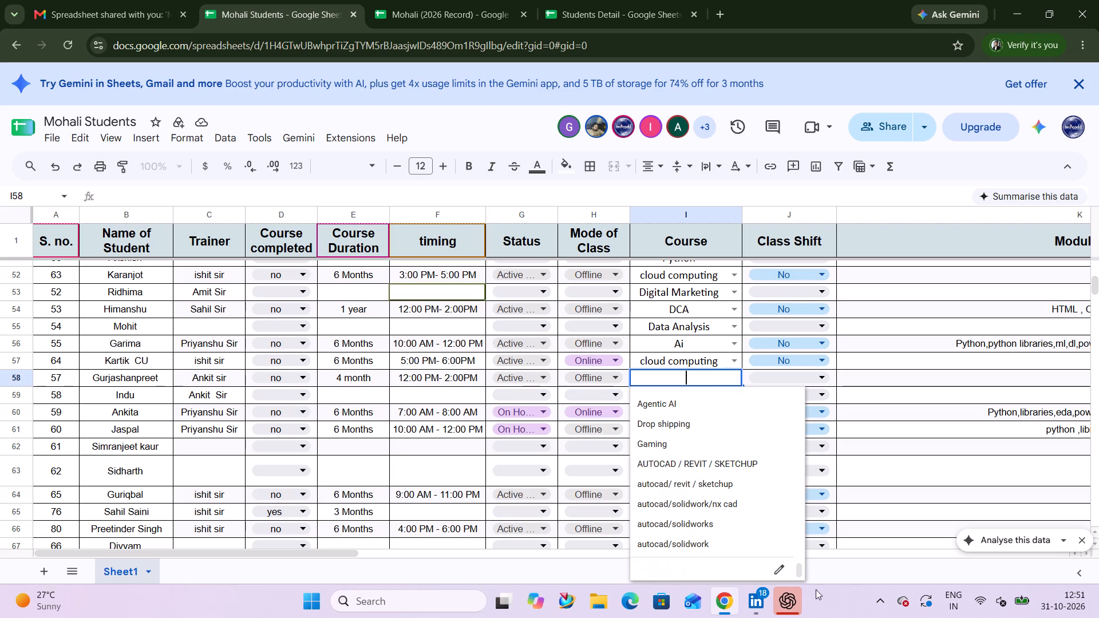
{"action": "left_click", "coordinate": [781, 566]}
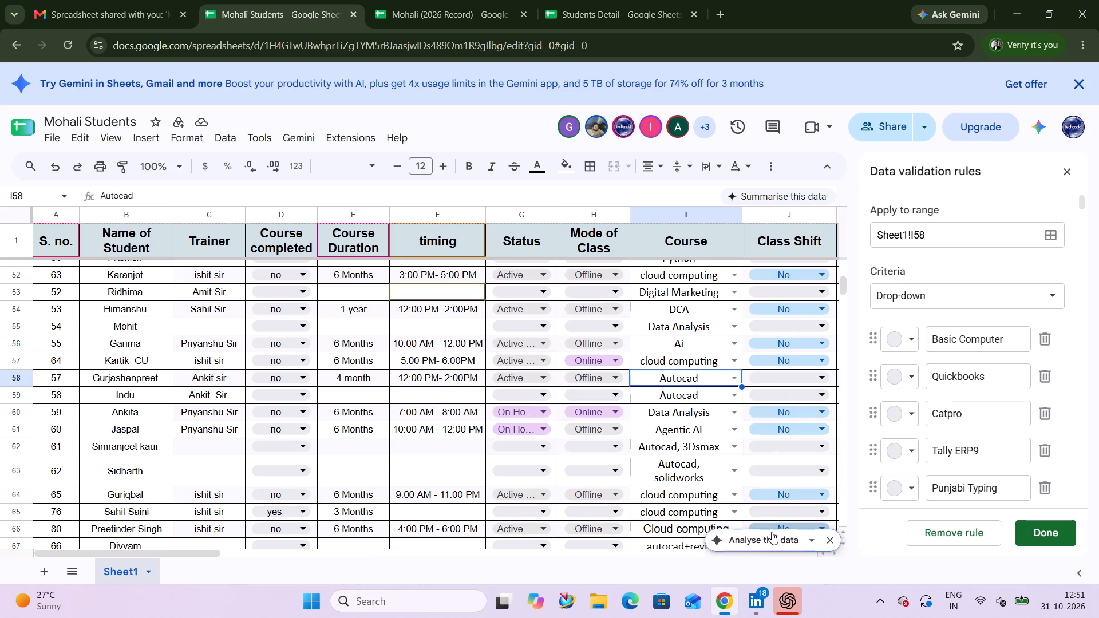
{"action": "left_click", "coordinate": [738, 378]}
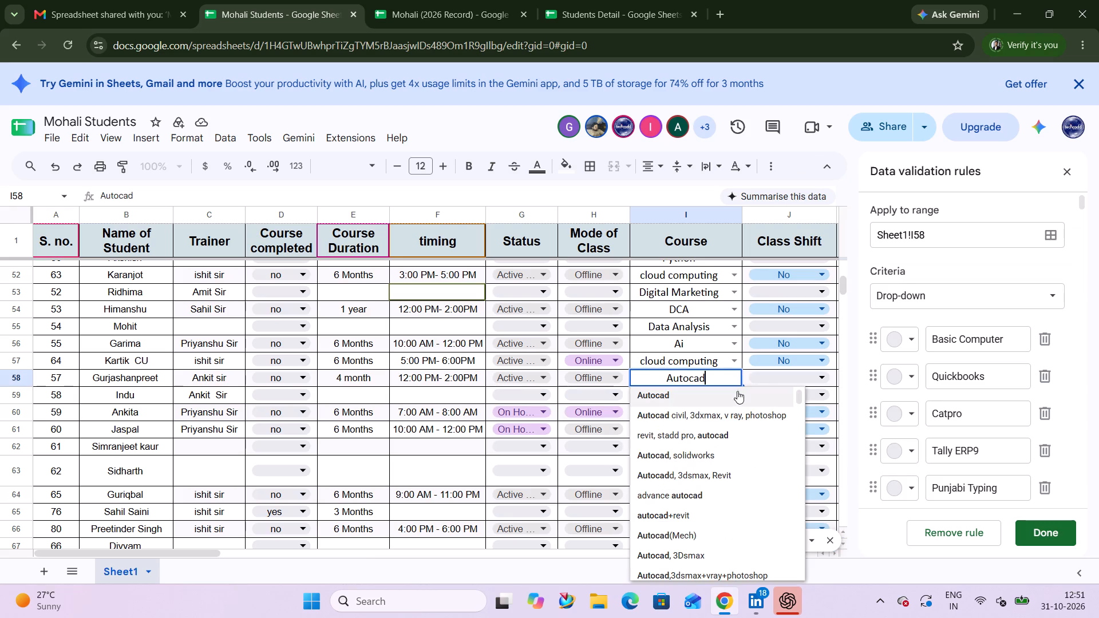
{"action": "scroll", "coordinate": [733, 512], "scroll_direction": "down", "scroll_amount": 8}
{"action": "left_click_drag", "start_coordinate": [802, 446], "coordinate": [826, 617]}
{"action": "left_click", "coordinate": [781, 571]}
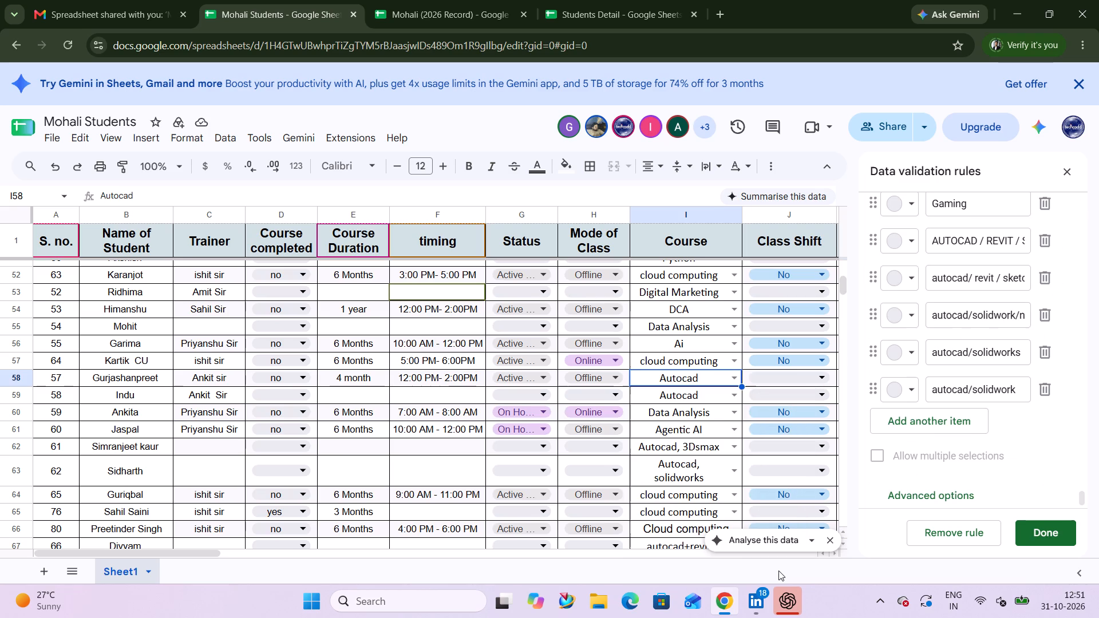
{"action": "left_click", "coordinate": [778, 571]}
{"action": "left_click", "coordinate": [943, 420]}
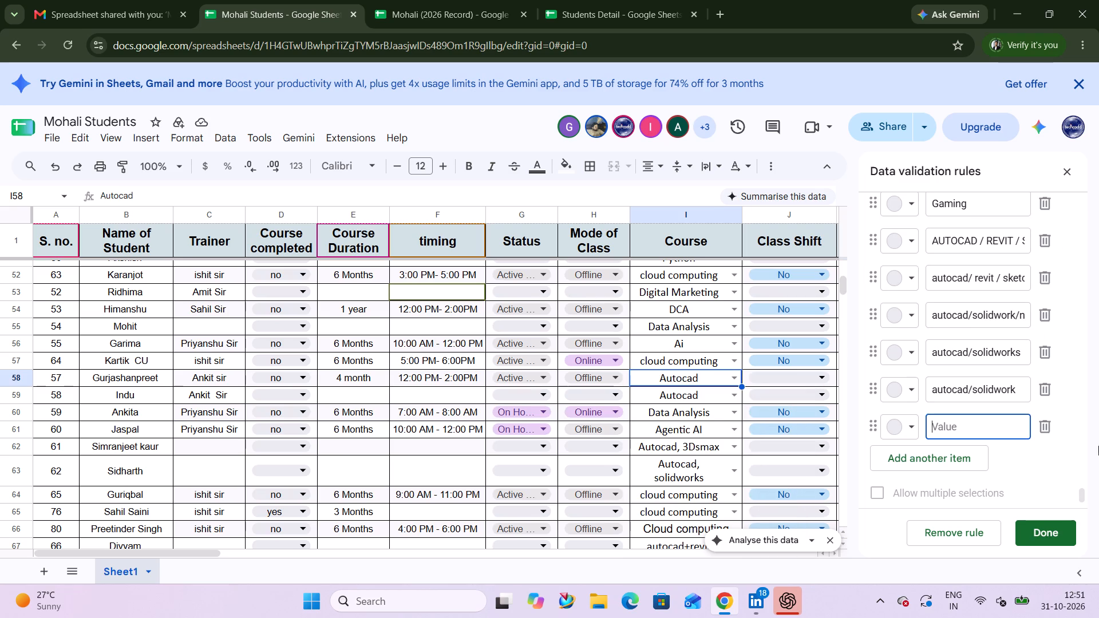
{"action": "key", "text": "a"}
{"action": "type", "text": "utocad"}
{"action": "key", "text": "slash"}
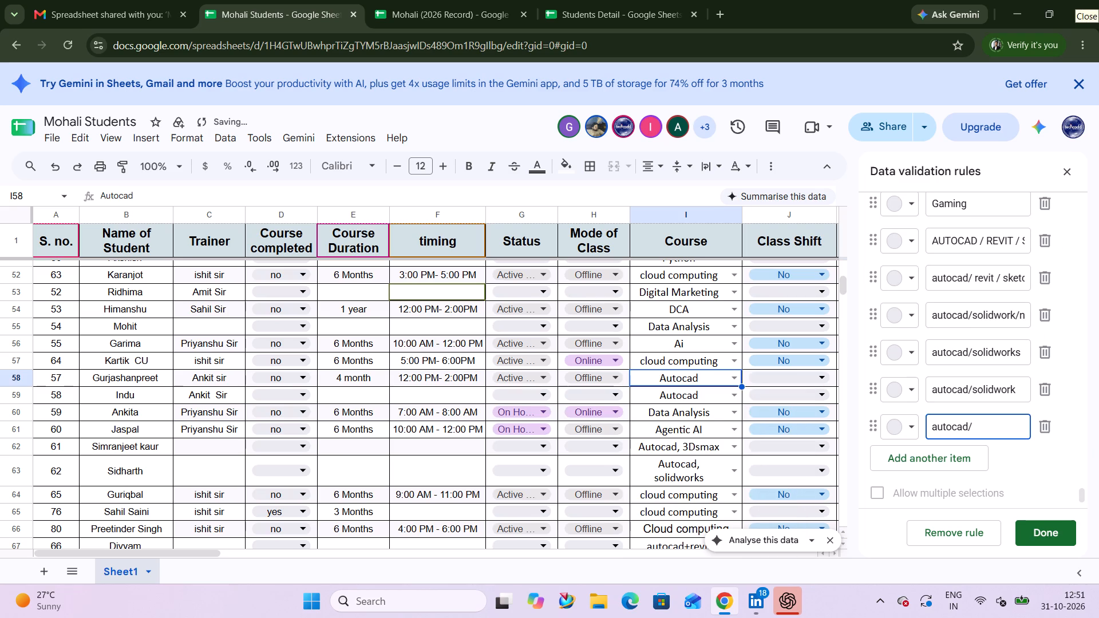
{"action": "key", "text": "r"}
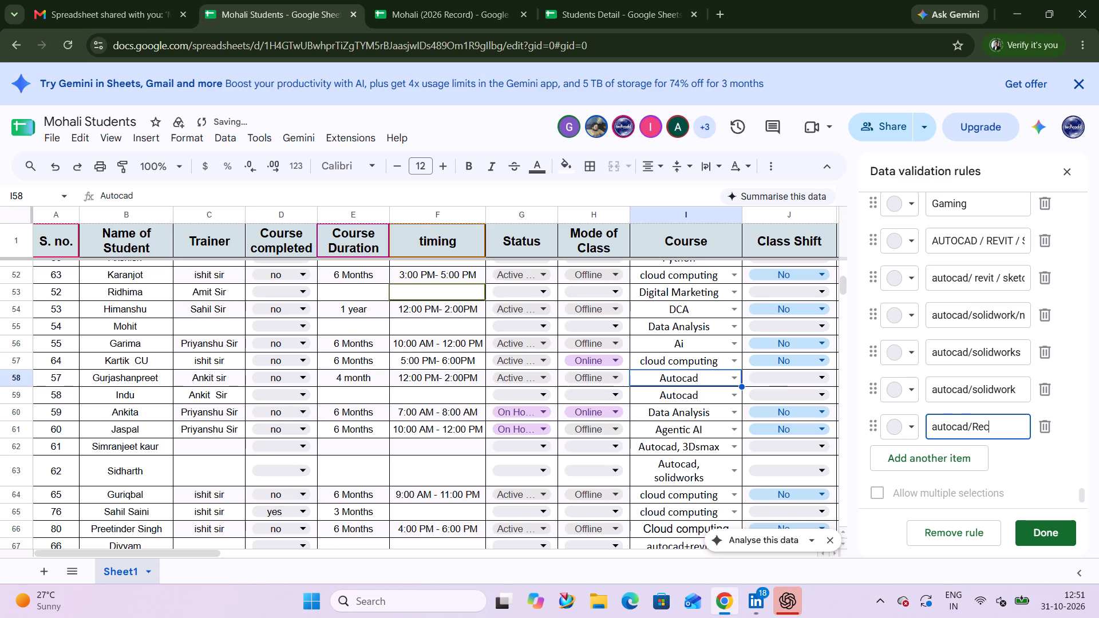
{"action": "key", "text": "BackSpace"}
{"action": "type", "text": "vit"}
{"action": "left_click", "coordinate": [1043, 526]}
{"action": "left_click", "coordinate": [714, 358]}
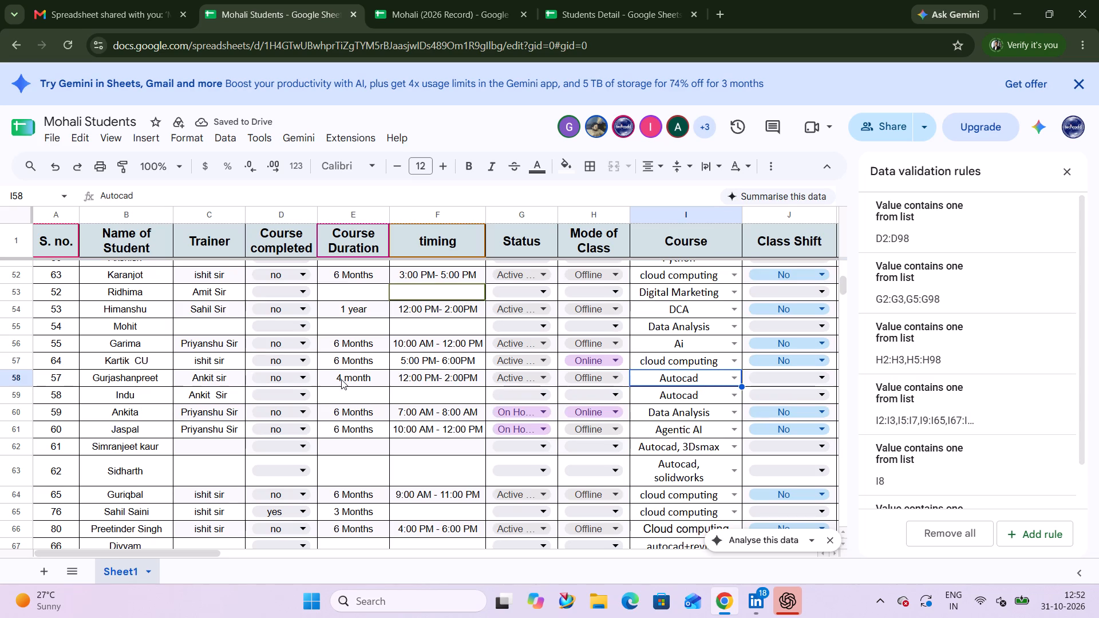
Change student number 57's Course to the existing option autocad+revit.
{"action": "left_click", "coordinate": [679, 378]}
{"action": "double_click", "coordinate": [710, 377]}
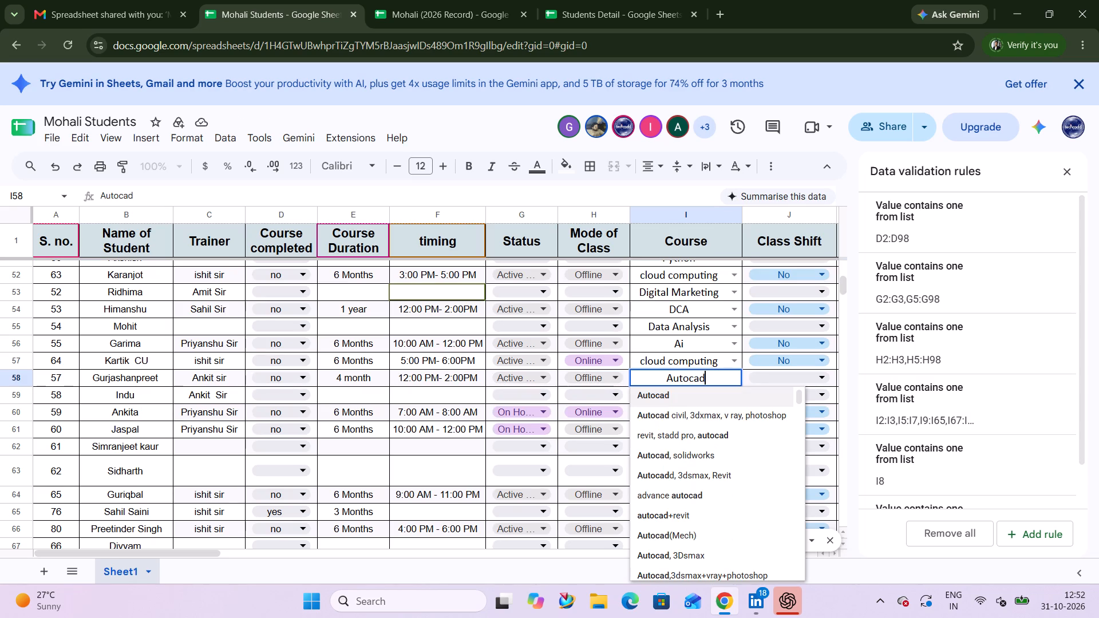
{"action": "left_click", "coordinate": [679, 517]}
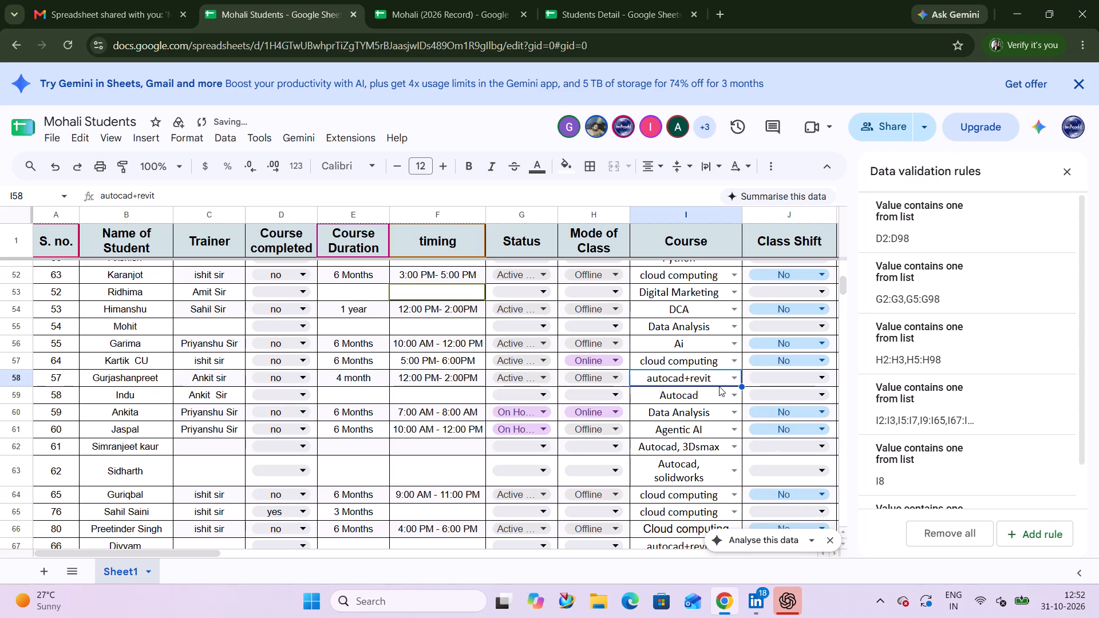
Set Class Shift to No for student number 57.
{"action": "left_click", "coordinate": [774, 377]}
{"action": "left_click", "coordinate": [769, 421]}
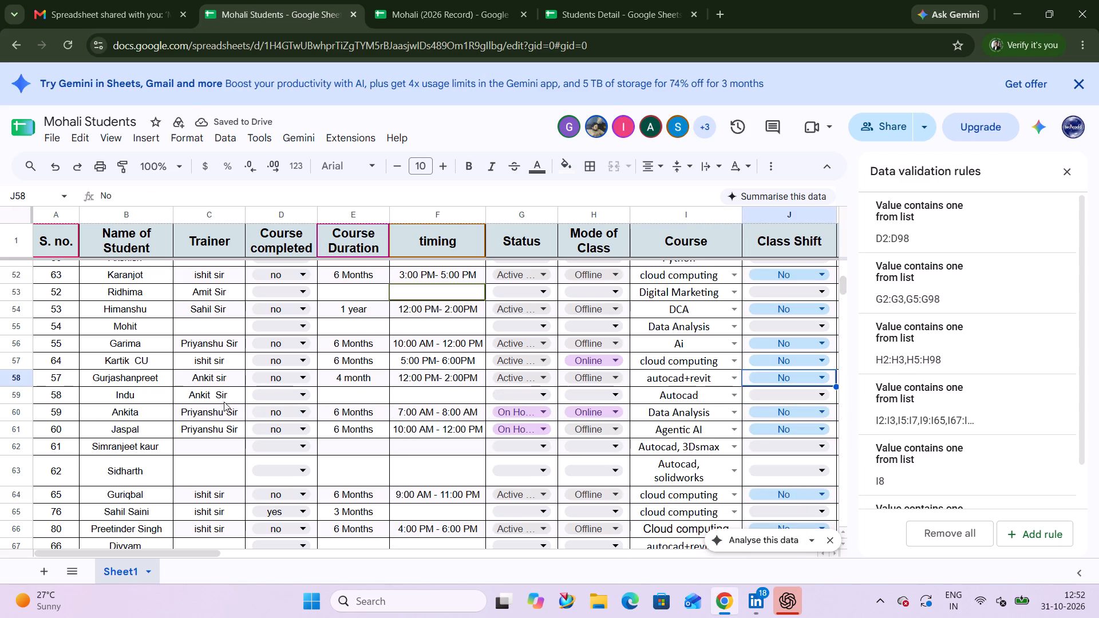
Set Course completed to no for student number 58.
{"action": "left_click", "coordinate": [270, 398]}
{"action": "left_click", "coordinate": [265, 437]}
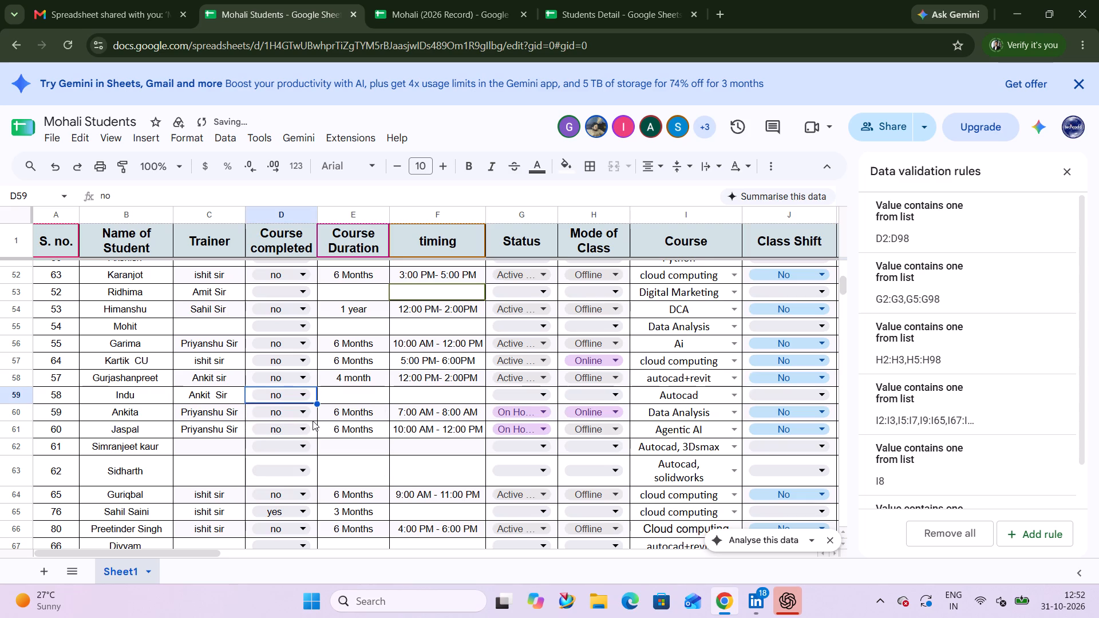
Enter 2 month as student number 58's Course Duration.
{"action": "left_click", "coordinate": [344, 393]}
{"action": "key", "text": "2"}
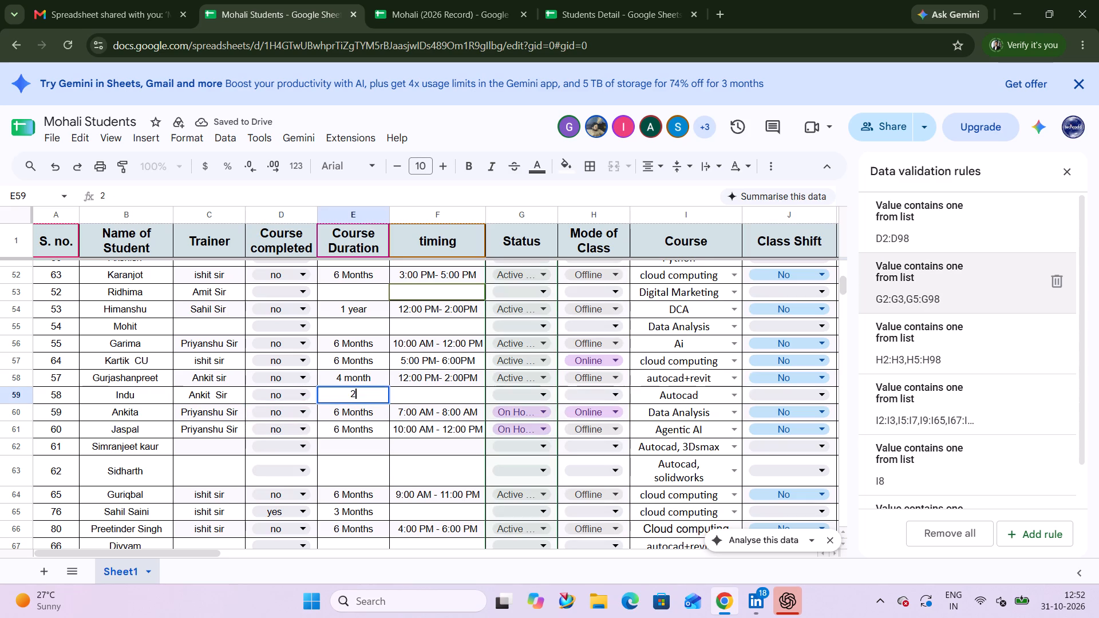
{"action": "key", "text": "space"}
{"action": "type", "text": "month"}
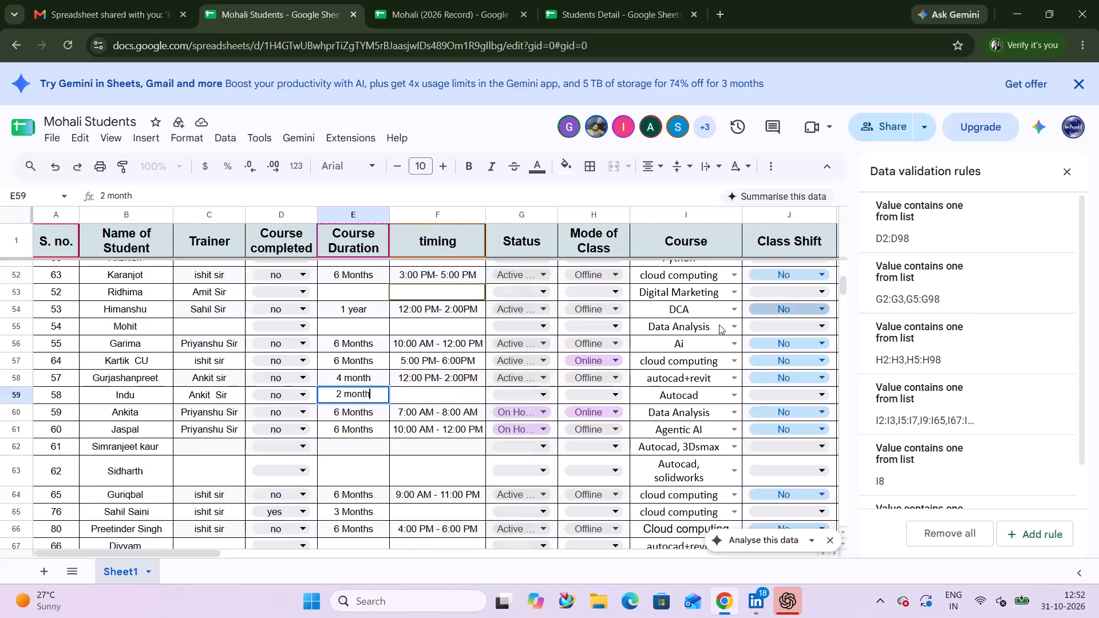
Enter 2:00pm -3pm as the timing for student number 58.
{"action": "left_click", "coordinate": [424, 390]}
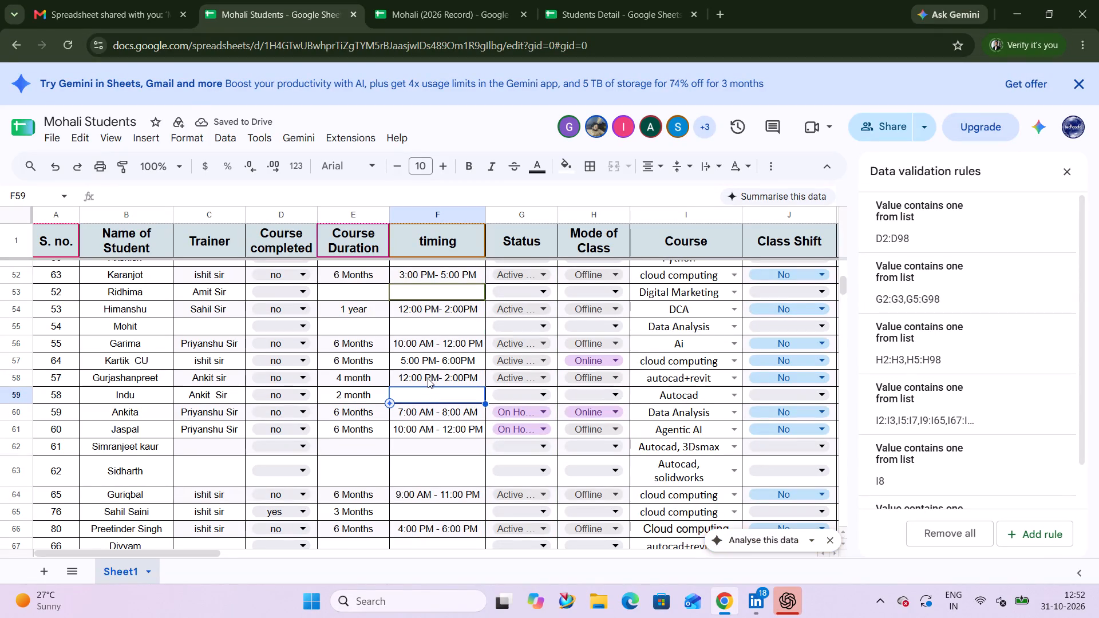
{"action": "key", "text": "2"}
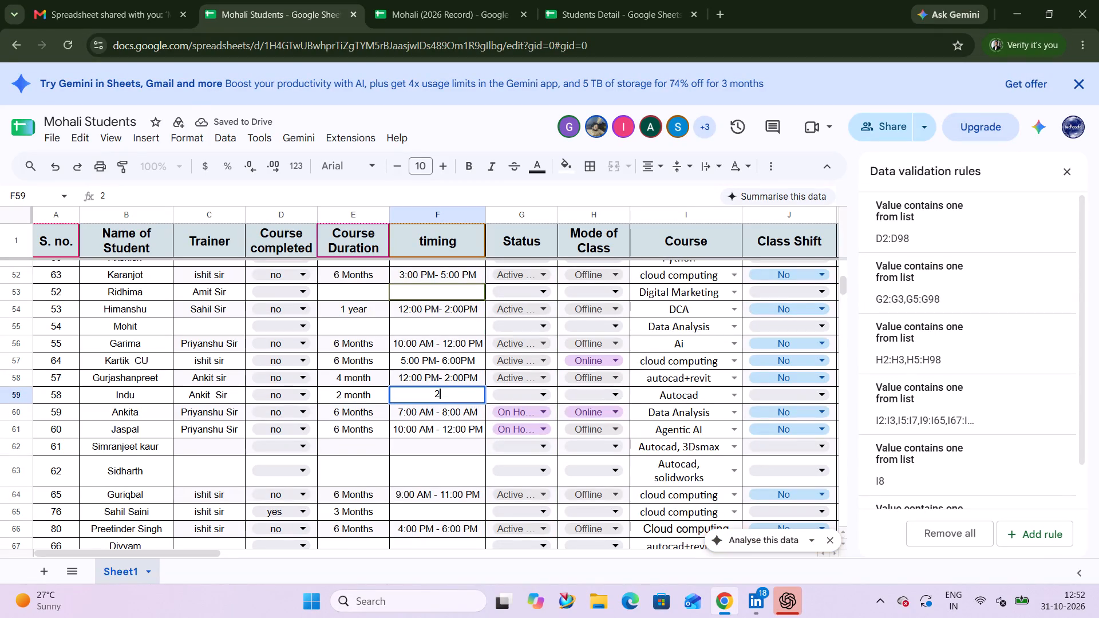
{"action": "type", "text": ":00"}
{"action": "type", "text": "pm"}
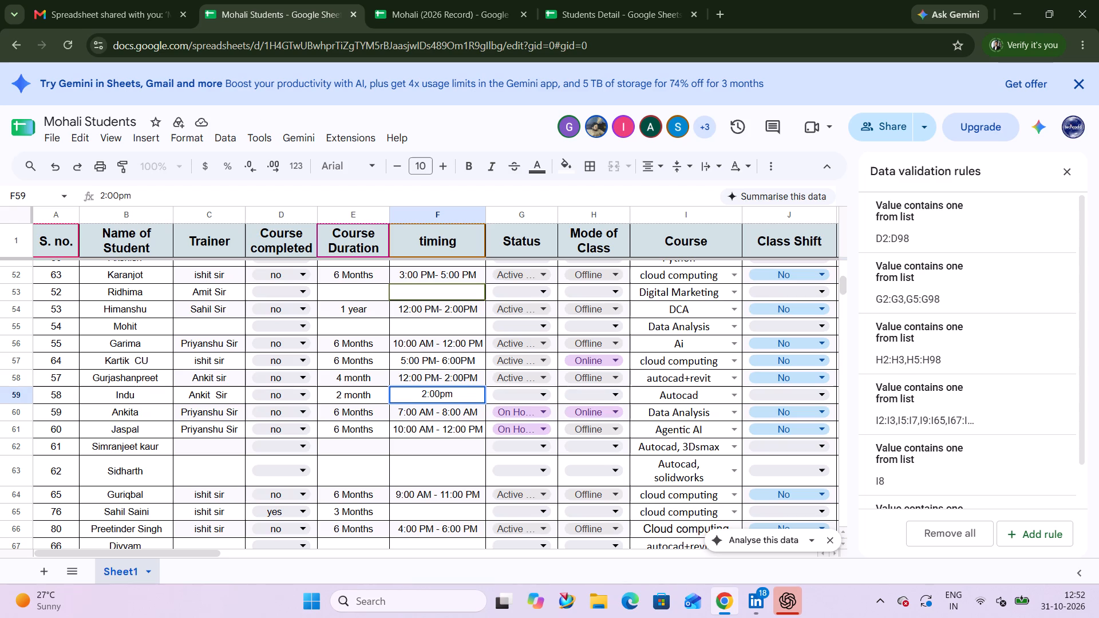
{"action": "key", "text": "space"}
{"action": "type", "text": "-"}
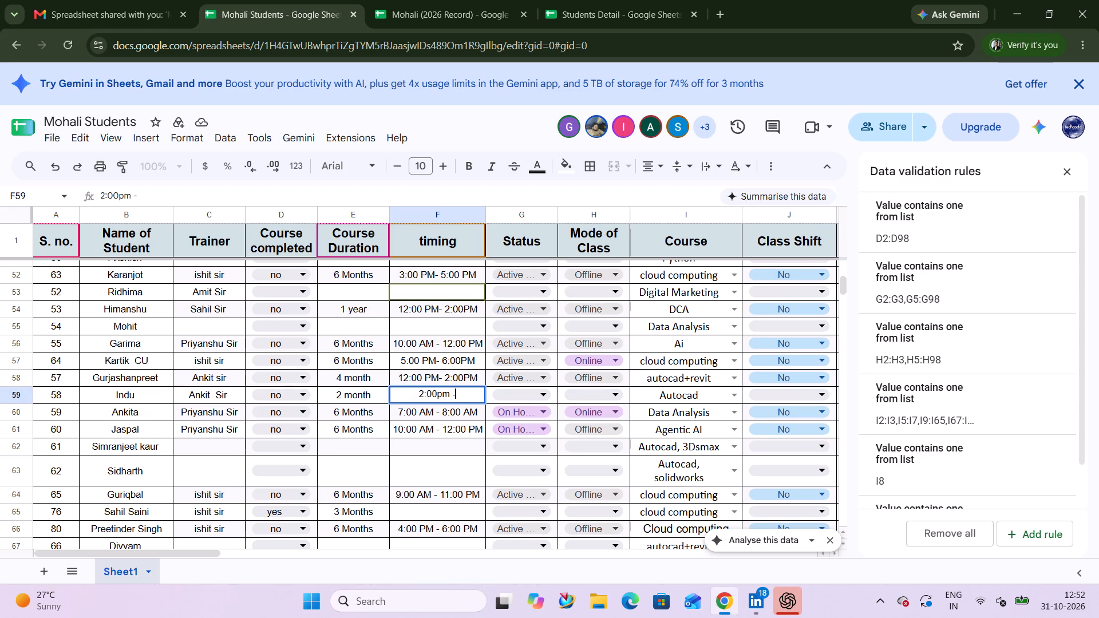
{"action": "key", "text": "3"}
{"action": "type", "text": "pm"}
Set Status to Active (Join Regular Class) for student number 58.
{"action": "left_click", "coordinate": [538, 392]}
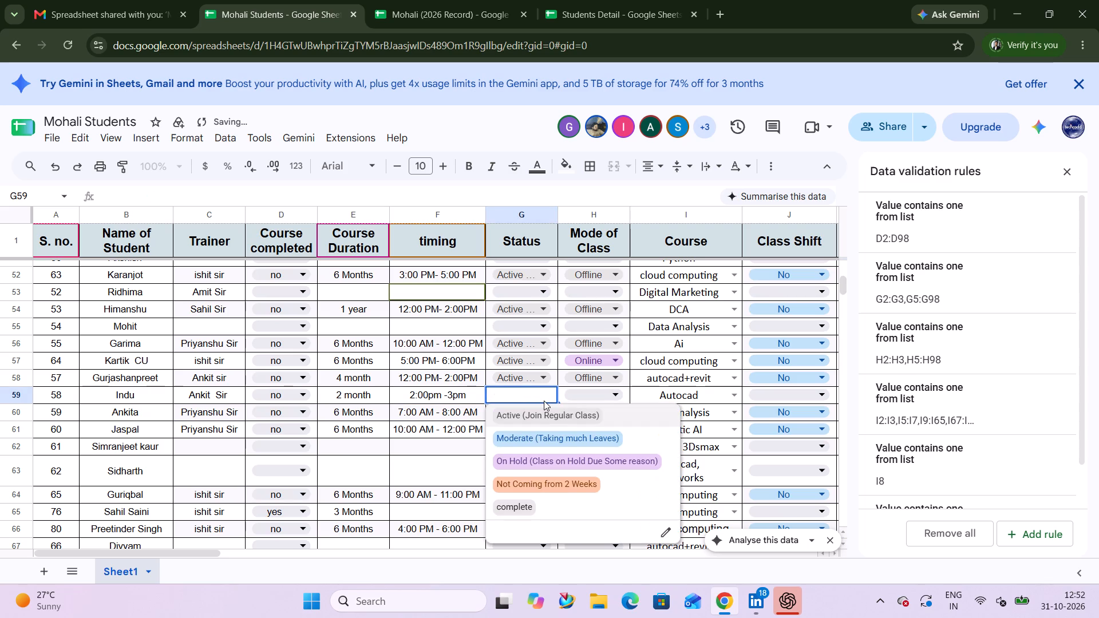
{"action": "left_click", "coordinate": [543, 419]}
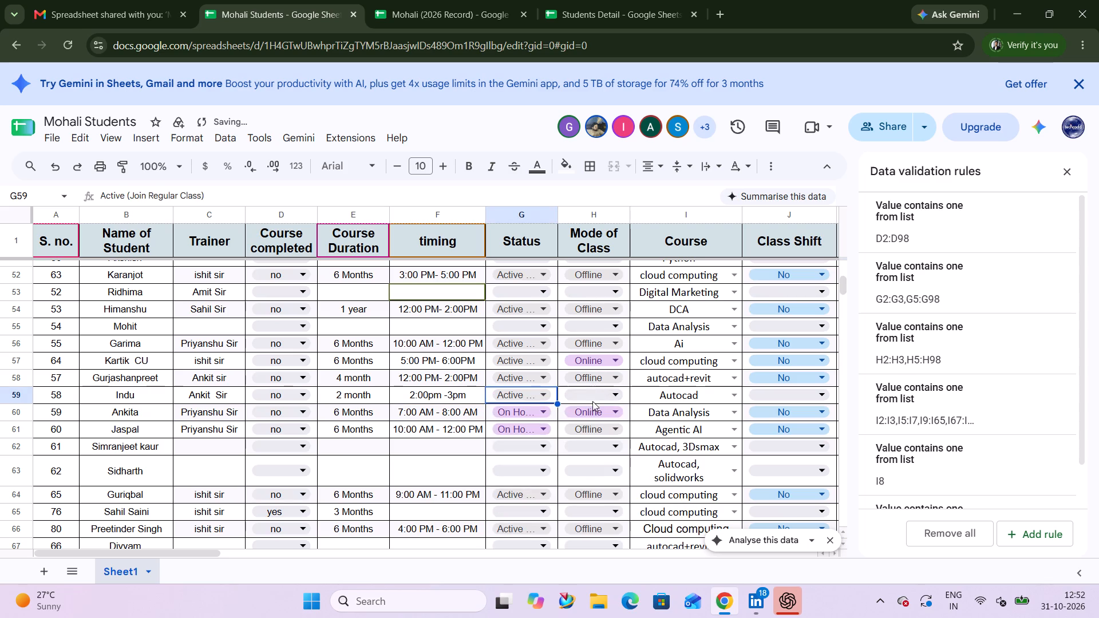
Set Mode of Class to Online for student number 58.
{"action": "left_click", "coordinate": [592, 395]}
{"action": "left_click", "coordinate": [590, 435]}
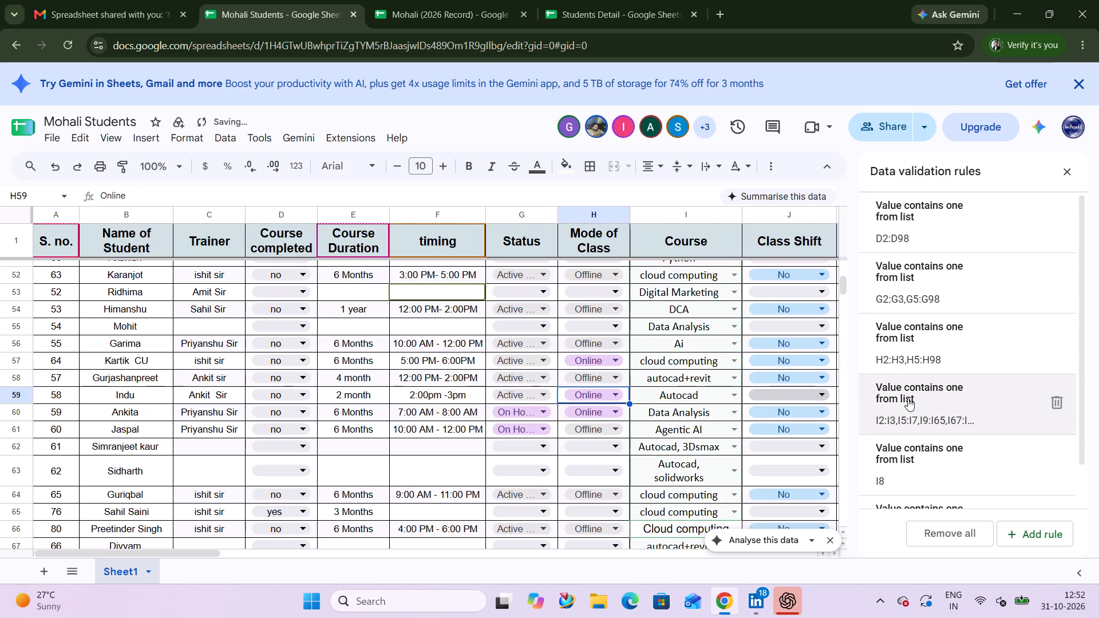
Set Class Shift to No for student number 58.
{"action": "left_click", "coordinate": [820, 399]}
{"action": "left_click", "coordinate": [755, 434]}
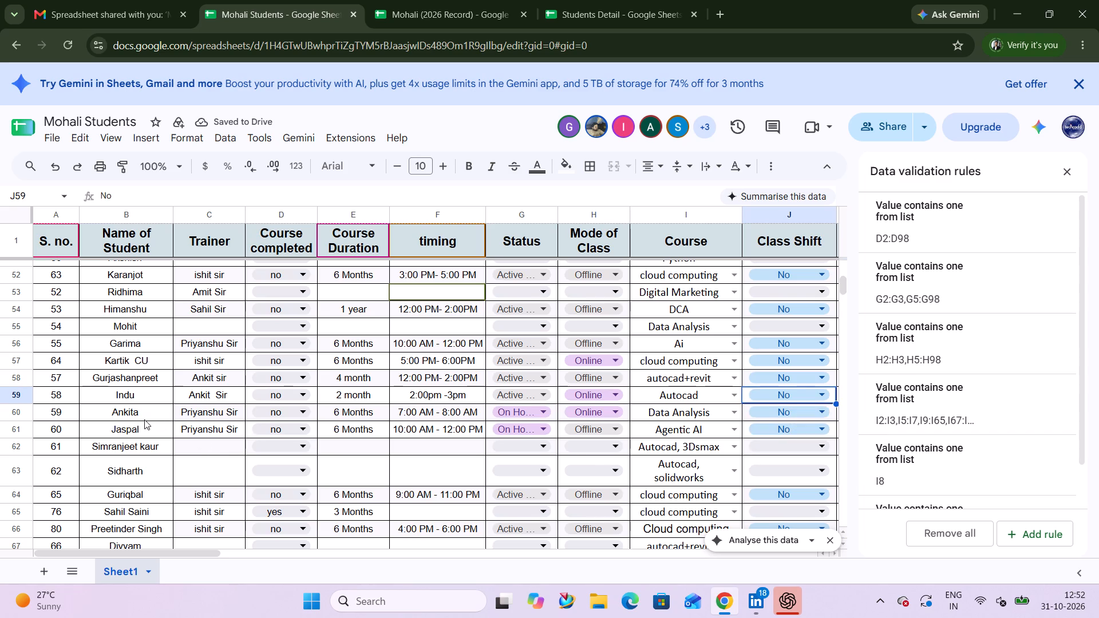
Correct the Trainer name to Ankit for student number 70.
{"action": "scroll", "coordinate": [216, 506], "scroll_direction": "down", "scroll_amount": 2}
{"action": "left_click", "coordinate": [210, 479]}
{"action": "double_click", "coordinate": [227, 479]}
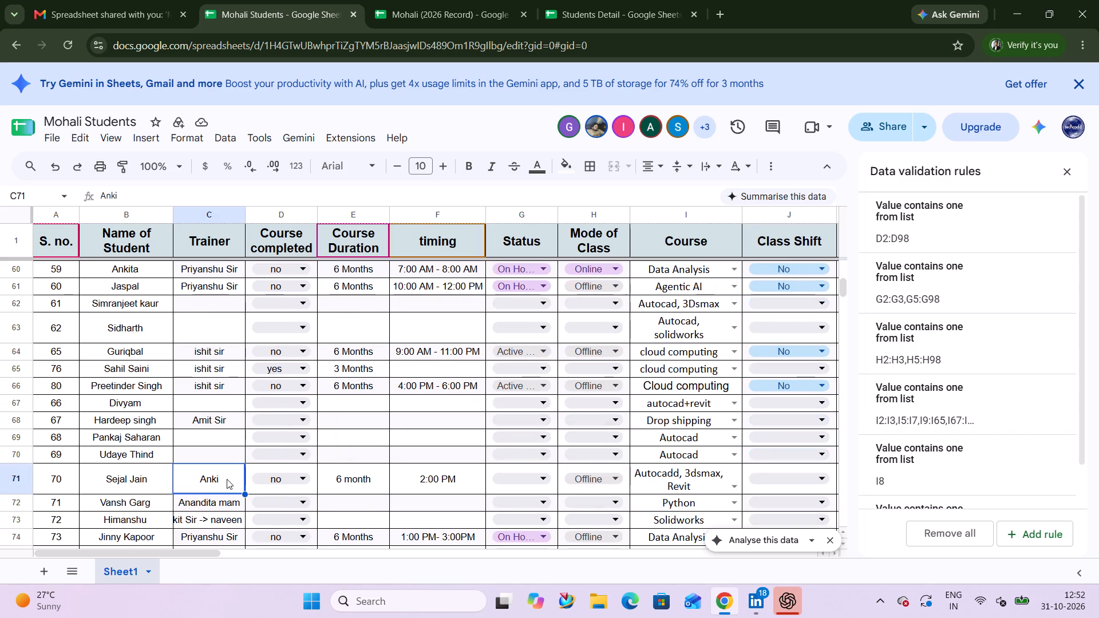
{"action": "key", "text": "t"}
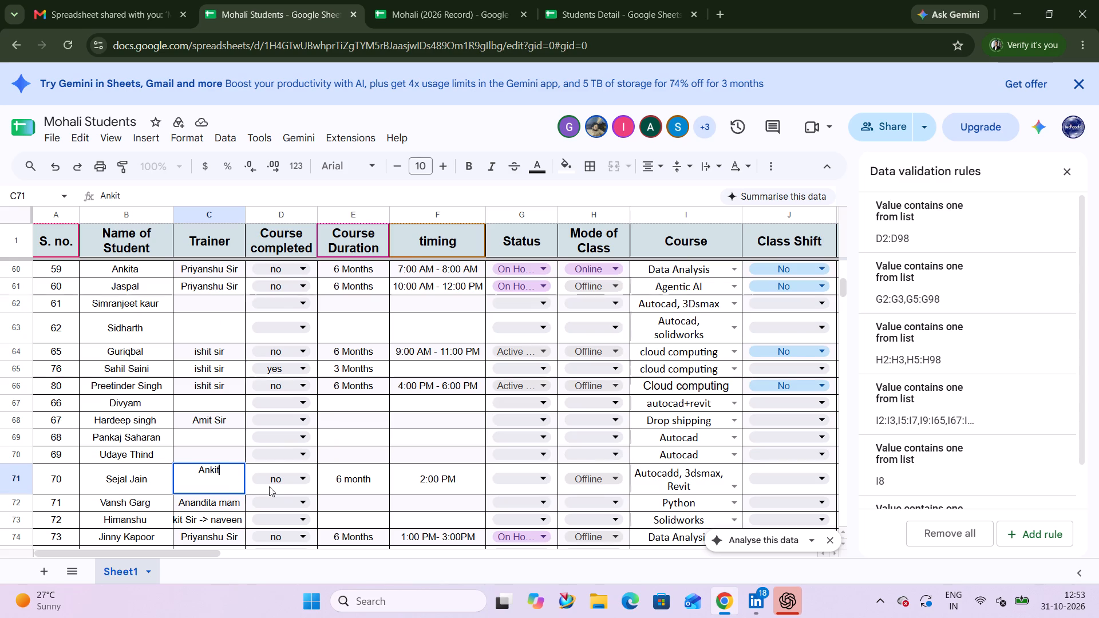
Select no as the Course completed value for student number 70.
{"action": "left_click", "coordinate": [284, 480]}
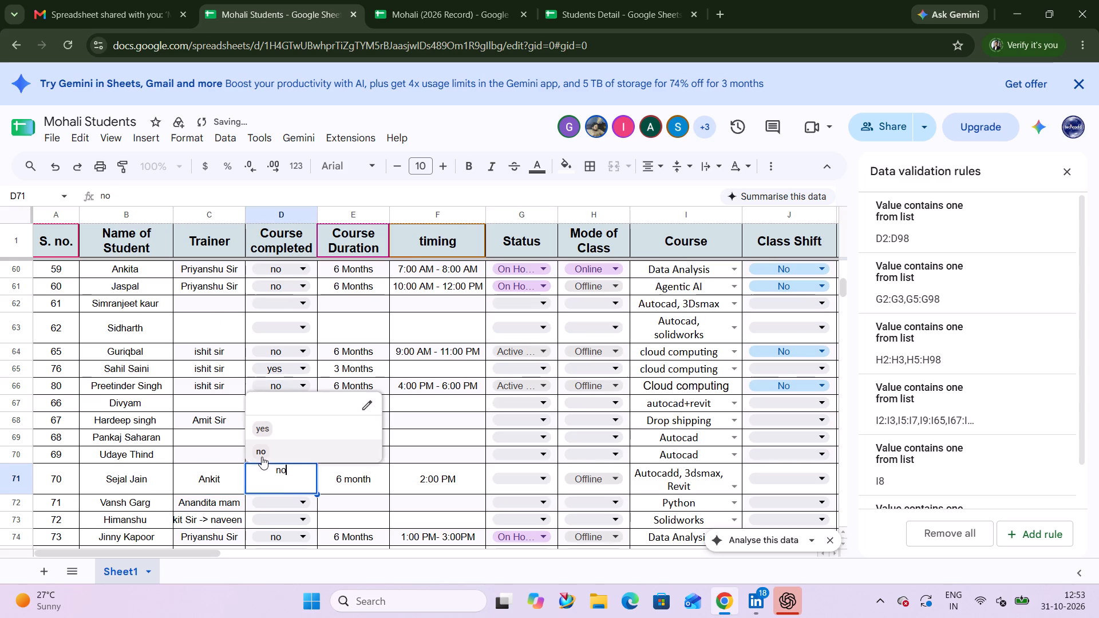
{"action": "left_click", "coordinate": [262, 457]}
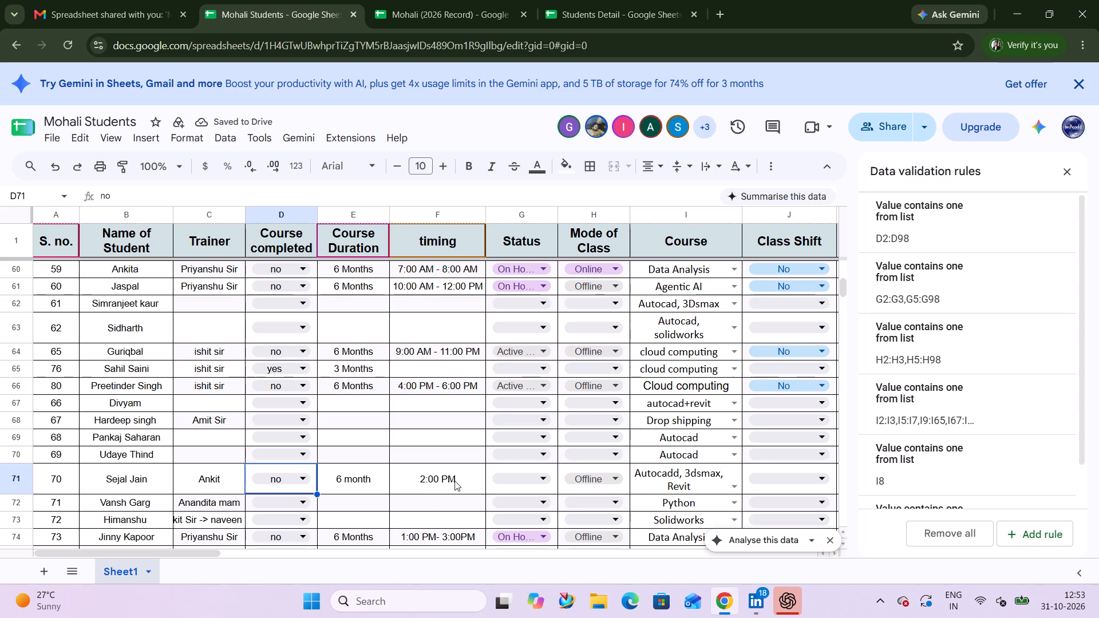
Extend student number 70's timing with an end time so it reads 2:00:00 PM - 3:00 pm.
{"action": "double_click", "coordinate": [464, 476]}
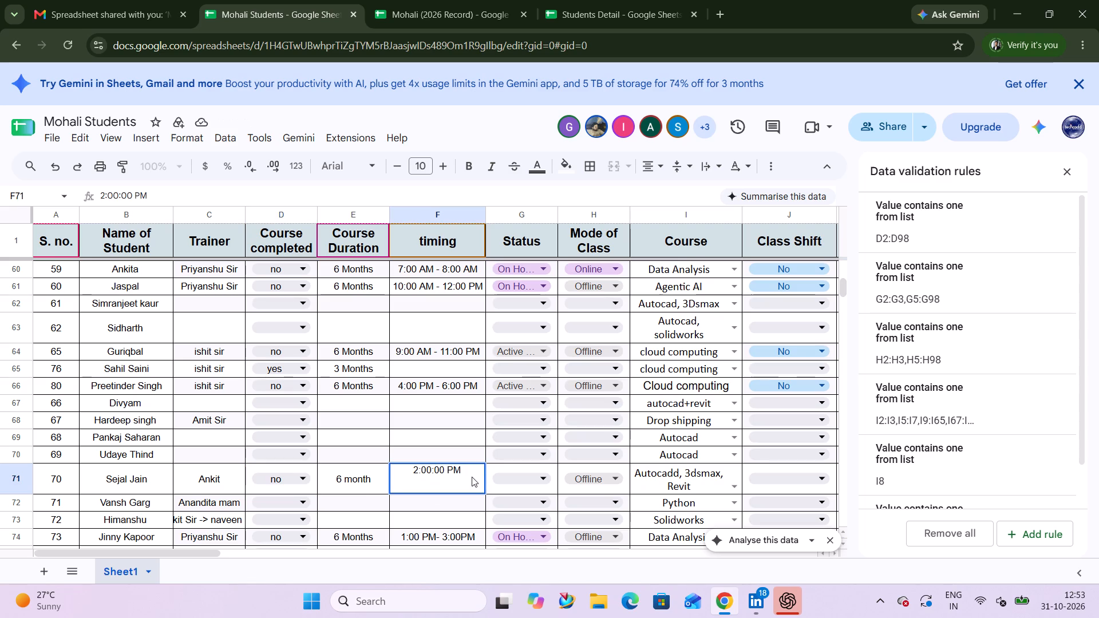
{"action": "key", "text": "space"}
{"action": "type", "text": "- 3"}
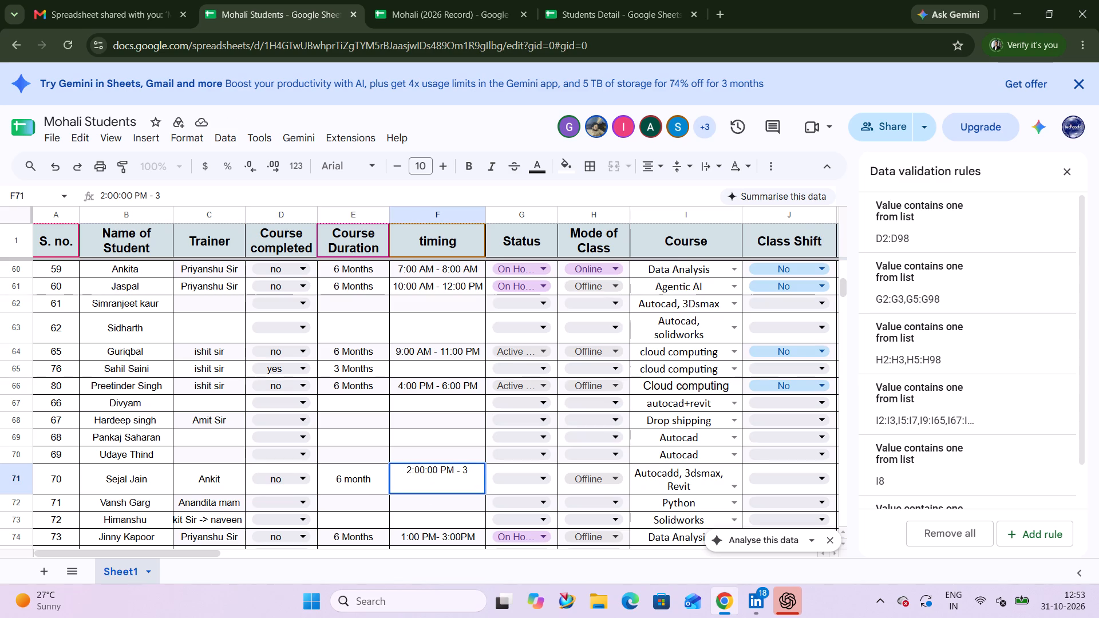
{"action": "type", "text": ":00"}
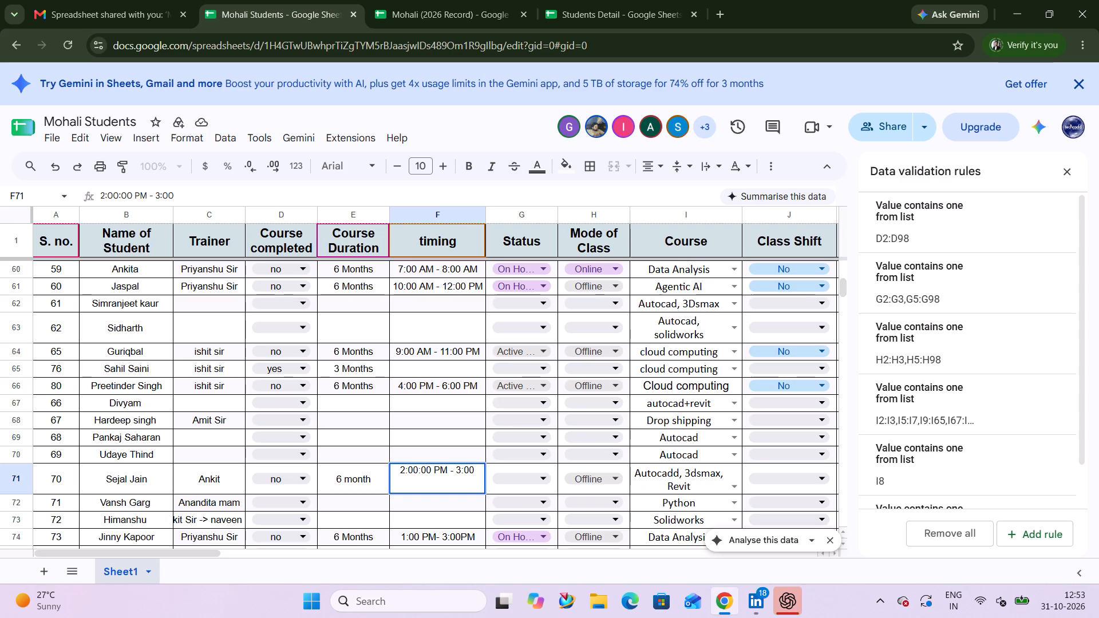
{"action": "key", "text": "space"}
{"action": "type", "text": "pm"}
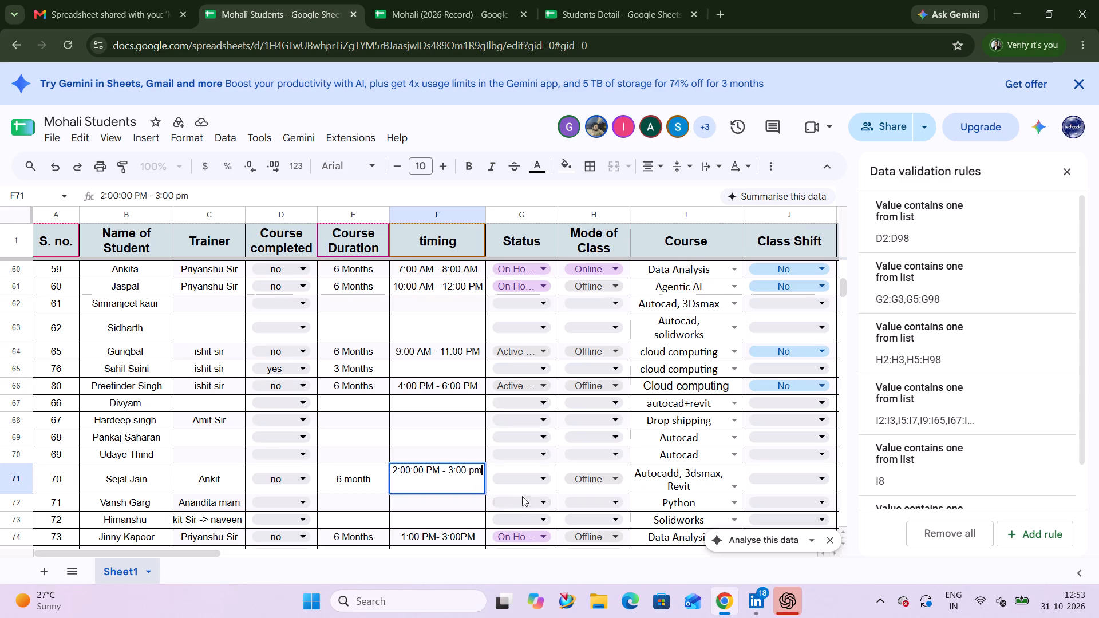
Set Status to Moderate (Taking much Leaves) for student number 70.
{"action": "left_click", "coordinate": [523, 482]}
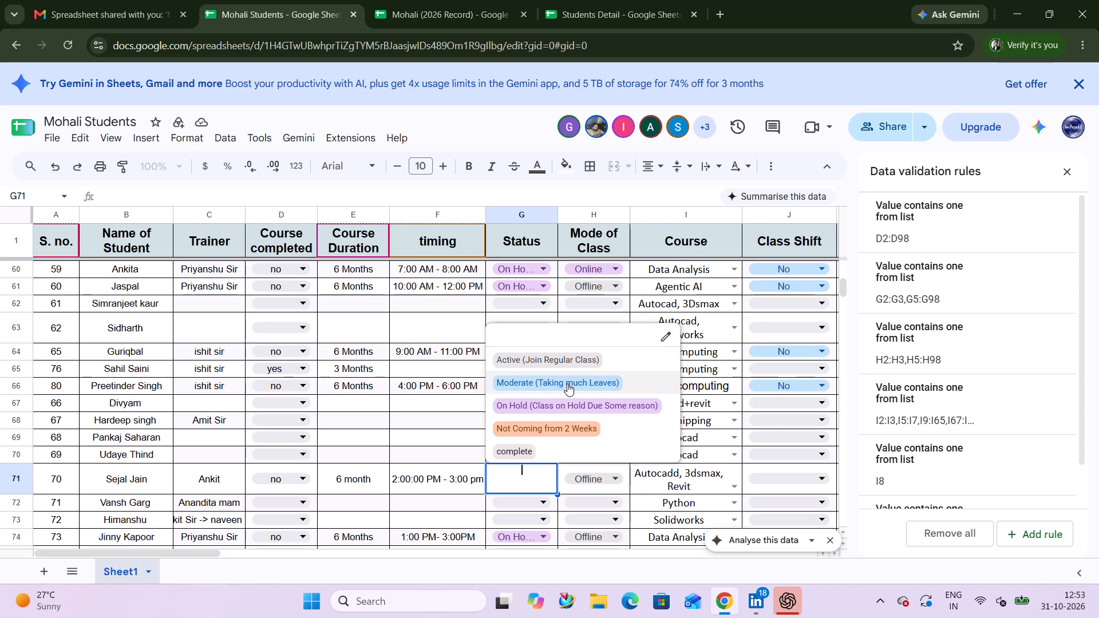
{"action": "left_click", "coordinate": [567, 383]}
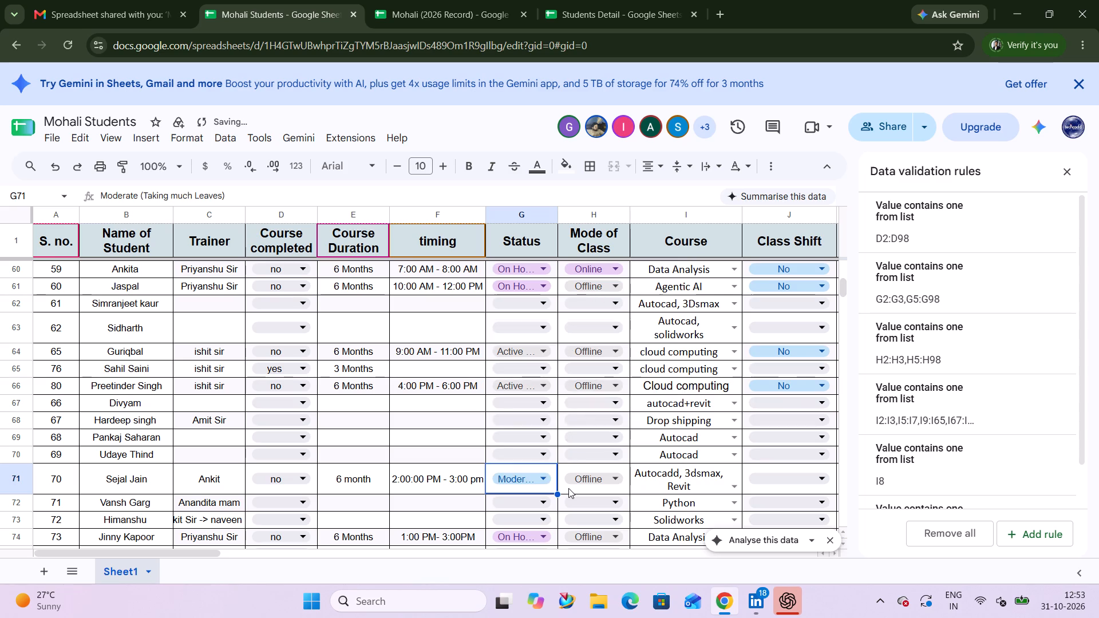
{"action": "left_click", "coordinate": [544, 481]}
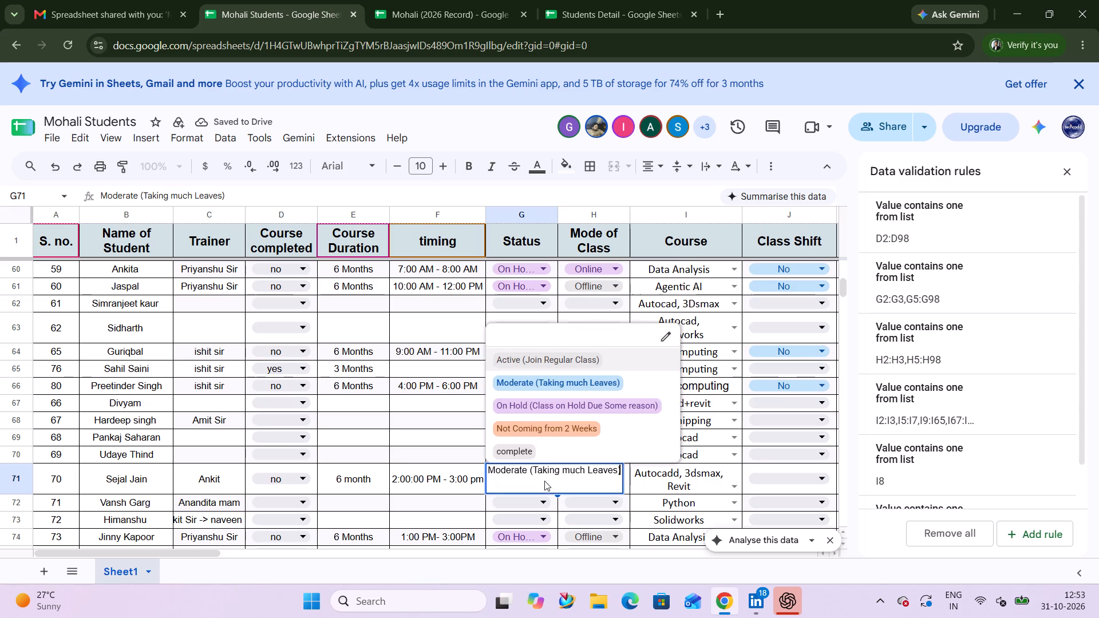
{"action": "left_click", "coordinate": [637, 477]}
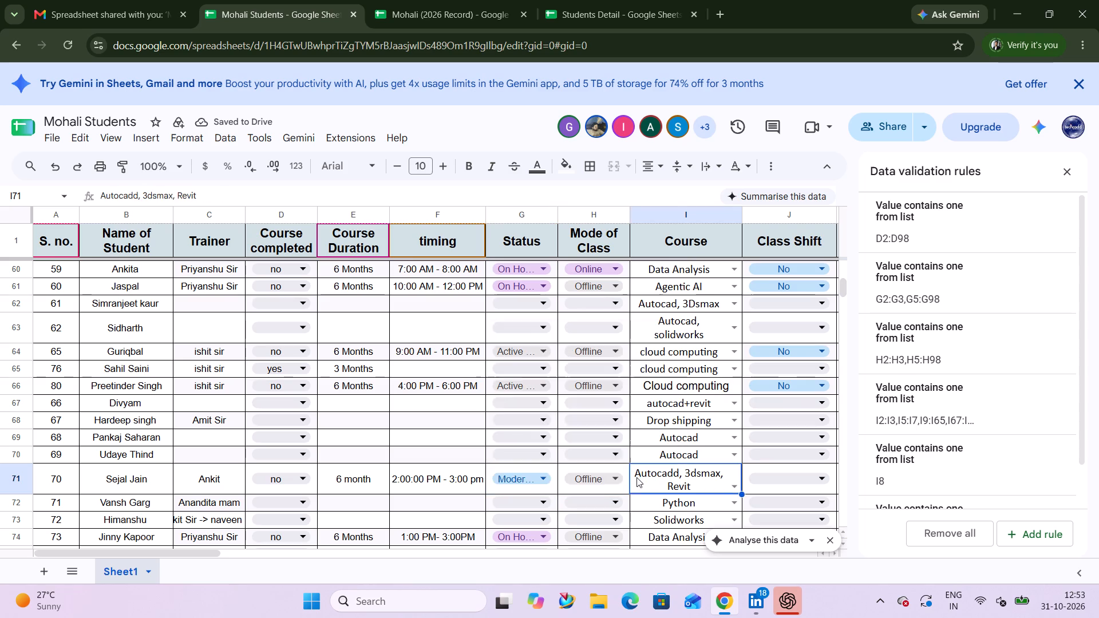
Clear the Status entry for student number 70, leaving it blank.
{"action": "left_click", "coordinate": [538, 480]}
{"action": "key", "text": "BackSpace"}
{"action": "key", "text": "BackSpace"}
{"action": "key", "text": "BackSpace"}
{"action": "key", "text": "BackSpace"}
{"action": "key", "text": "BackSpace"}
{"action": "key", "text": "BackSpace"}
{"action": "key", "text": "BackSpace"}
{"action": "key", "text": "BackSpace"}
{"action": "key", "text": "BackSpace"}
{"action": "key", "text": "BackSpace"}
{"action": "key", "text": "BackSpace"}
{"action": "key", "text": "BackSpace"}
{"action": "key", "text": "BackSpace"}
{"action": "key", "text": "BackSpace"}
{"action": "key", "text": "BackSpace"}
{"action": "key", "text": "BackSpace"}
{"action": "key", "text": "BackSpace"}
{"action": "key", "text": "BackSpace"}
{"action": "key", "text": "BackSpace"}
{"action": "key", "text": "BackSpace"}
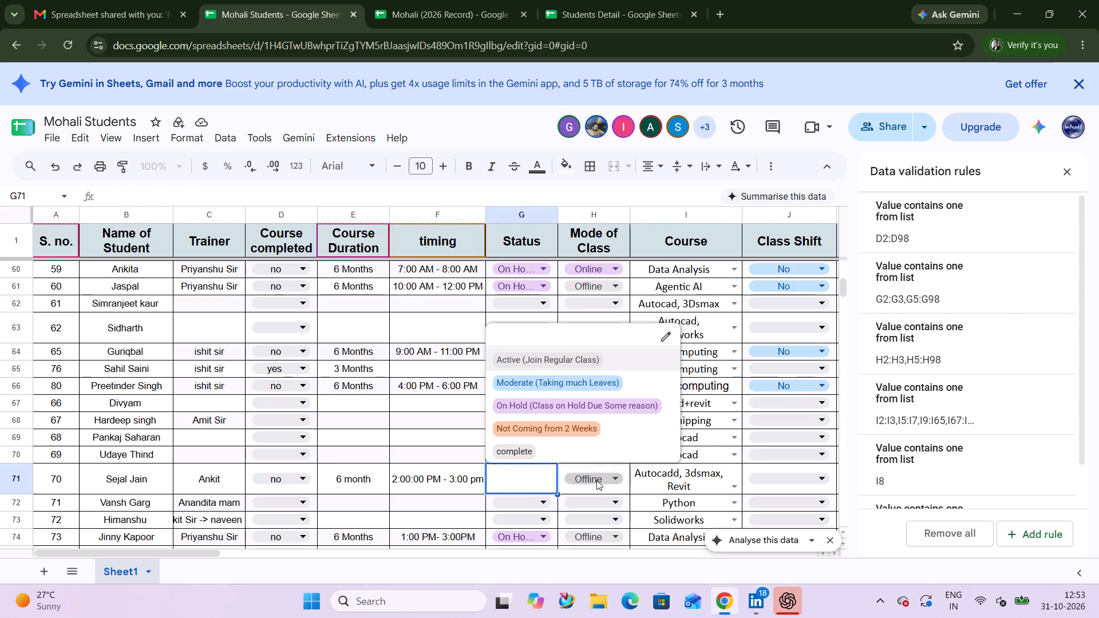
Select Offline as the Mode of Class for student number 70.
{"action": "left_click", "coordinate": [596, 480]}
{"action": "left_click", "coordinate": [602, 427]}
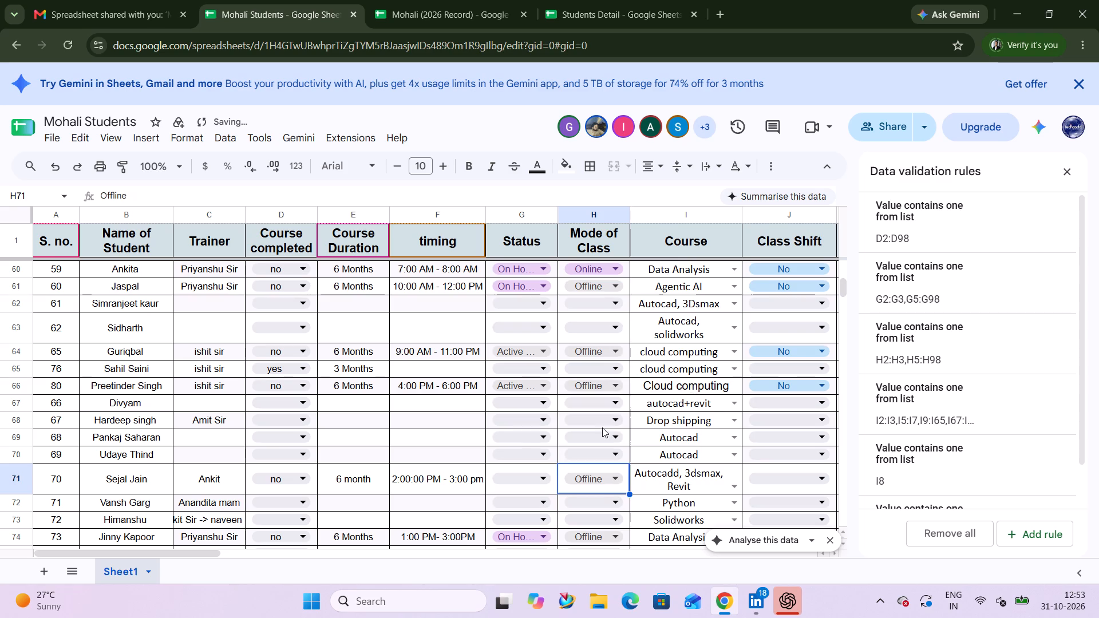
Replace student number 70's Course with the existing option AUTOCAD / REVIT / SKETCHUP.
{"action": "left_click", "coordinate": [731, 482]}
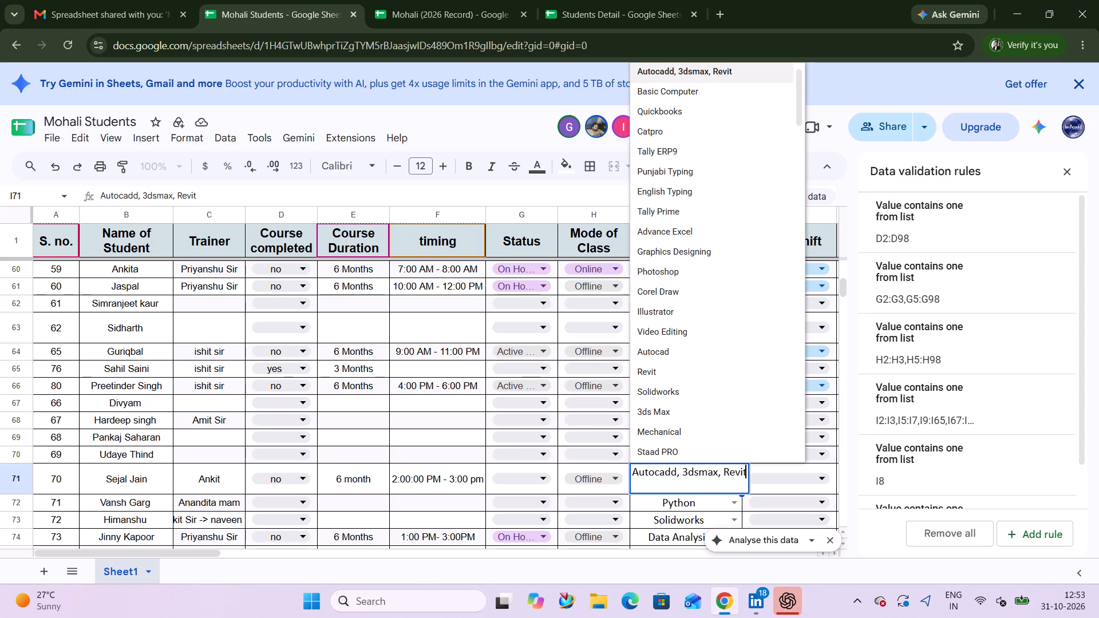
{"action": "key", "text": "BackSpace"}
{"action": "key", "text": "BackSpace"}
{"action": "key", "text": "BackSpace"}
{"action": "key", "text": "BackSpace"}
{"action": "key", "text": "BackSpace"}
{"action": "key", "text": "BackSpace"}
{"action": "key", "text": "BackSpace"}
{"action": "key", "text": "BackSpace"}
{"action": "key", "text": "BackSpace"}
{"action": "key", "text": "BackSpace"}
{"action": "key", "text": "BackSpace"}
{"action": "key", "text": "BackSpace"}
{"action": "key", "text": "BackSpace"}
{"action": "key", "text": "BackSpace"}
{"action": "key", "text": "BackSpace"}
{"action": "key", "text": "BackSpace"}
{"action": "key", "text": "BackSpace"}
{"action": "key", "text": "BackSpace"}
{"action": "key", "text": "BackSpace"}
{"action": "key", "text": "BackSpace"}
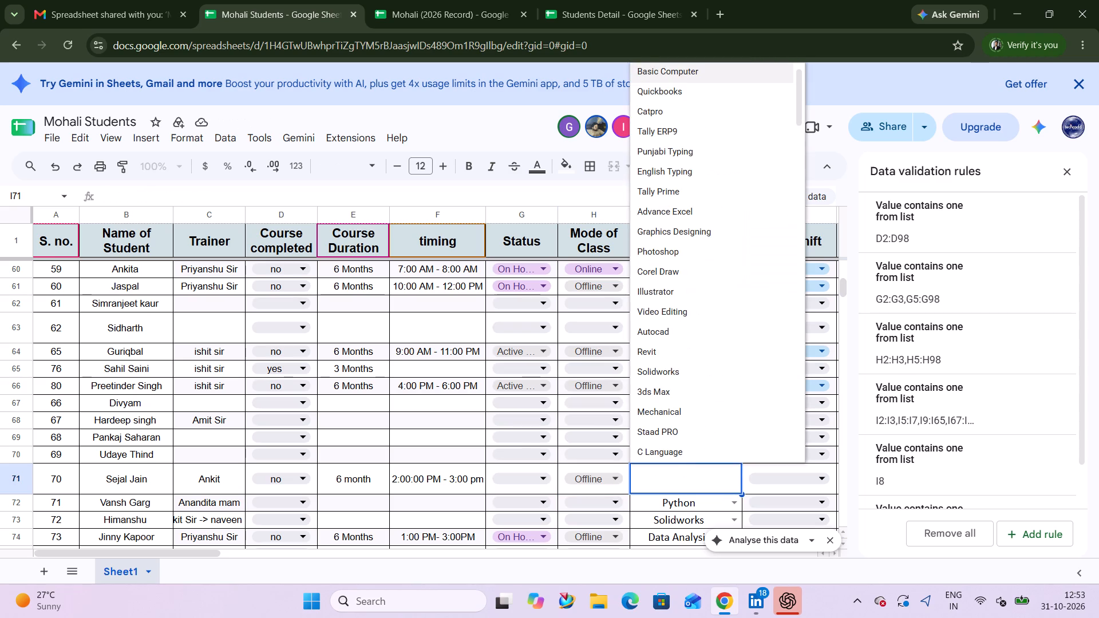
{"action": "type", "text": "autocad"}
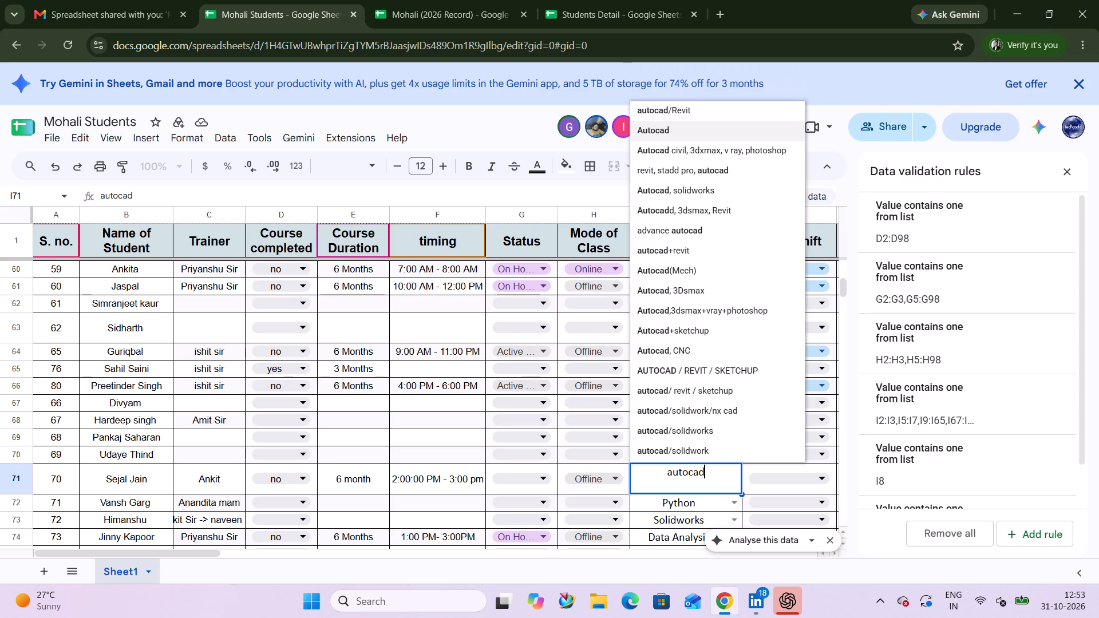
{"action": "left_click", "coordinate": [686, 364]}
Set Class Shift to No for student number 70.
{"action": "left_click", "coordinate": [794, 482]}
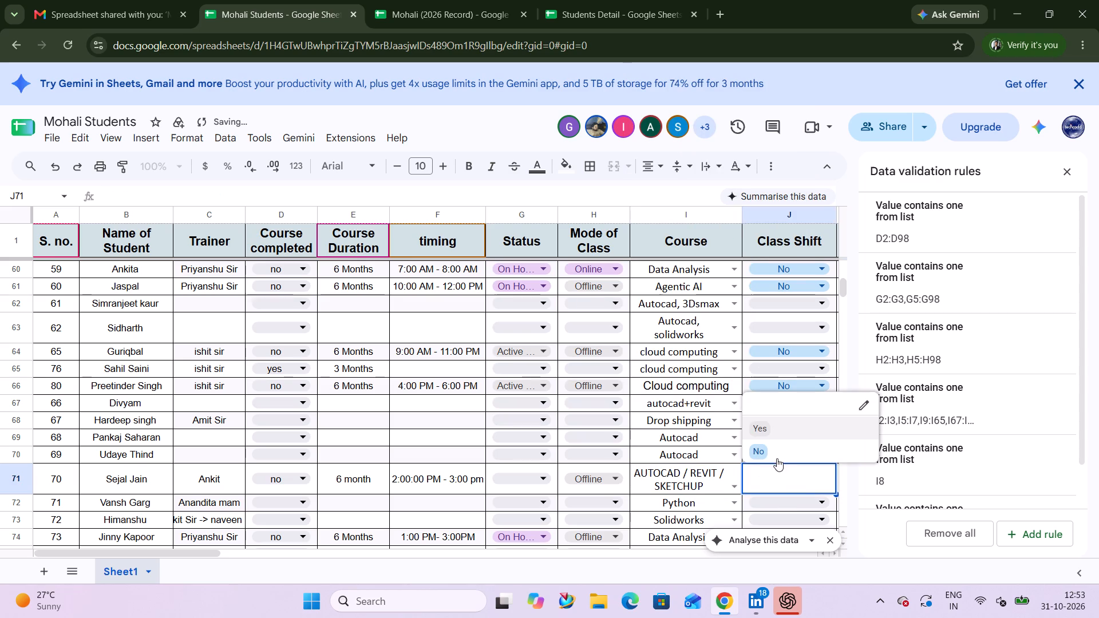
{"action": "left_click", "coordinate": [768, 456]}
{"action": "scroll", "coordinate": [202, 488], "scroll_direction": "down", "scroll_amount": 3}
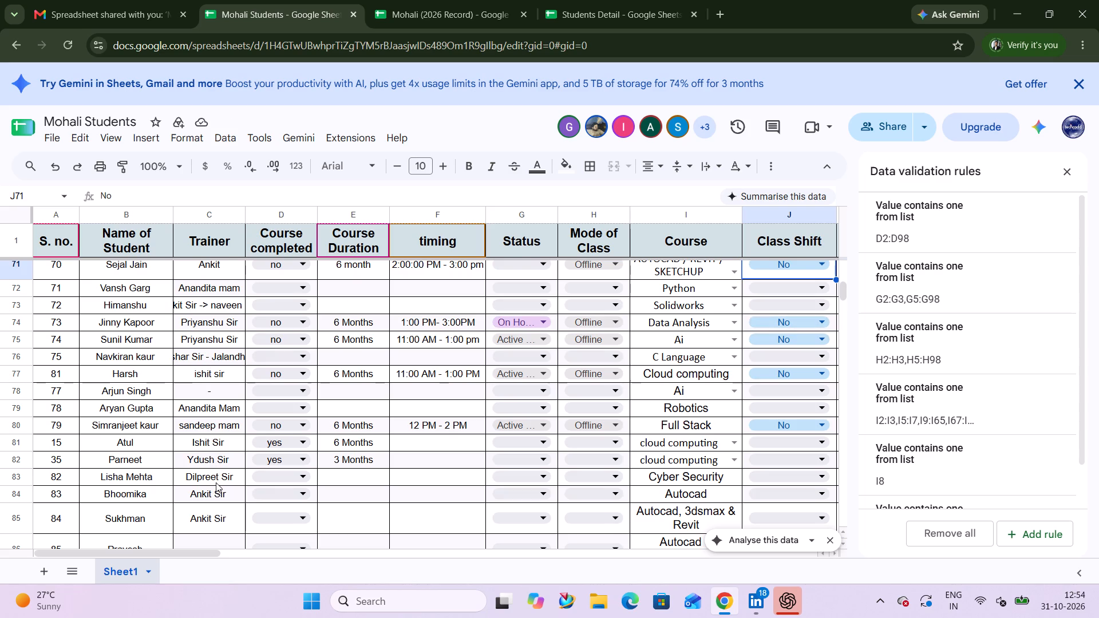
{"action": "left_click", "coordinate": [215, 498]}
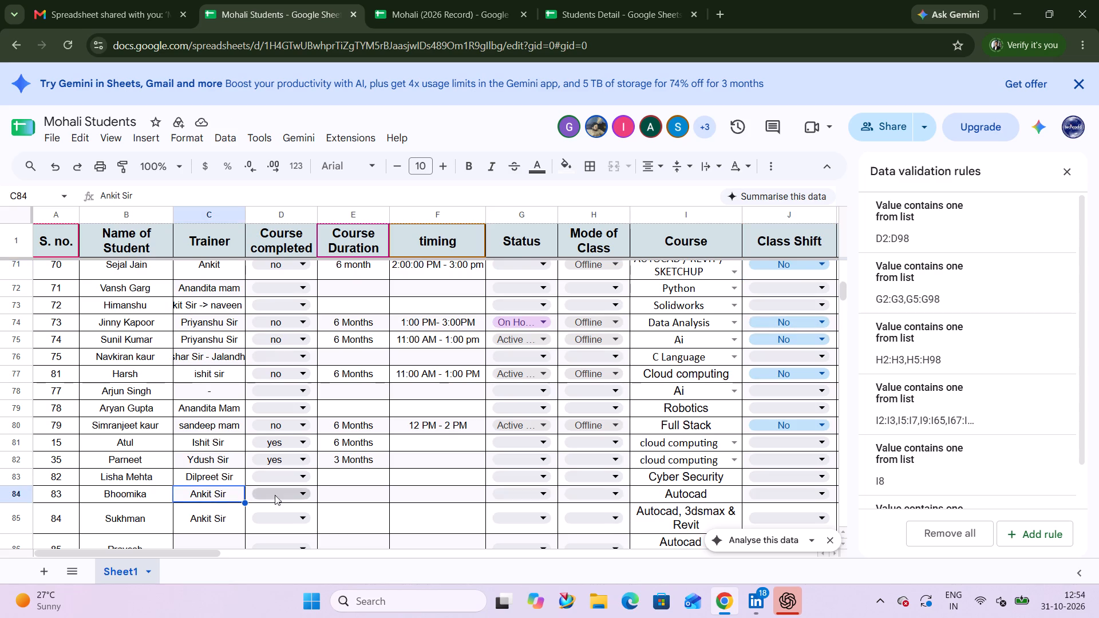
{"action": "left_click", "coordinate": [285, 494]}
{"action": "left_click", "coordinate": [270, 471]}
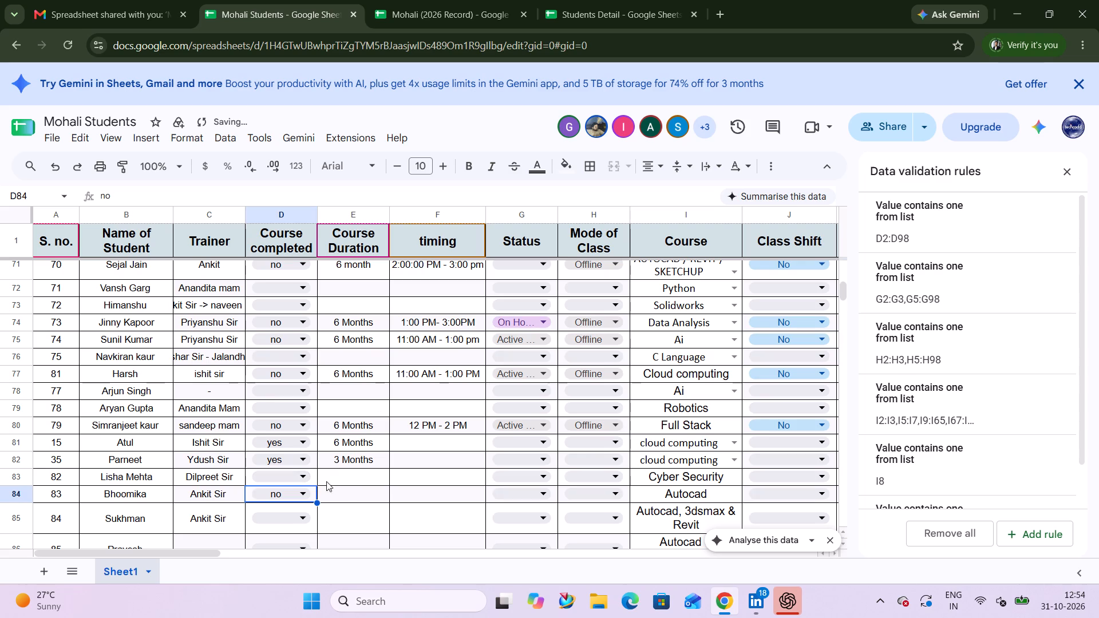
Enter 2 month as the Course Duration for student number 83.
{"action": "left_click", "coordinate": [347, 494]}
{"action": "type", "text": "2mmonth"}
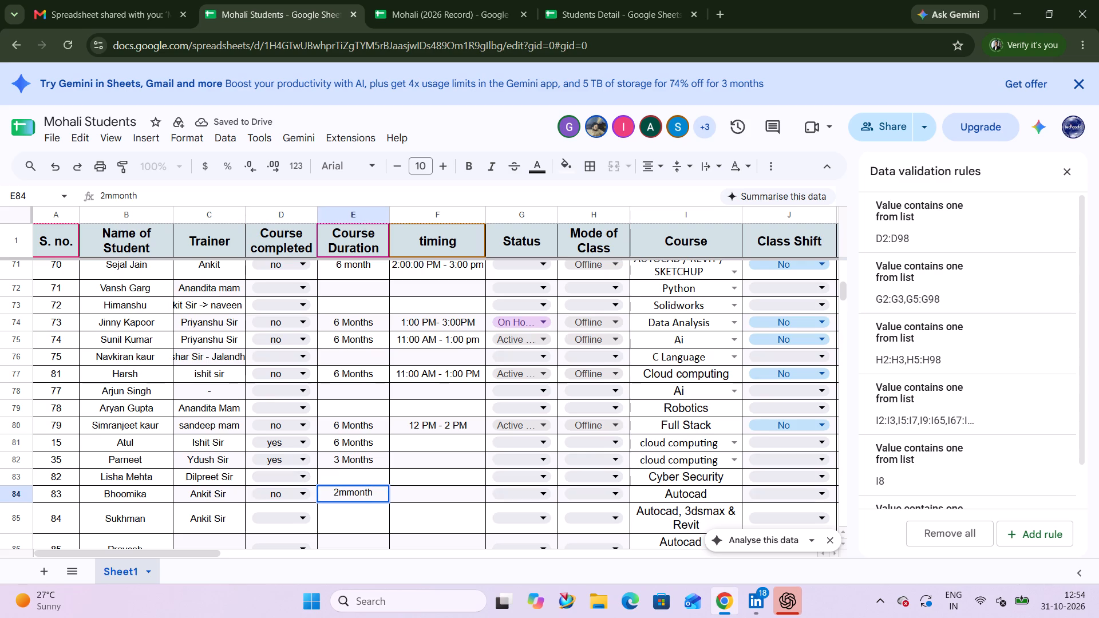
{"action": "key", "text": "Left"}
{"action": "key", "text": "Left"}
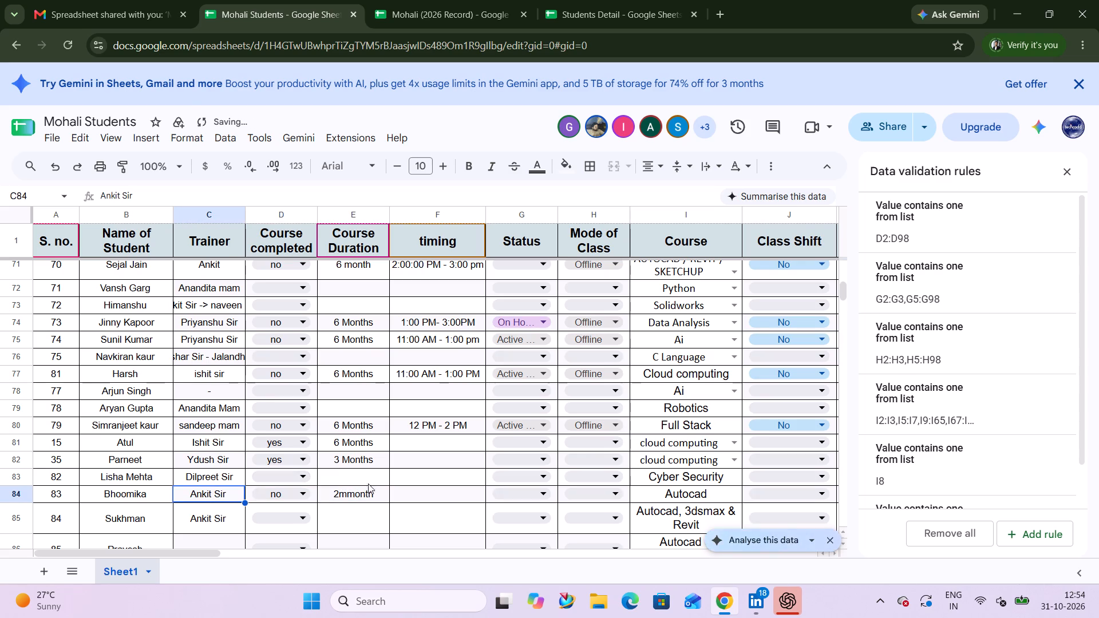
{"action": "double_click", "coordinate": [350, 494]}
{"action": "left_click", "coordinate": [344, 494]}
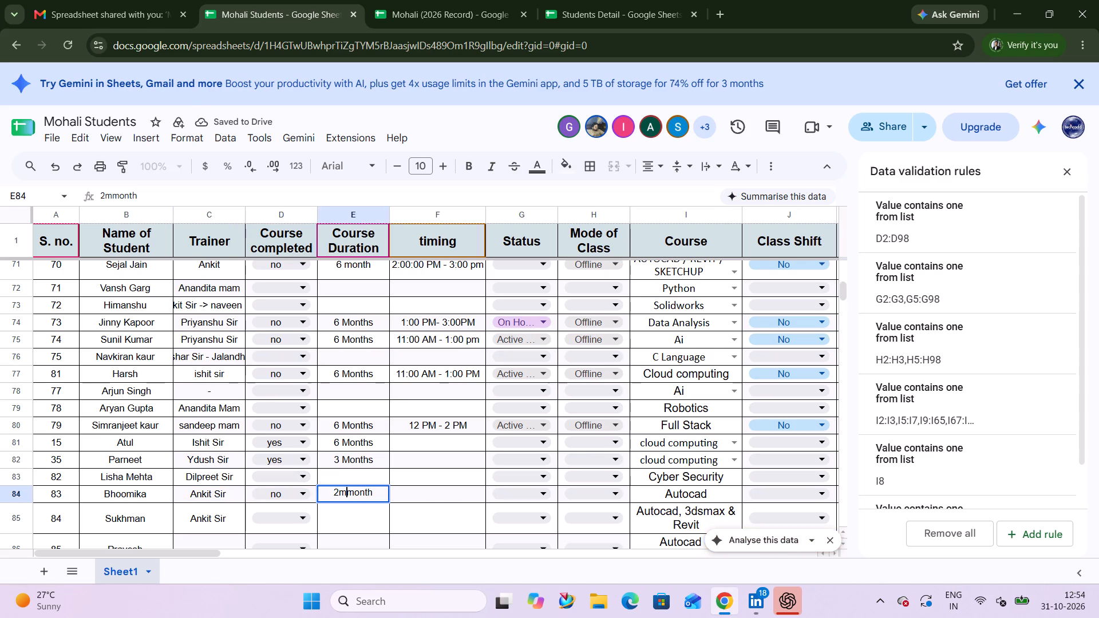
{"action": "key", "text": "BackSpace"}
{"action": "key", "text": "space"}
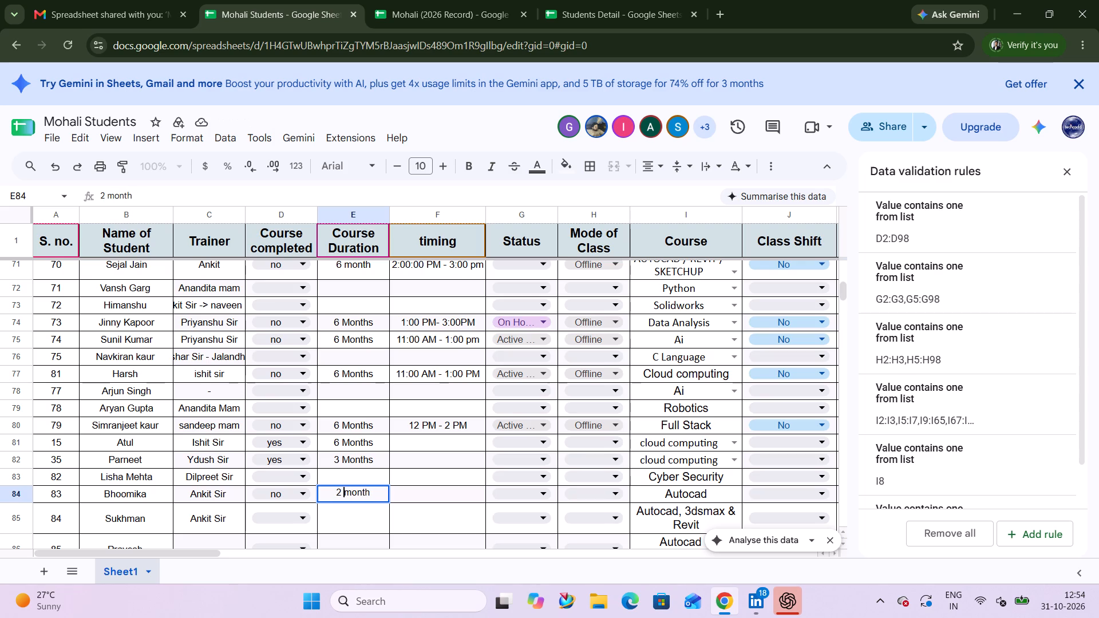
Enter 3:00pm - 5:00pm as the timing for student number 83.
{"action": "left_click", "coordinate": [419, 489]}
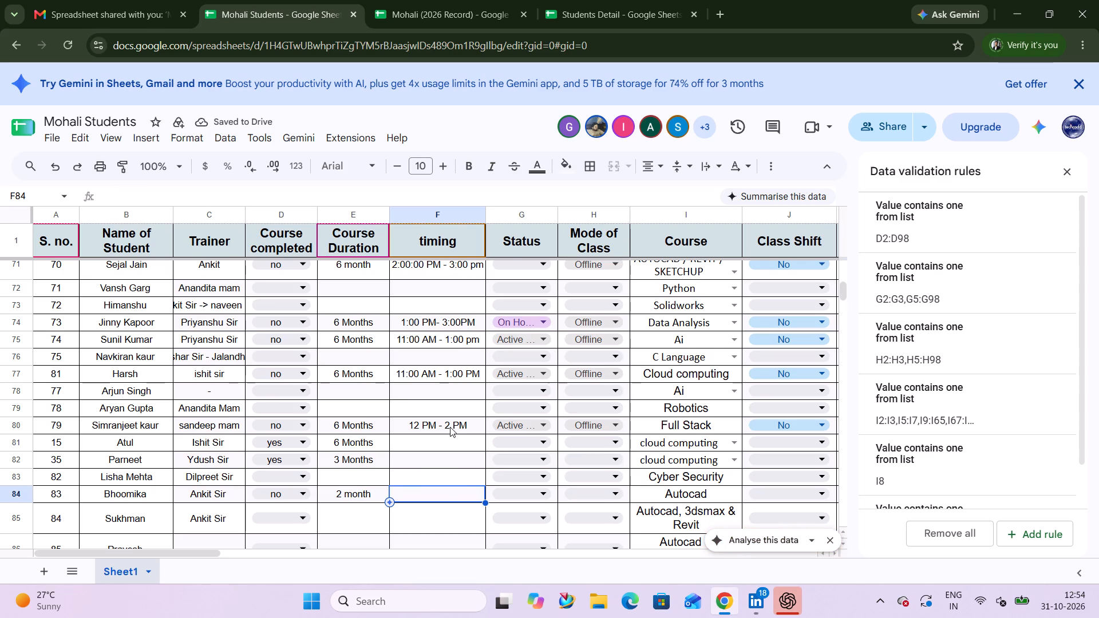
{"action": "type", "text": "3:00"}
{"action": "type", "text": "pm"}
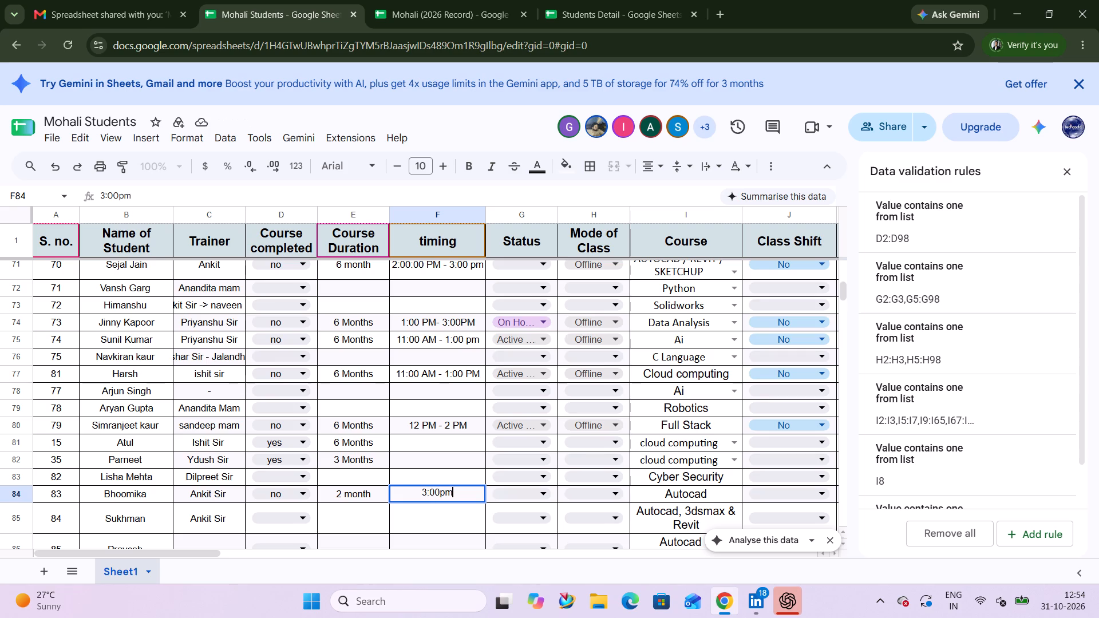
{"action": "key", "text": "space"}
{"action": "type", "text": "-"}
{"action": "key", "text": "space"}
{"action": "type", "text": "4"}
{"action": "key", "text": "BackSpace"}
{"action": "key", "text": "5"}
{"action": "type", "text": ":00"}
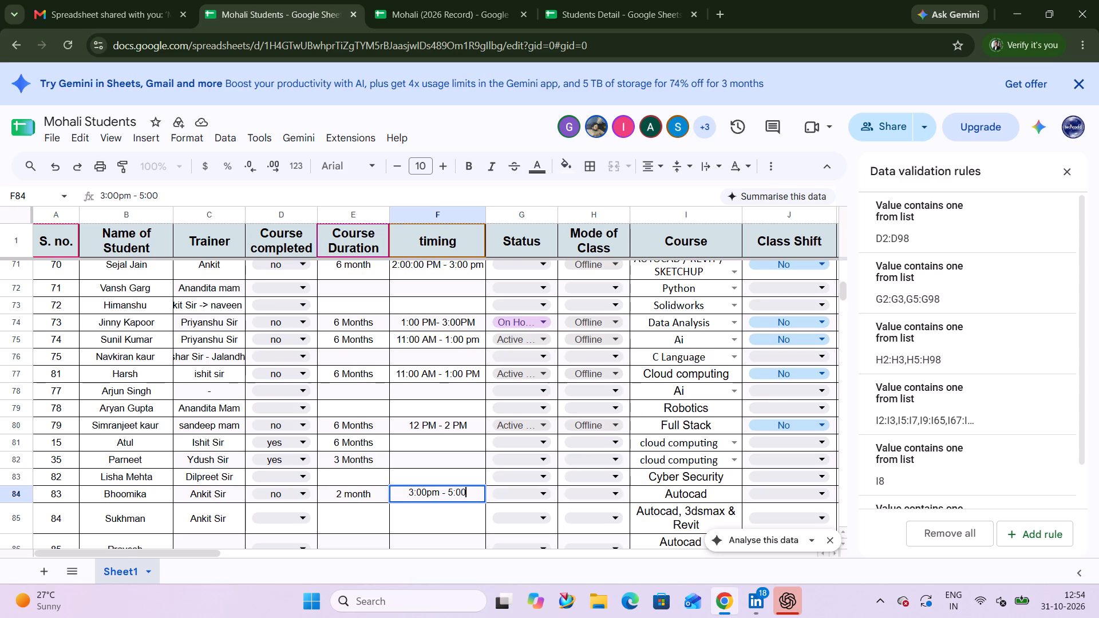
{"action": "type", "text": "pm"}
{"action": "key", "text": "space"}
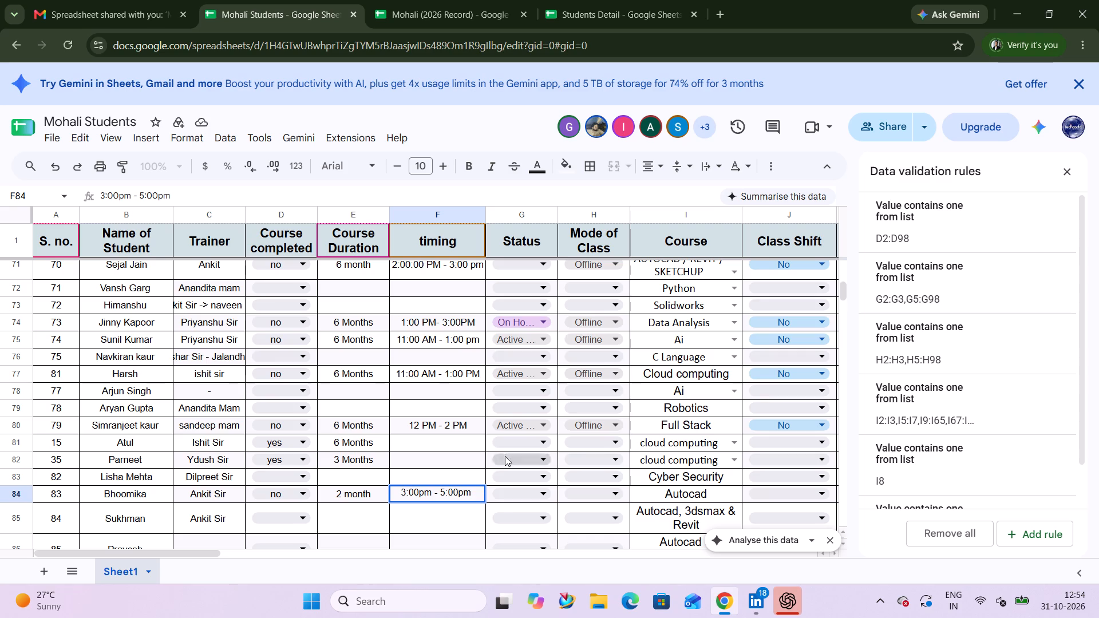
Set the Status of student number 83 to Active (Join Regular Class).
{"action": "left_click", "coordinate": [513, 493]}
{"action": "left_click", "coordinate": [528, 383]}
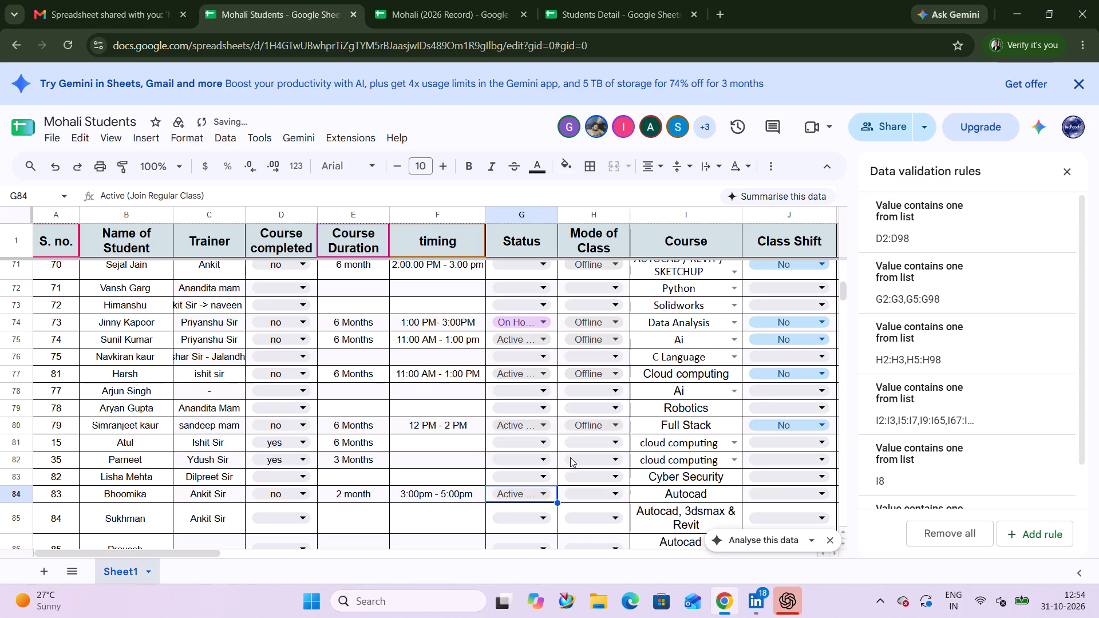
Select Offline as the Mode of Class for student number 83.
{"action": "left_click", "coordinate": [600, 490]}
{"action": "left_click", "coordinate": [590, 459]}
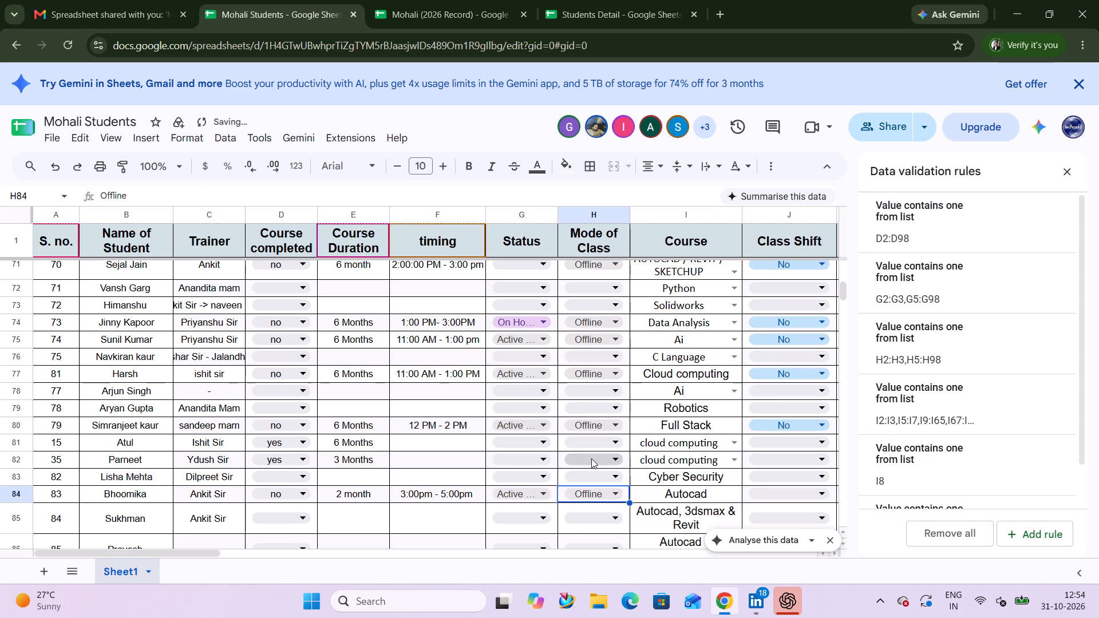
Set Class Shift to No for student number 83.
{"action": "left_click", "coordinate": [796, 494]}
{"action": "left_click", "coordinate": [774, 474]}
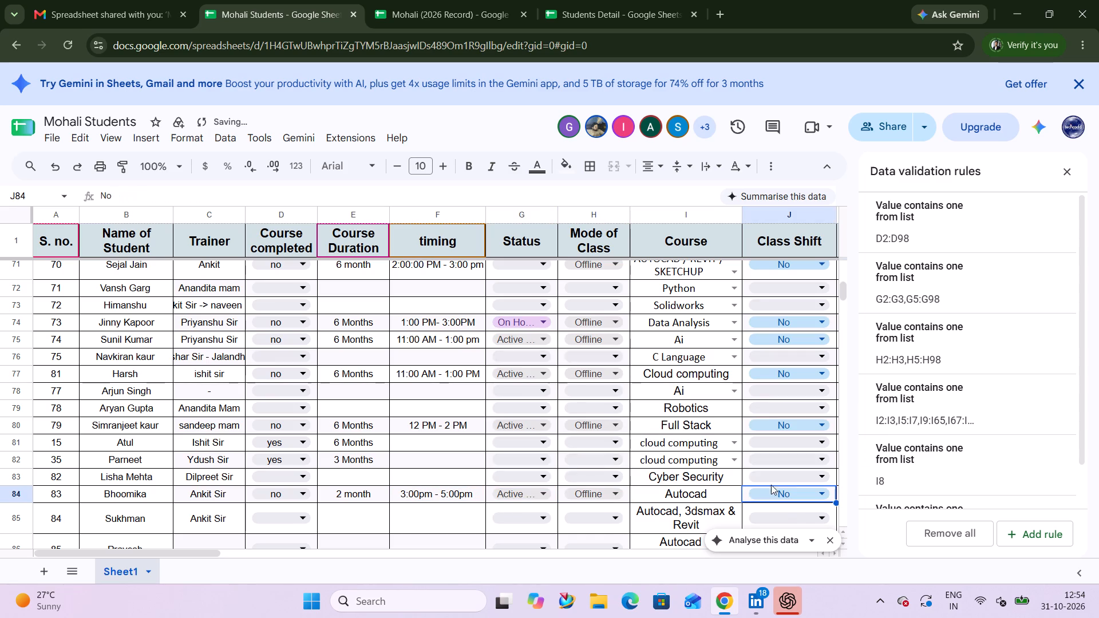
{"action": "left_click", "coordinate": [220, 513]}
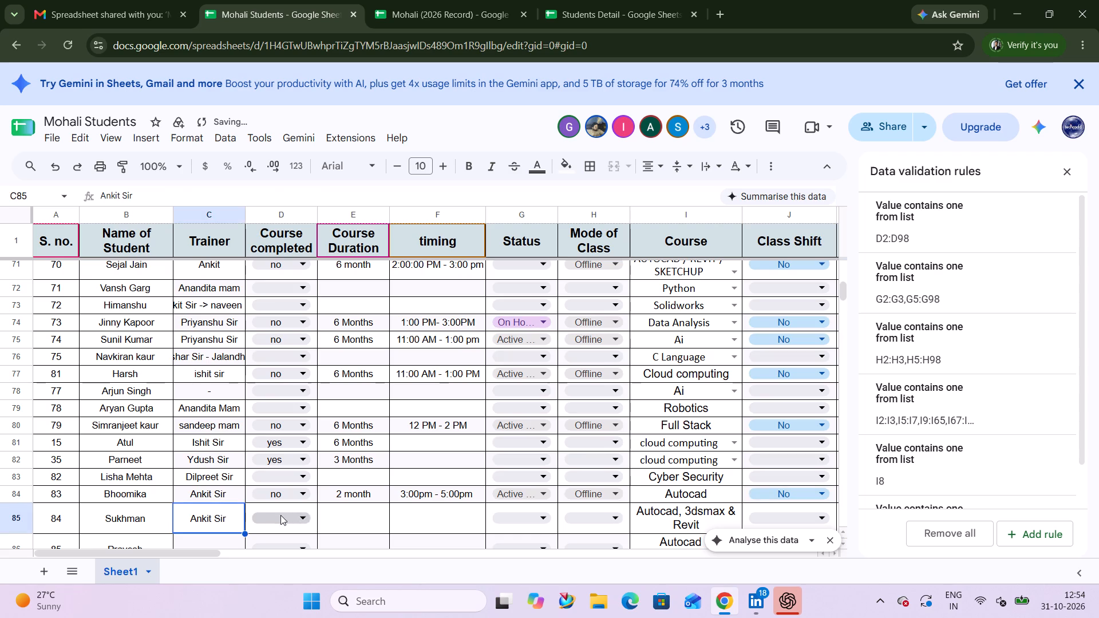
{"action": "left_click", "coordinate": [288, 515]}
{"action": "left_click", "coordinate": [266, 494]}
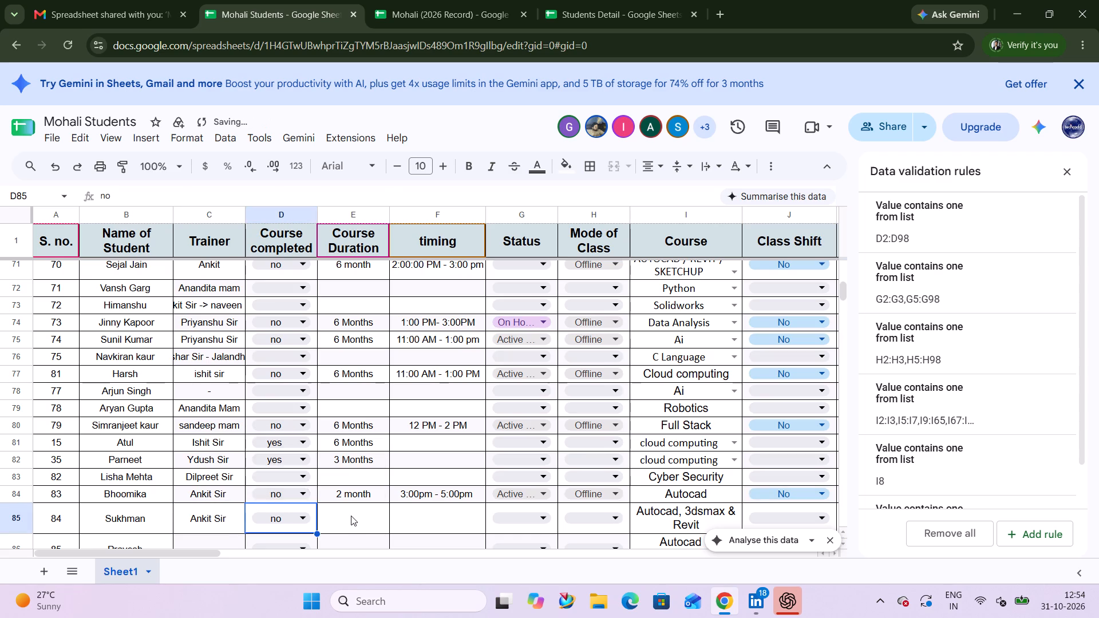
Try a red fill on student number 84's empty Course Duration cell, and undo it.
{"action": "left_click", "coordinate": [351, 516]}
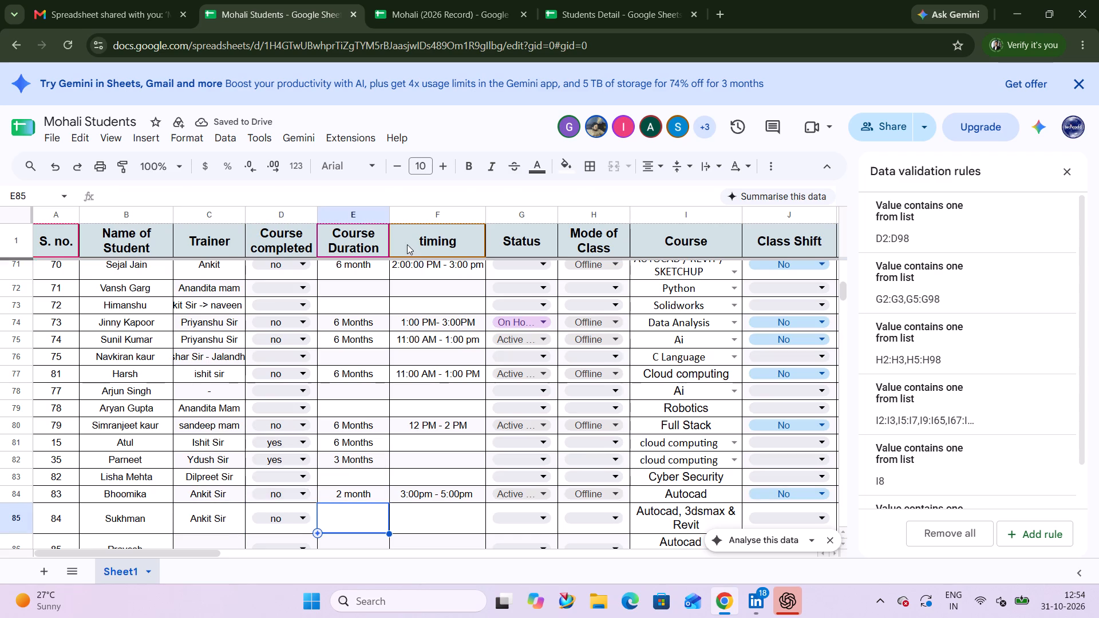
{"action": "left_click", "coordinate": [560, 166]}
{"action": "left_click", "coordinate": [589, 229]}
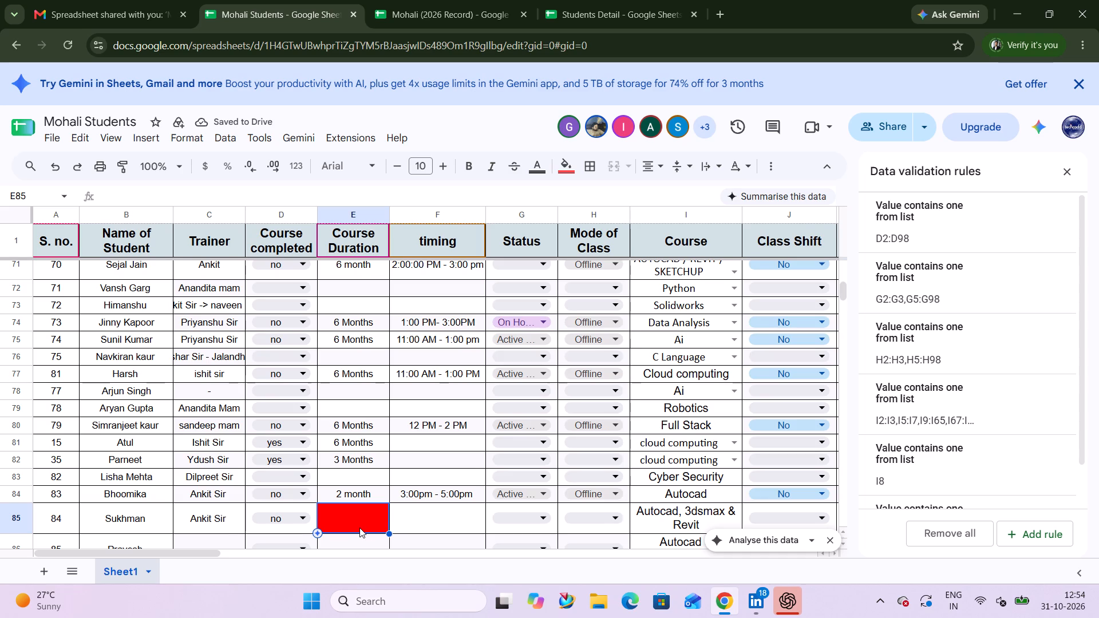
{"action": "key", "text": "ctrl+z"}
Enter 2 month as the Course Duration for student number 84.
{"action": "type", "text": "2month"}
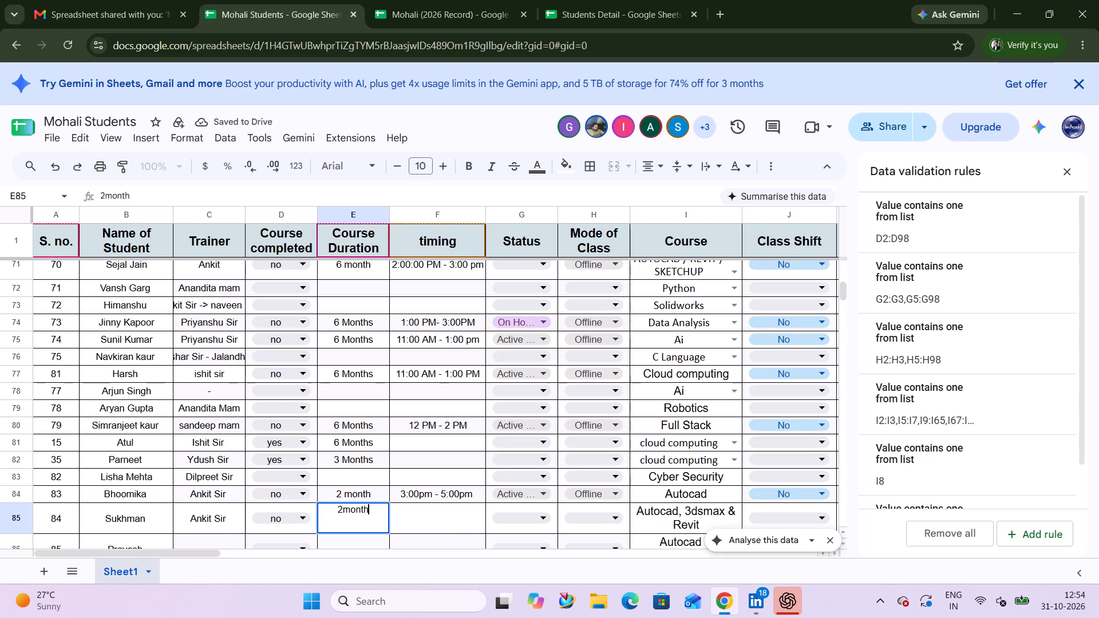
{"action": "left_click", "coordinate": [339, 510]}
{"action": "left_click", "coordinate": [342, 509]}
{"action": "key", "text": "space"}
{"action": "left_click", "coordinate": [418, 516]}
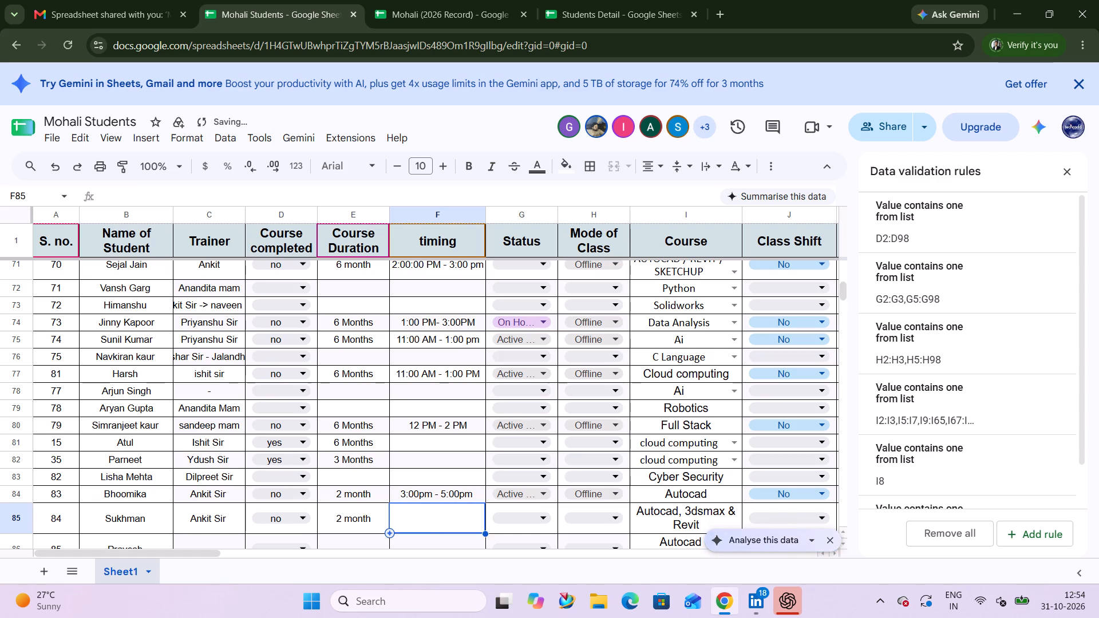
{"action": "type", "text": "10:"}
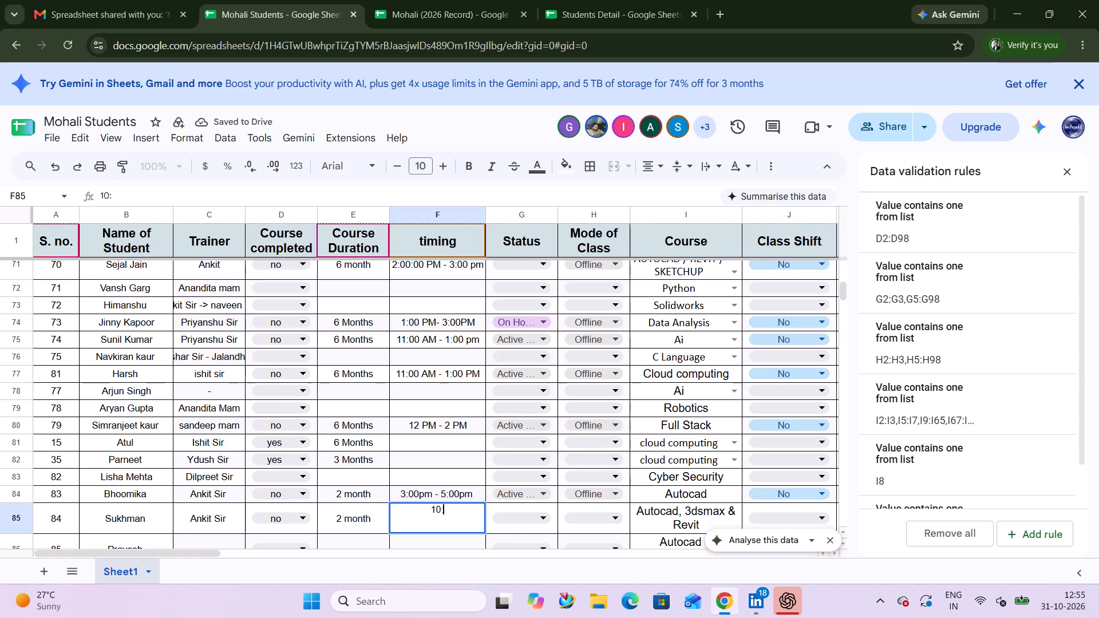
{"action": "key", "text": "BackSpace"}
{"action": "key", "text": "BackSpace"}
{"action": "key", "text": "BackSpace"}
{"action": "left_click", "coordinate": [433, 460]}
Fill student number 84's empty timing and Status cells with red.
{"action": "left_click", "coordinate": [457, 522]}
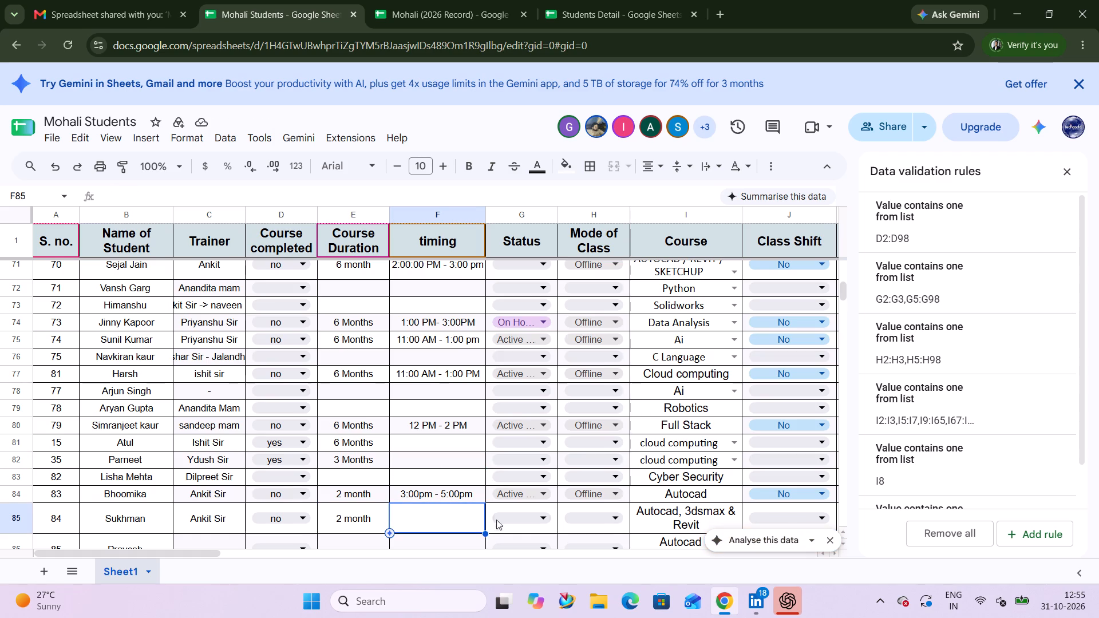
{"action": "left_click", "coordinate": [508, 517]}
{"action": "left_click", "coordinate": [404, 446]}
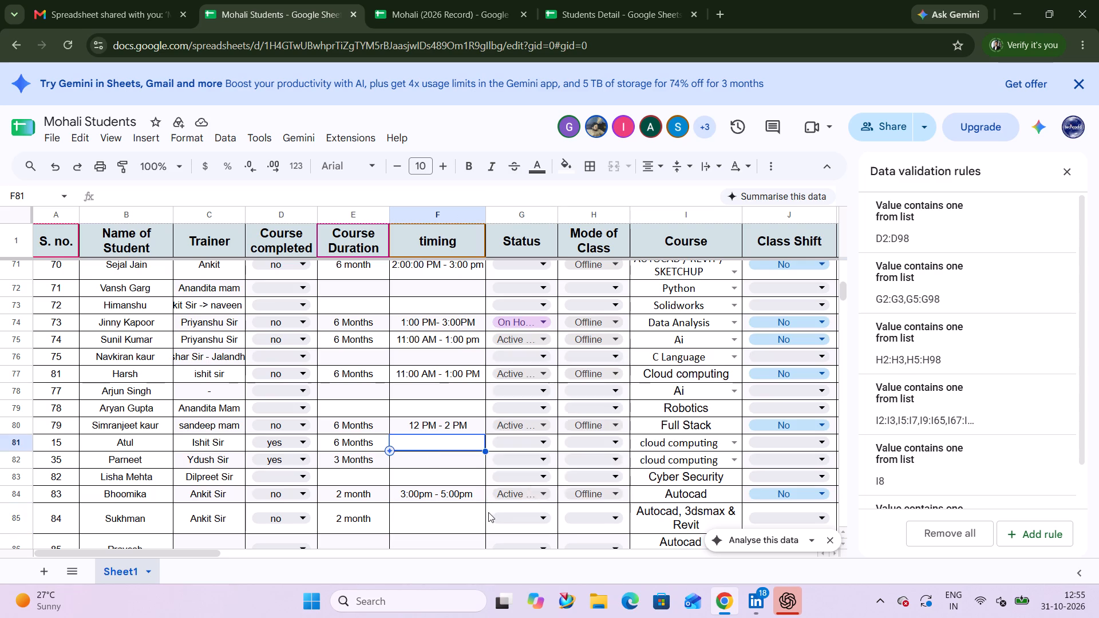
{"action": "left_click", "coordinate": [496, 516]}
{"action": "left_click", "coordinate": [416, 443]}
{"action": "left_click_drag", "start_coordinate": [468, 512], "coordinate": [503, 516]}
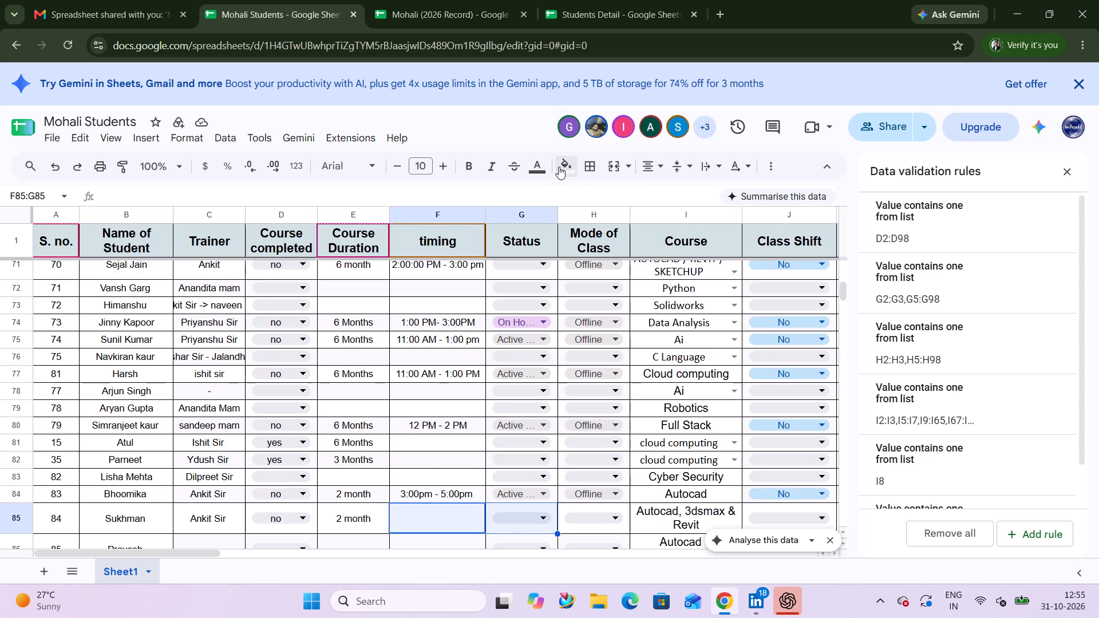
{"action": "left_click", "coordinate": [562, 165]}
{"action": "left_click", "coordinate": [584, 228]}
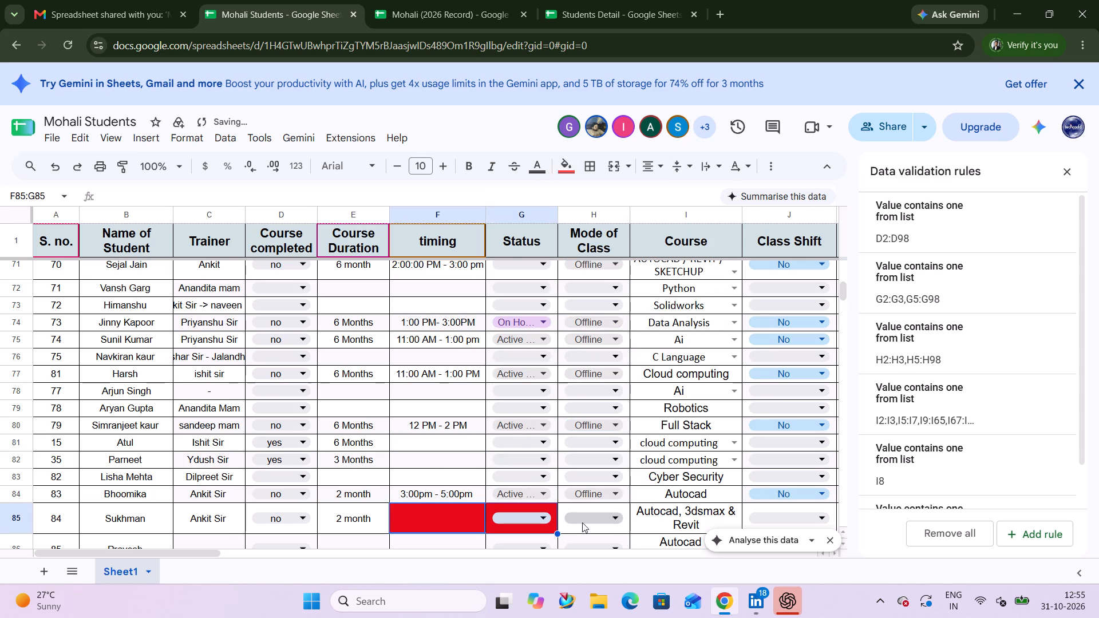
Select Offline as the Mode of Class for student number 84.
{"action": "left_click", "coordinate": [585, 521]}
{"action": "left_click", "coordinate": [605, 456]}
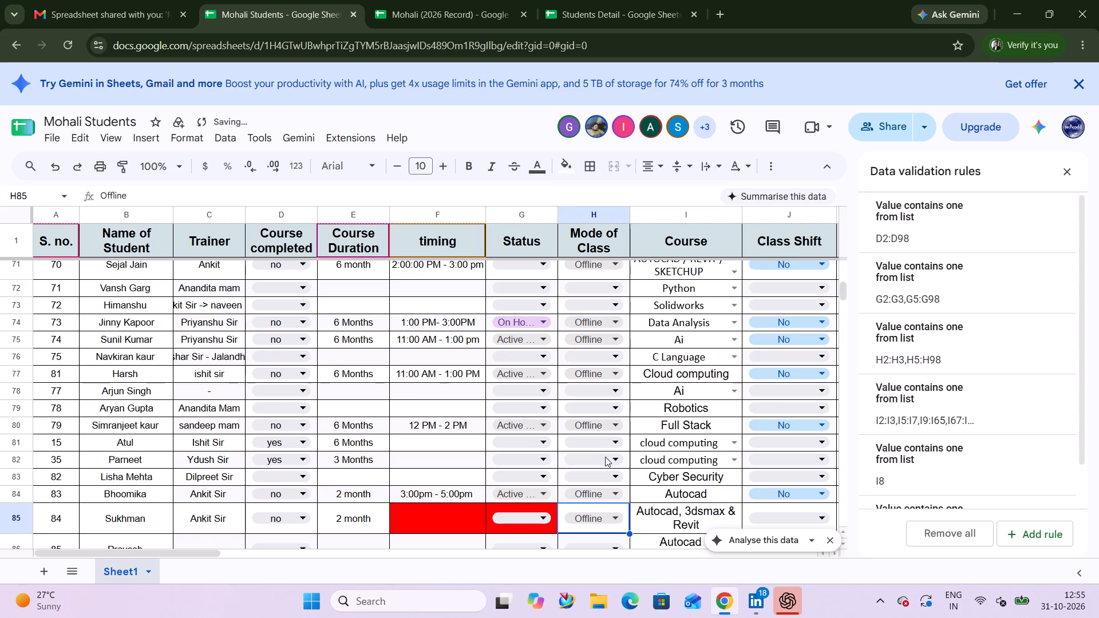
Set Class Shift to No for student number 84.
{"action": "left_click", "coordinate": [701, 520]}
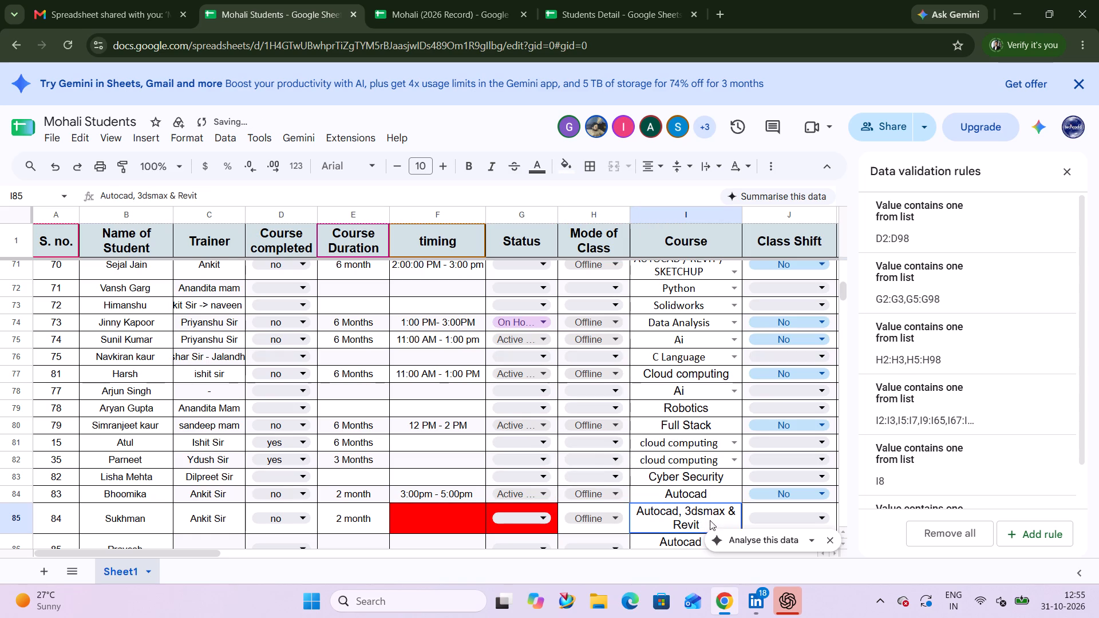
{"action": "left_click", "coordinate": [799, 520]}
{"action": "left_click", "coordinate": [764, 489]}
Fill the empty Course completed, Course Duration and timing cells with red for Ankit Sir's student number 96.
{"action": "scroll", "coordinate": [560, 465], "scroll_direction": "down", "scroll_amount": 2}
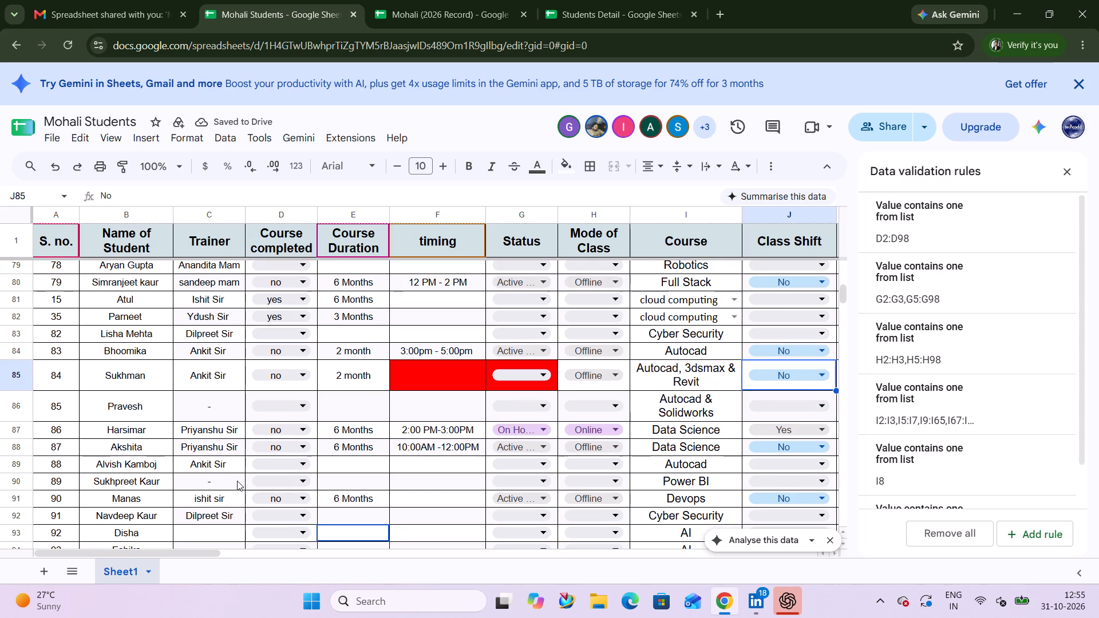
{"action": "scroll", "coordinate": [216, 496], "scroll_direction": "down", "scroll_amount": 1}
{"action": "left_click", "coordinate": [223, 529]}
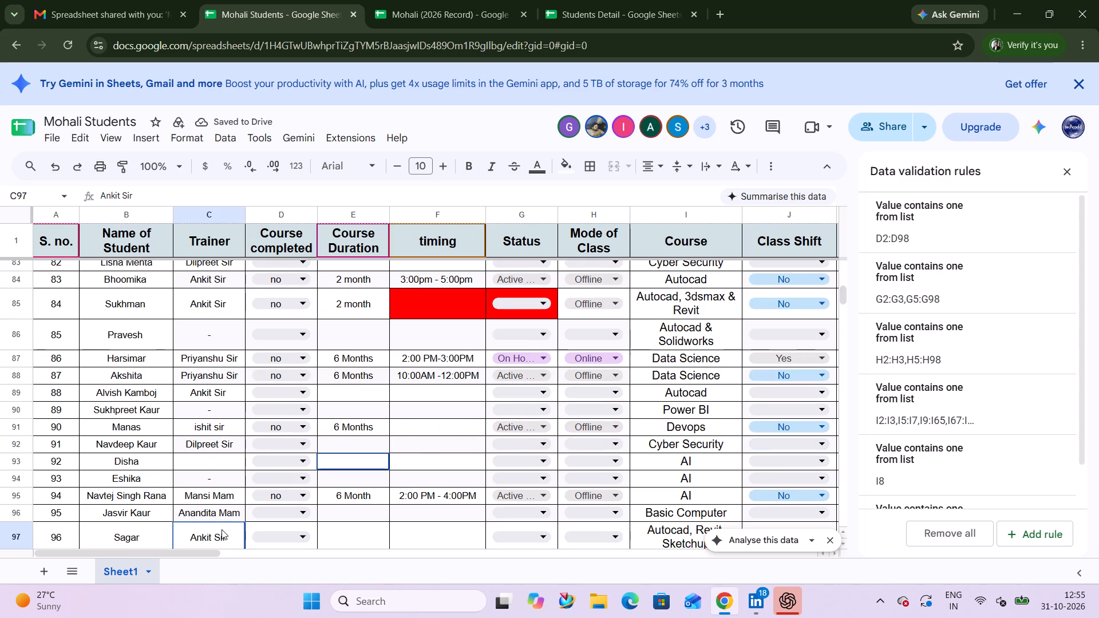
{"action": "scroll", "coordinate": [239, 451], "scroll_direction": "down", "scroll_amount": 1}
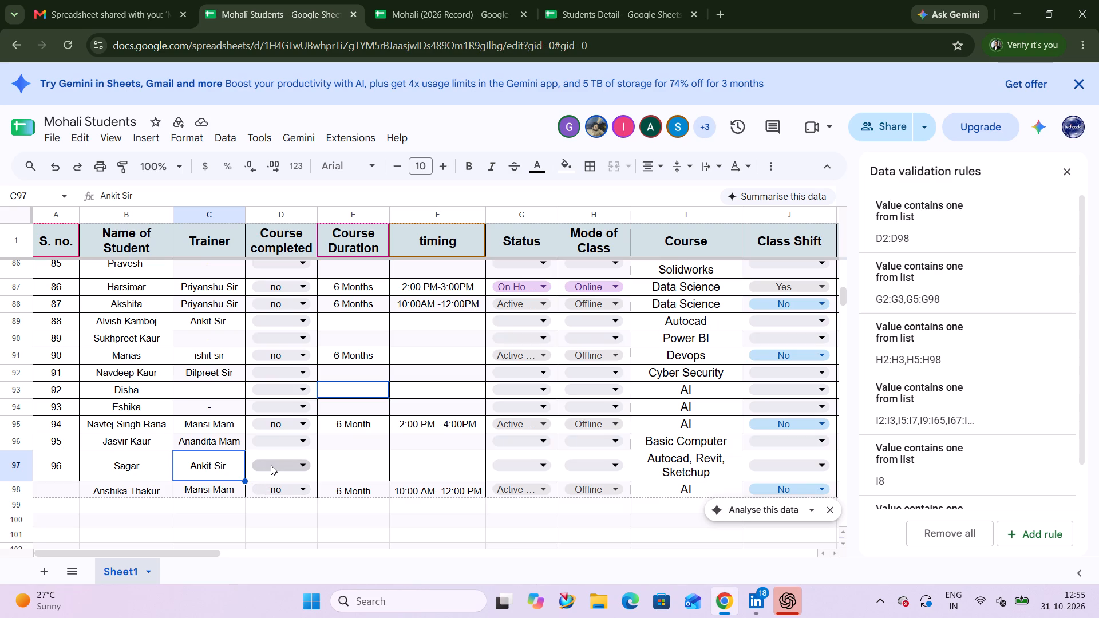
{"action": "left_click_drag", "start_coordinate": [315, 469], "coordinate": [438, 466]}
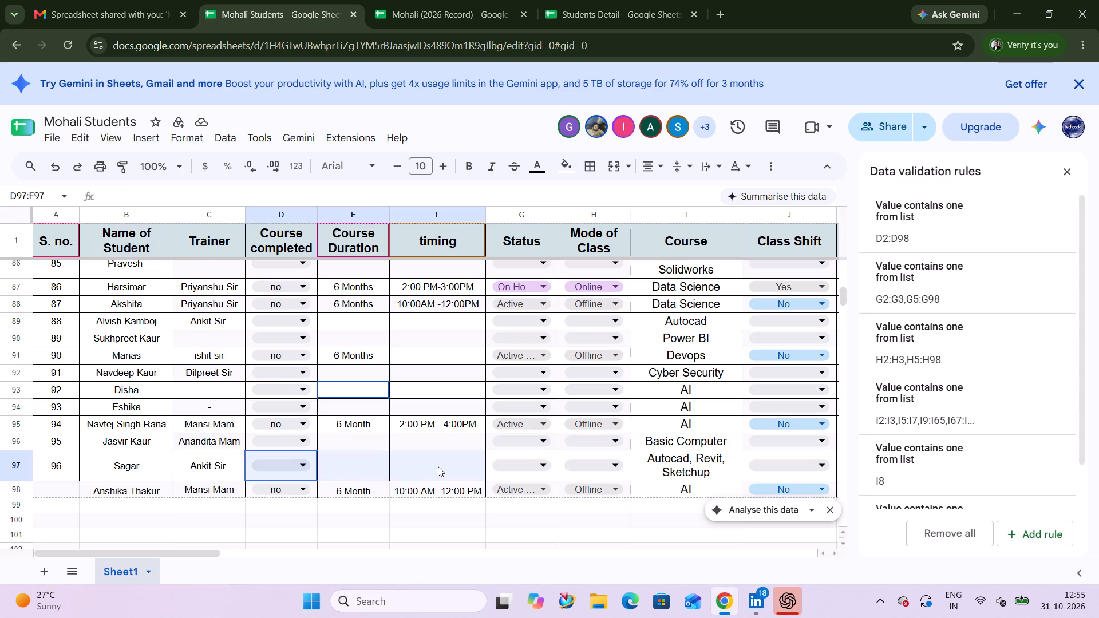
{"action": "left_click_drag", "start_coordinate": [438, 466], "coordinate": [439, 466]}
{"action": "left_click", "coordinate": [568, 171]}
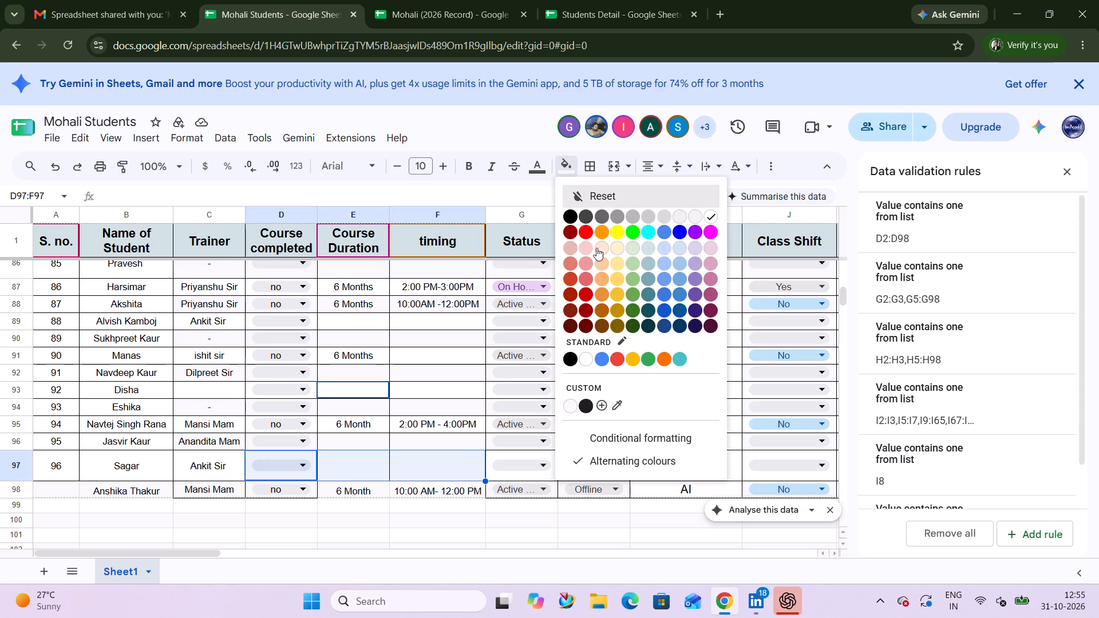
{"action": "left_click", "coordinate": [588, 231]}
{"action": "left_click", "coordinate": [448, 526]}
{"action": "scroll", "coordinate": [455, 517], "scroll_direction": "up", "scroll_amount": 8}
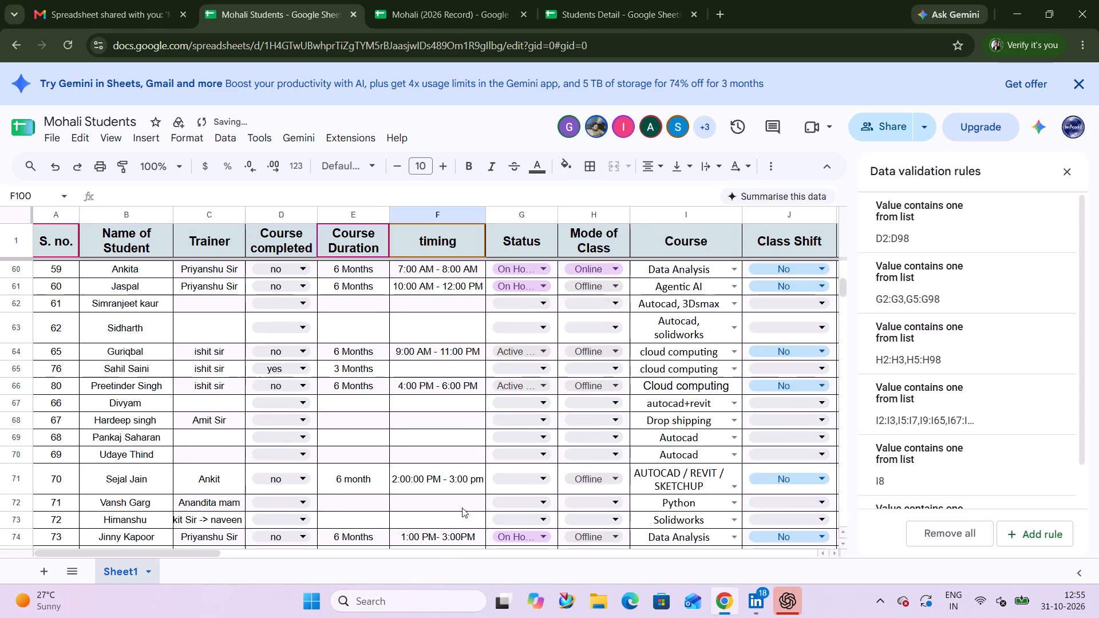
Look over the Mohali Students sheet once more and close it along with the rest of the browser window.
{"action": "scroll", "coordinate": [481, 493], "scroll_direction": "up", "scroll_amount": 14}
{"action": "scroll", "coordinate": [481, 493], "scroll_direction": "up", "scroll_amount": 7}
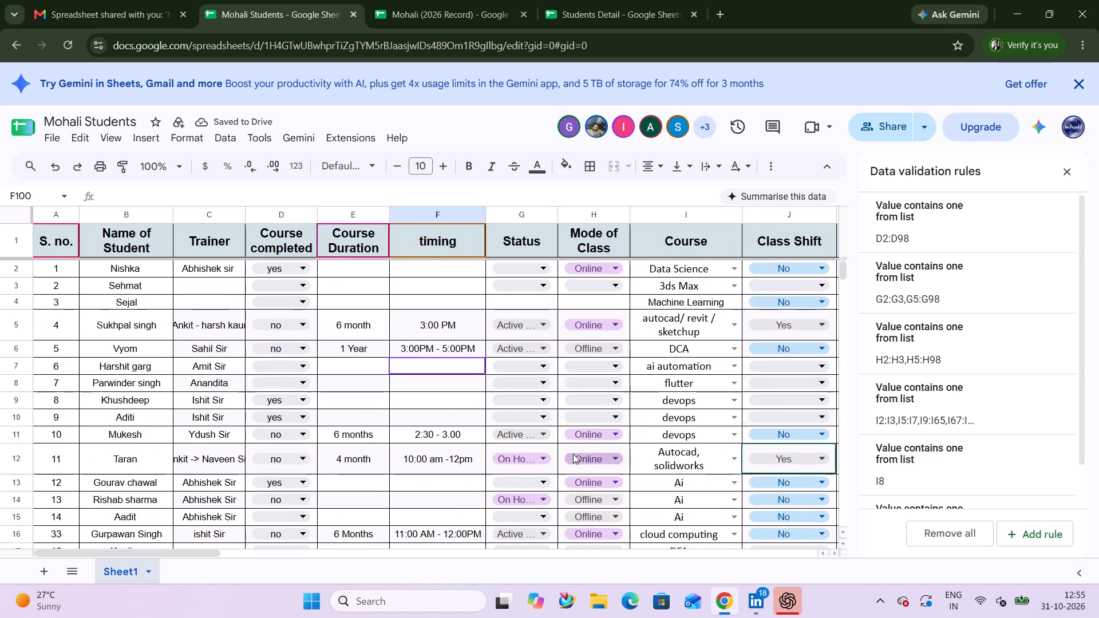
{"action": "scroll", "coordinate": [579, 450], "scroll_direction": "down", "scroll_amount": 6}
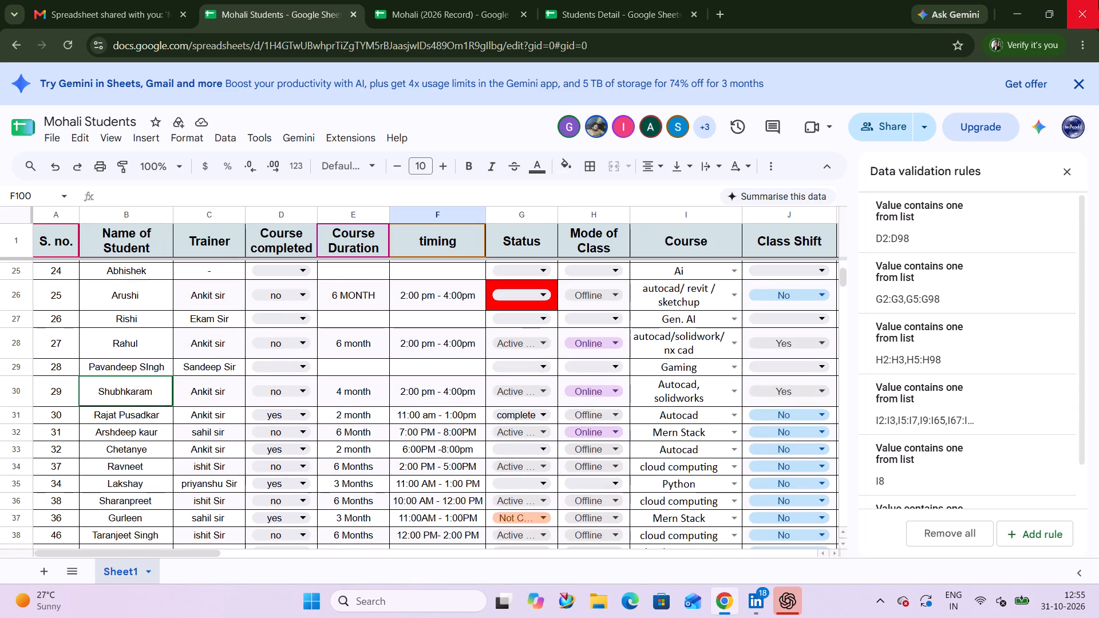
{"action": "left_click", "coordinate": [348, 15]}
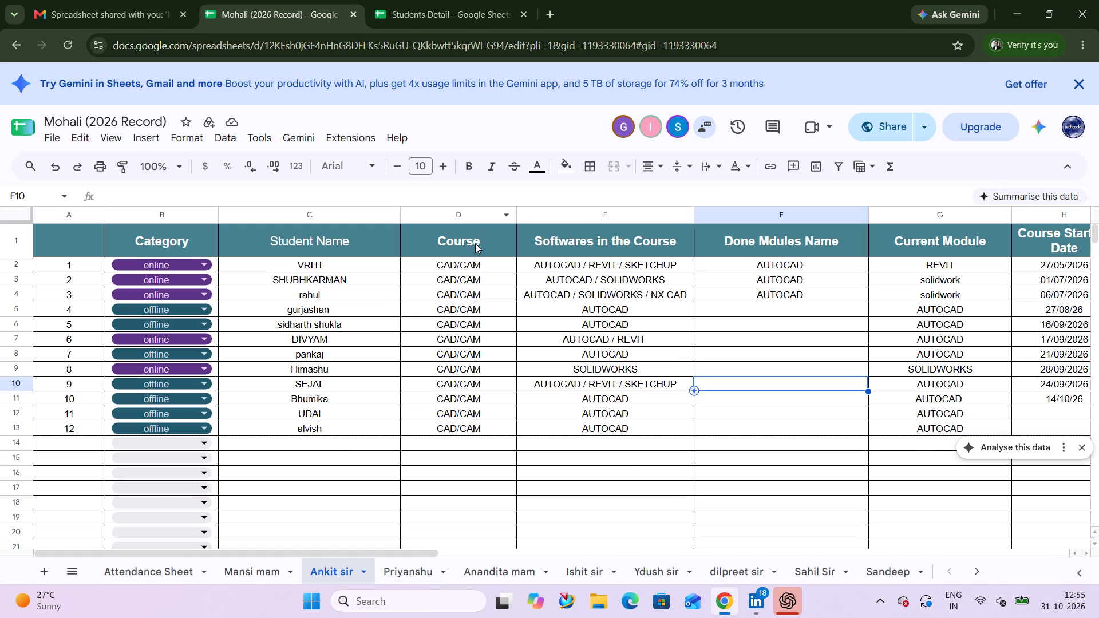
{"action": "left_click", "coordinate": [1098, 0]}
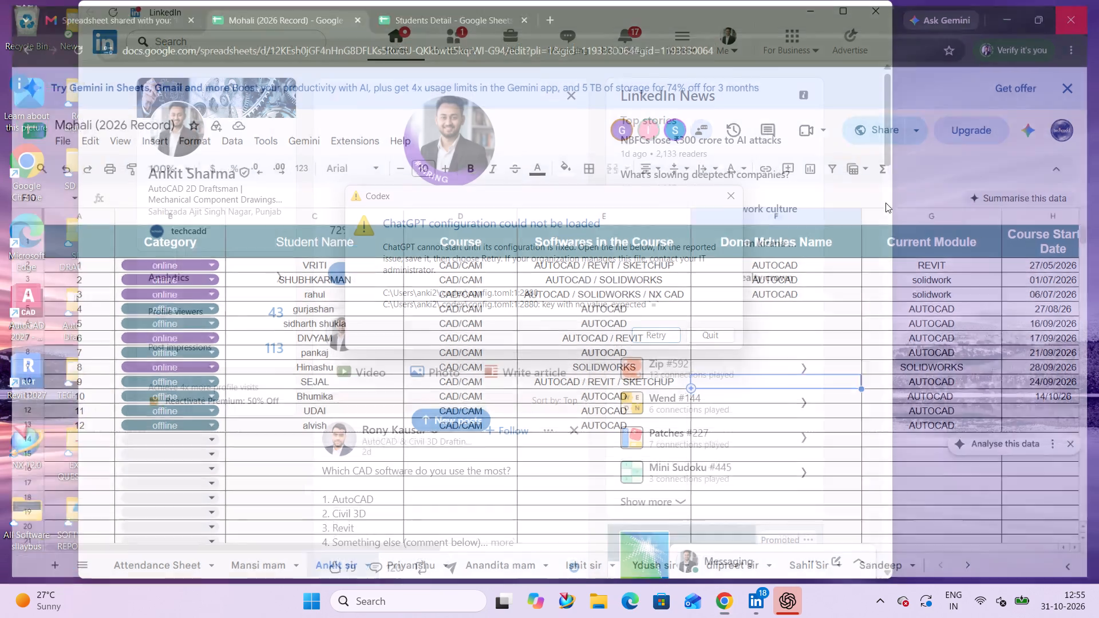
Quit Codex from its configuration error dialog.
{"action": "left_click", "coordinate": [713, 339]}
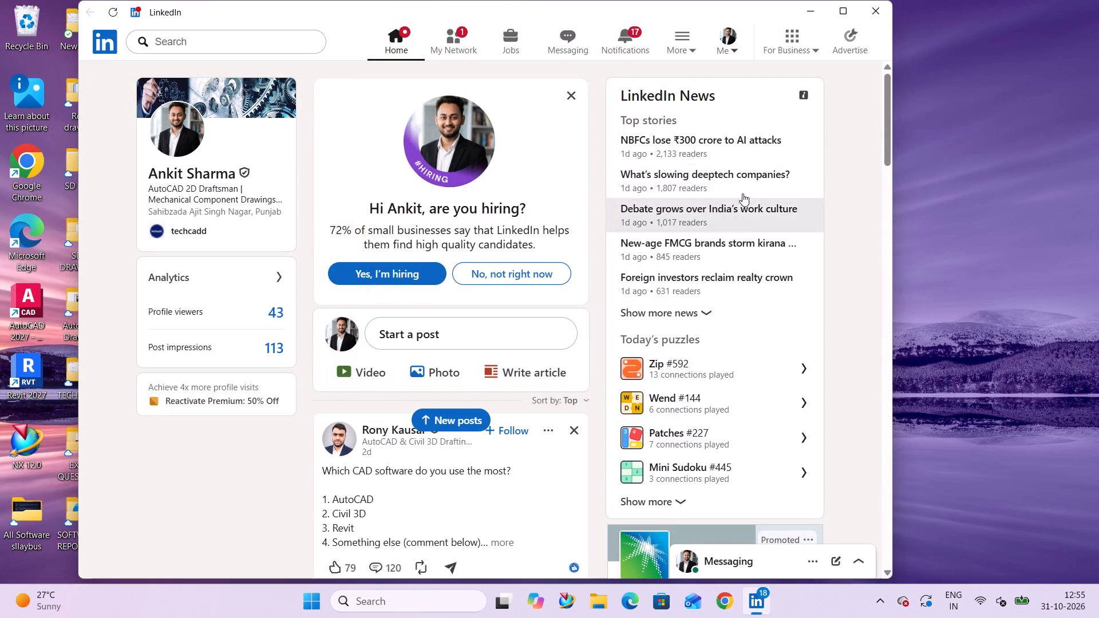
Accept the HR recruiter's pending connection invitation in the LinkedIn network page and close LinkedIn.
{"action": "left_click", "coordinate": [455, 42]}
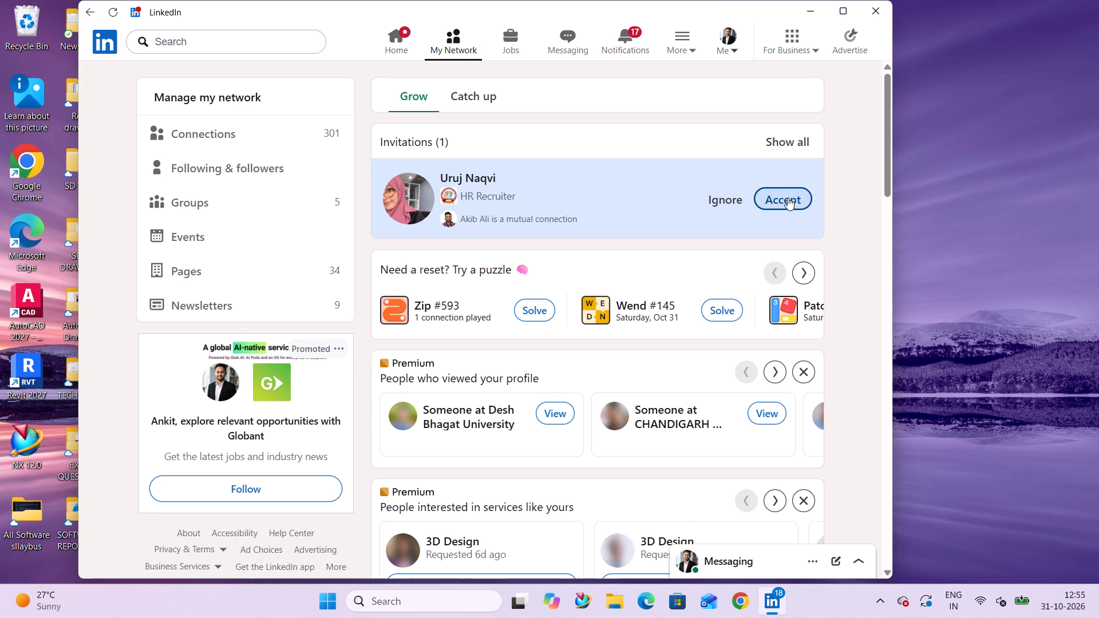
{"action": "left_click", "coordinate": [788, 197]}
{"action": "left_click", "coordinate": [874, 21]}
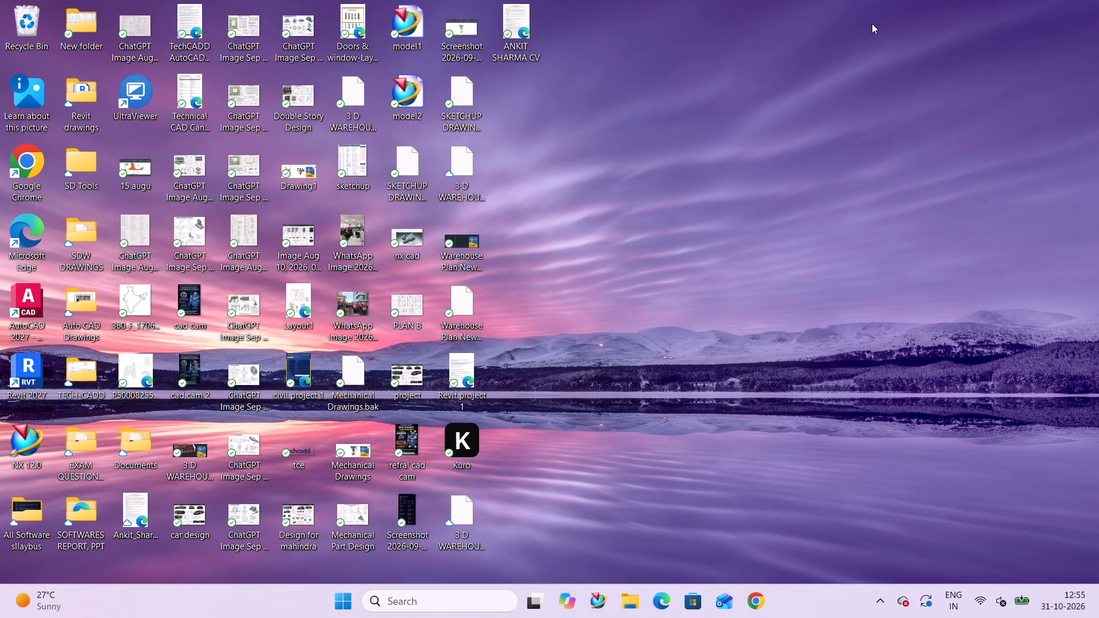